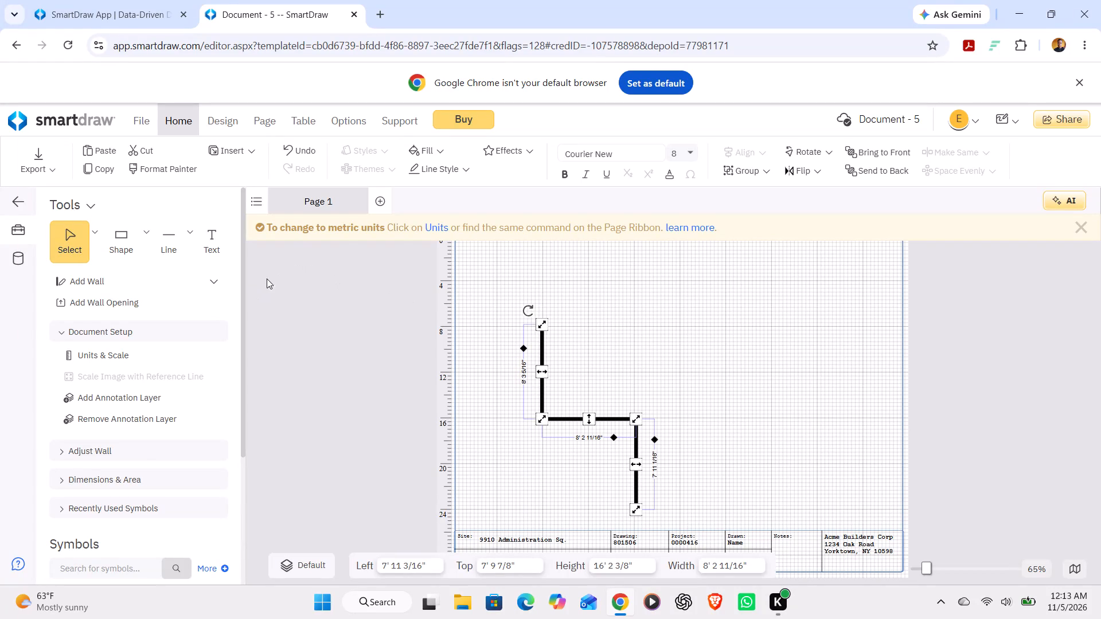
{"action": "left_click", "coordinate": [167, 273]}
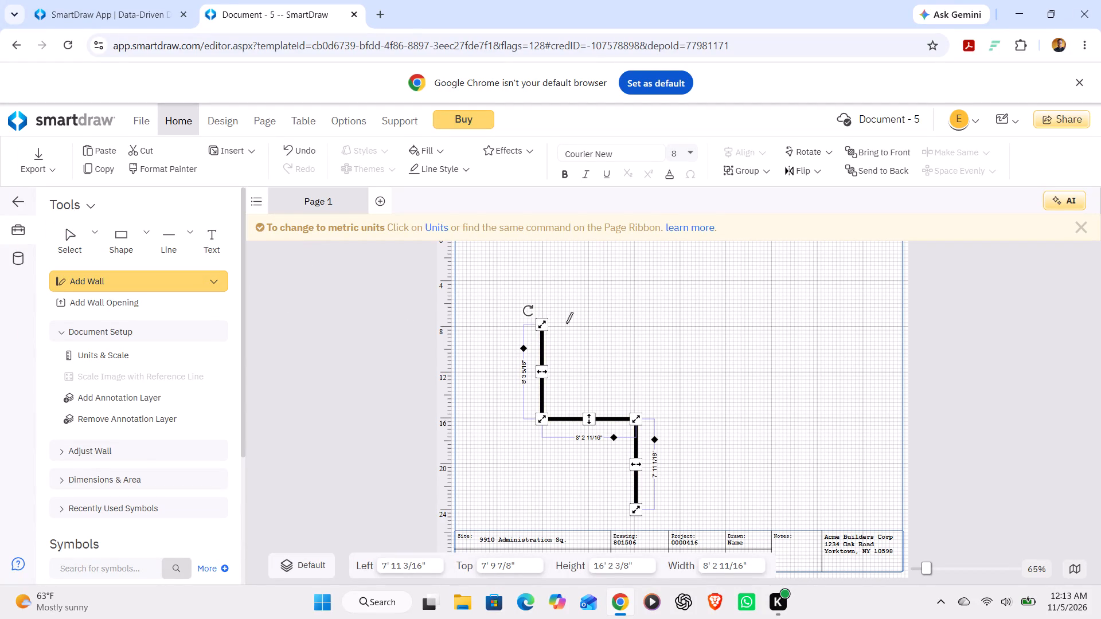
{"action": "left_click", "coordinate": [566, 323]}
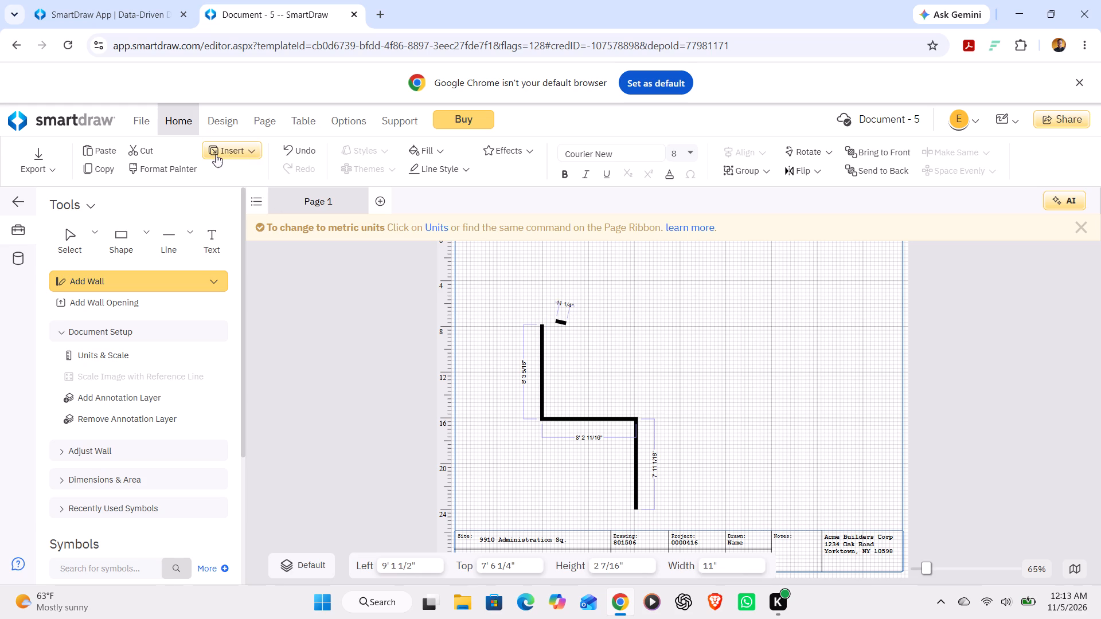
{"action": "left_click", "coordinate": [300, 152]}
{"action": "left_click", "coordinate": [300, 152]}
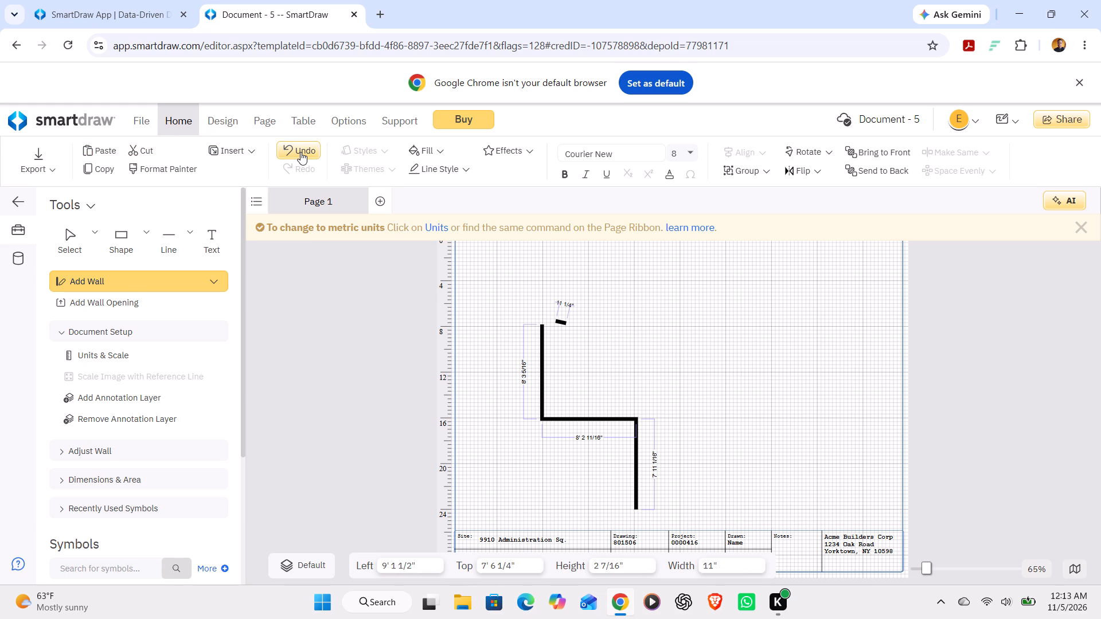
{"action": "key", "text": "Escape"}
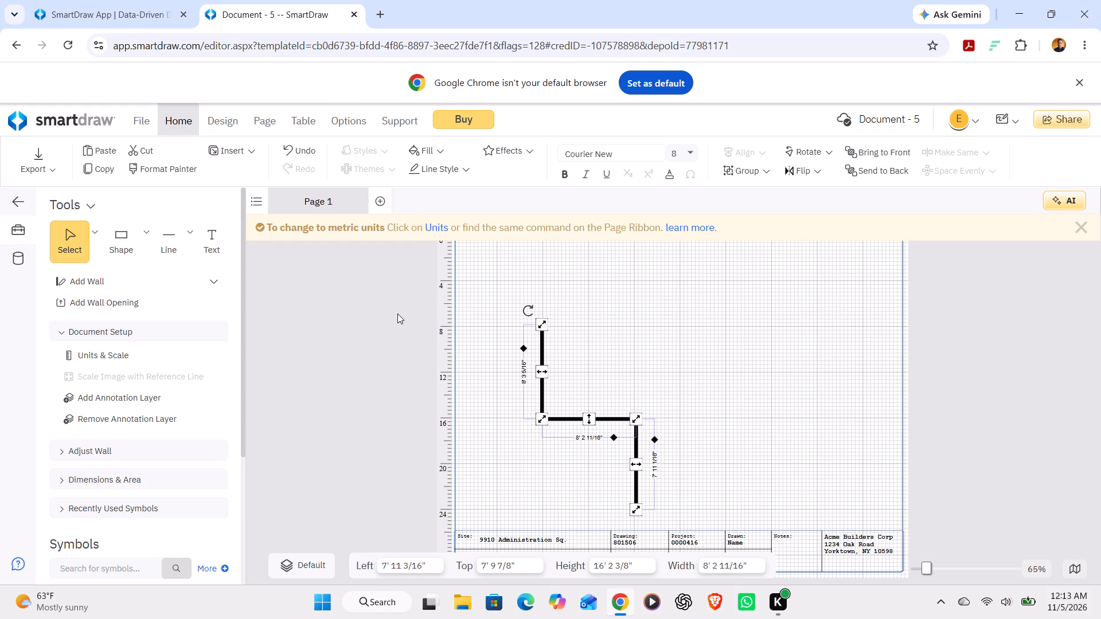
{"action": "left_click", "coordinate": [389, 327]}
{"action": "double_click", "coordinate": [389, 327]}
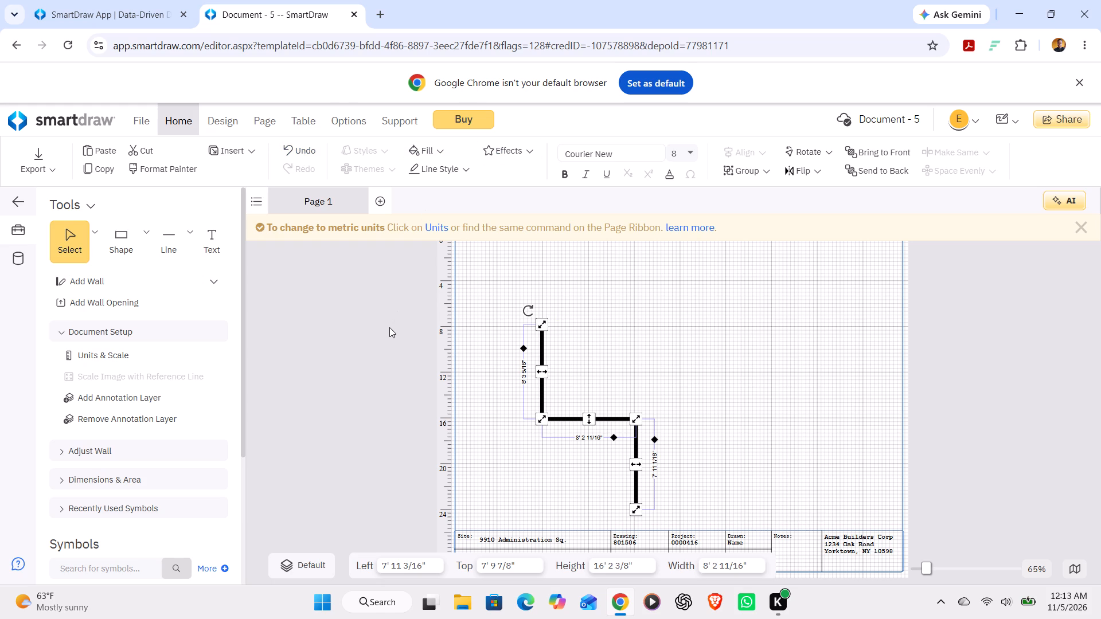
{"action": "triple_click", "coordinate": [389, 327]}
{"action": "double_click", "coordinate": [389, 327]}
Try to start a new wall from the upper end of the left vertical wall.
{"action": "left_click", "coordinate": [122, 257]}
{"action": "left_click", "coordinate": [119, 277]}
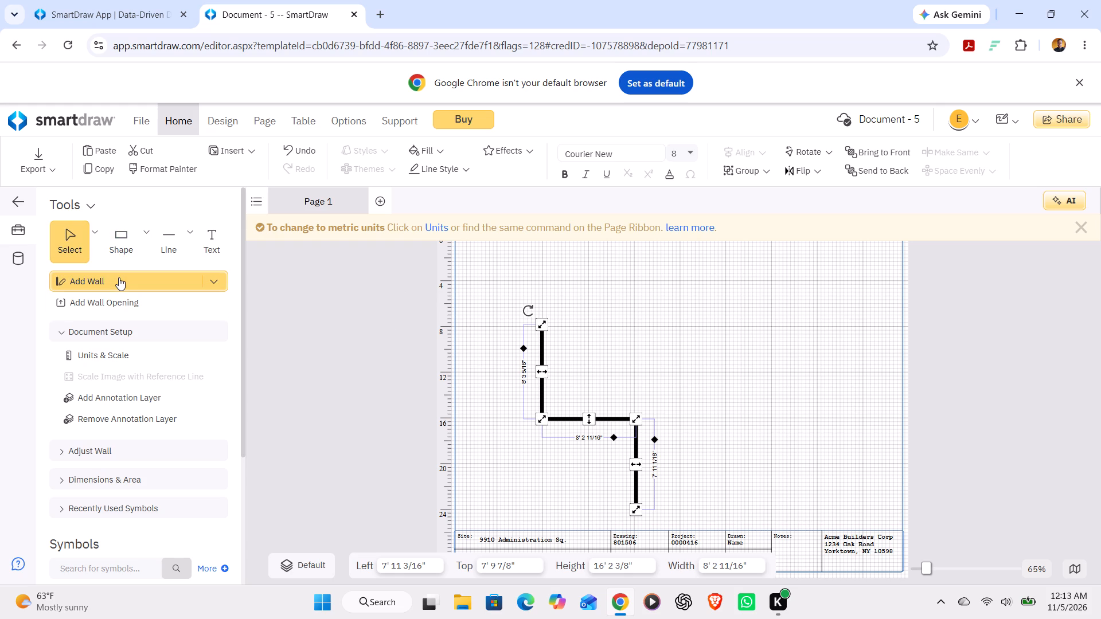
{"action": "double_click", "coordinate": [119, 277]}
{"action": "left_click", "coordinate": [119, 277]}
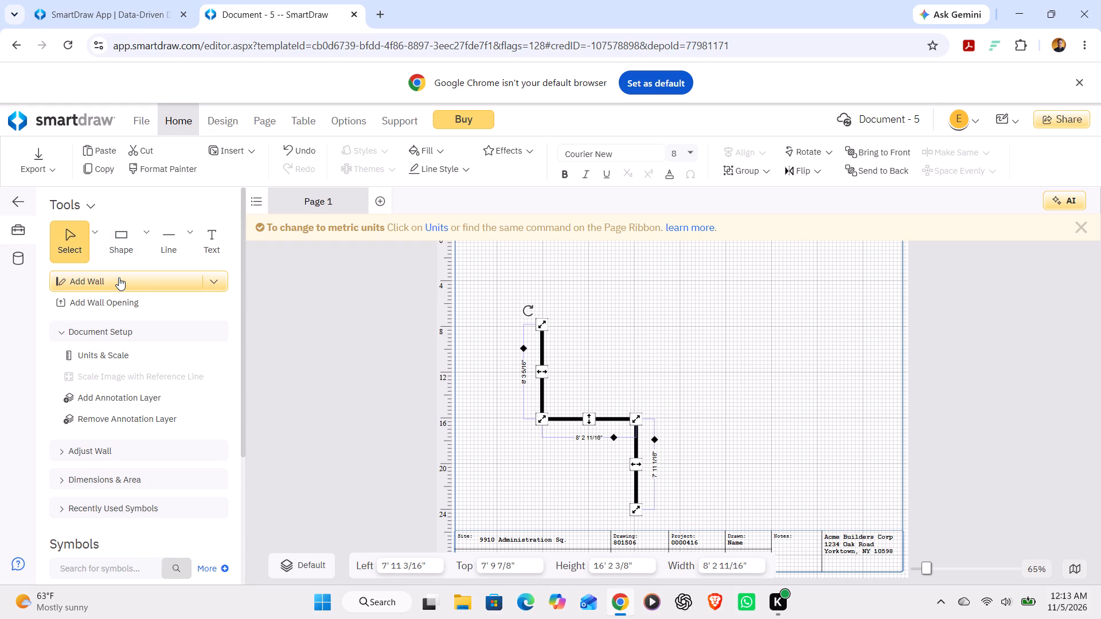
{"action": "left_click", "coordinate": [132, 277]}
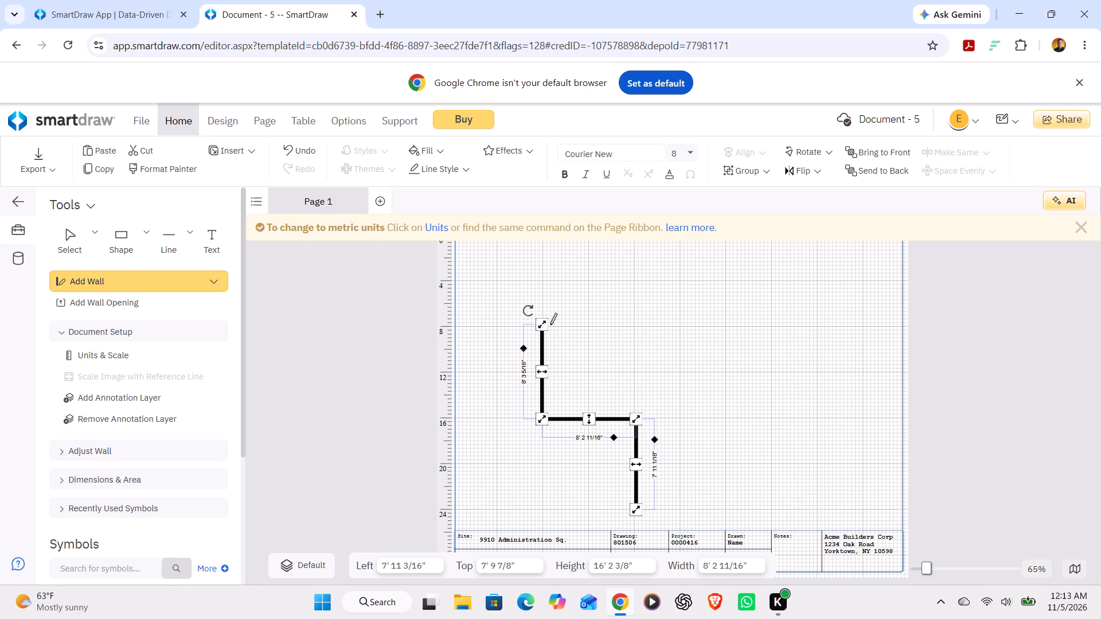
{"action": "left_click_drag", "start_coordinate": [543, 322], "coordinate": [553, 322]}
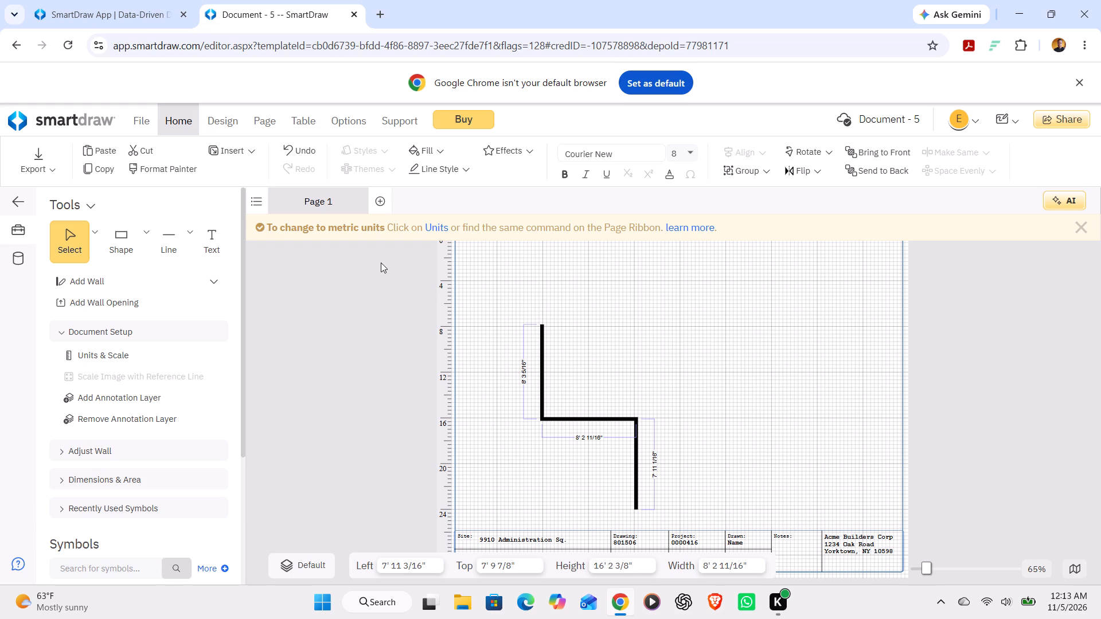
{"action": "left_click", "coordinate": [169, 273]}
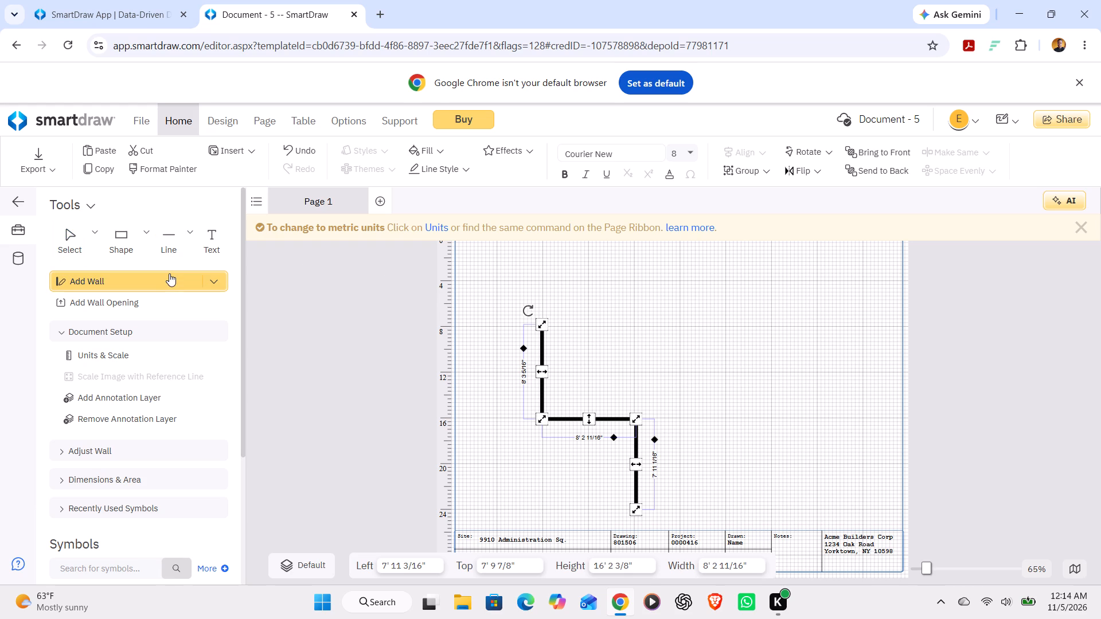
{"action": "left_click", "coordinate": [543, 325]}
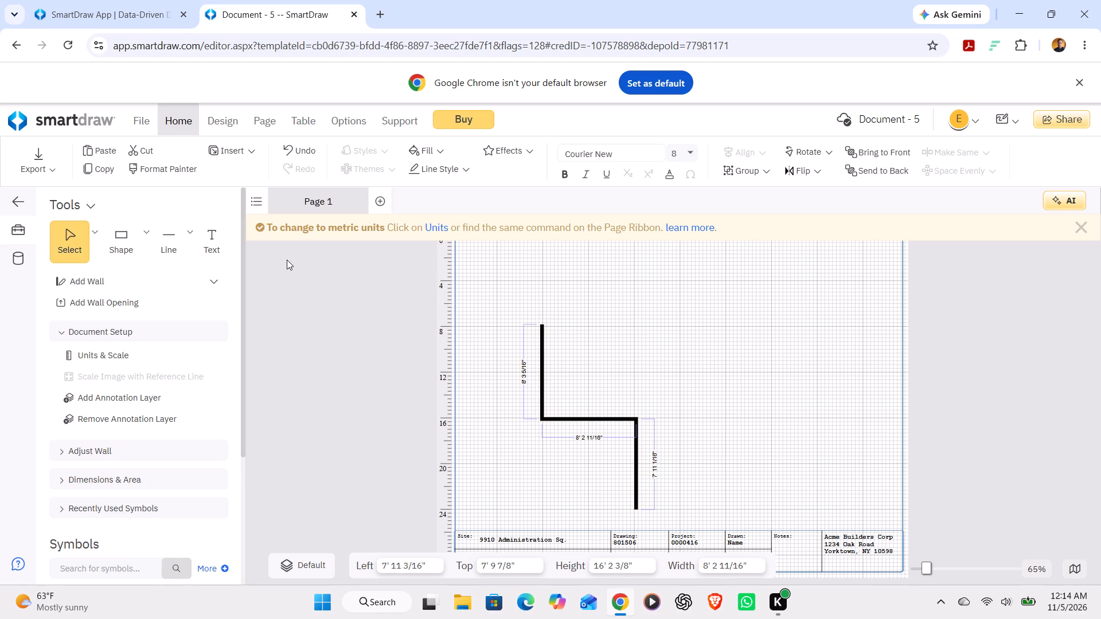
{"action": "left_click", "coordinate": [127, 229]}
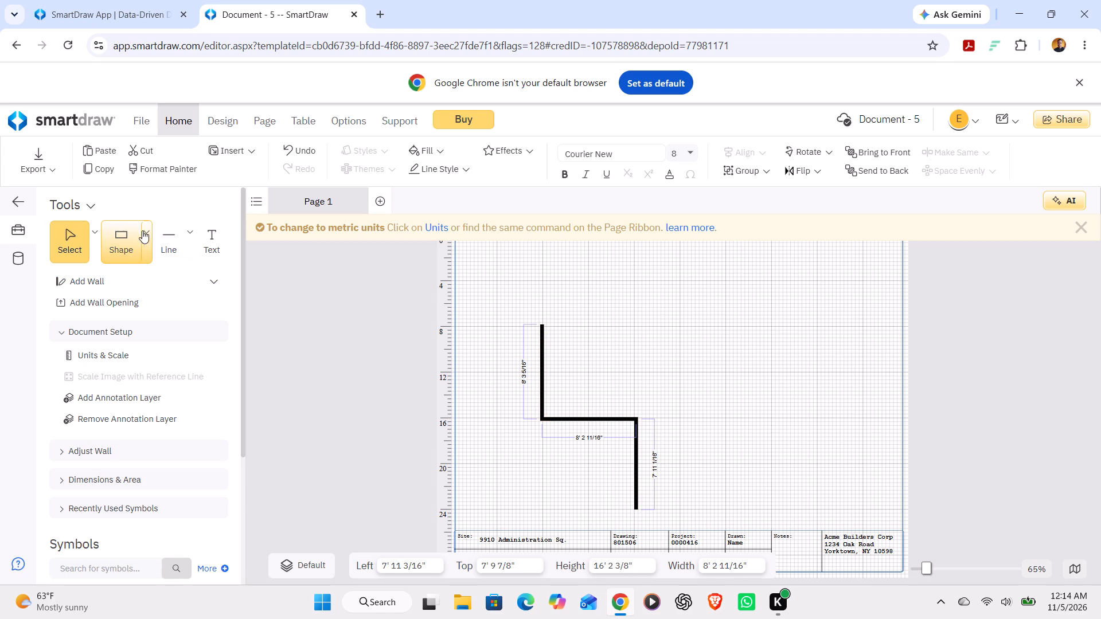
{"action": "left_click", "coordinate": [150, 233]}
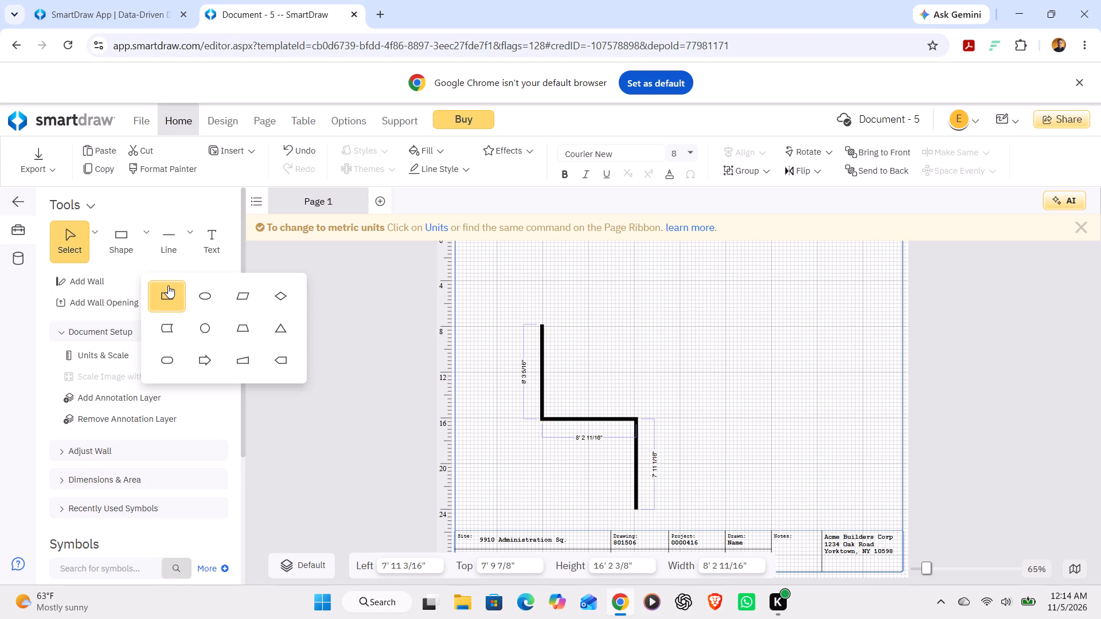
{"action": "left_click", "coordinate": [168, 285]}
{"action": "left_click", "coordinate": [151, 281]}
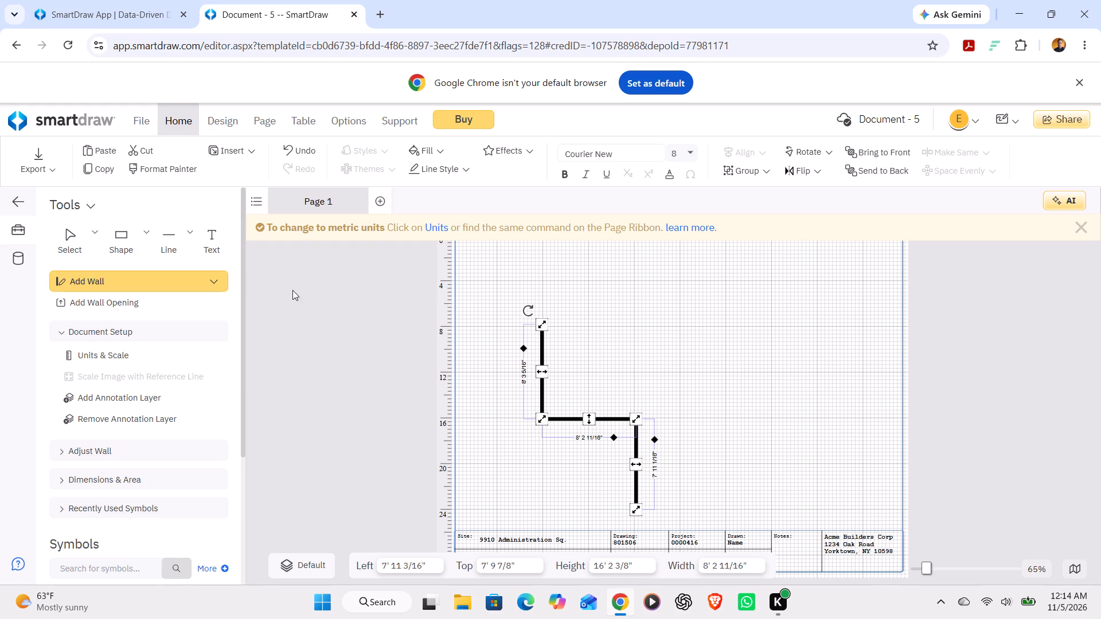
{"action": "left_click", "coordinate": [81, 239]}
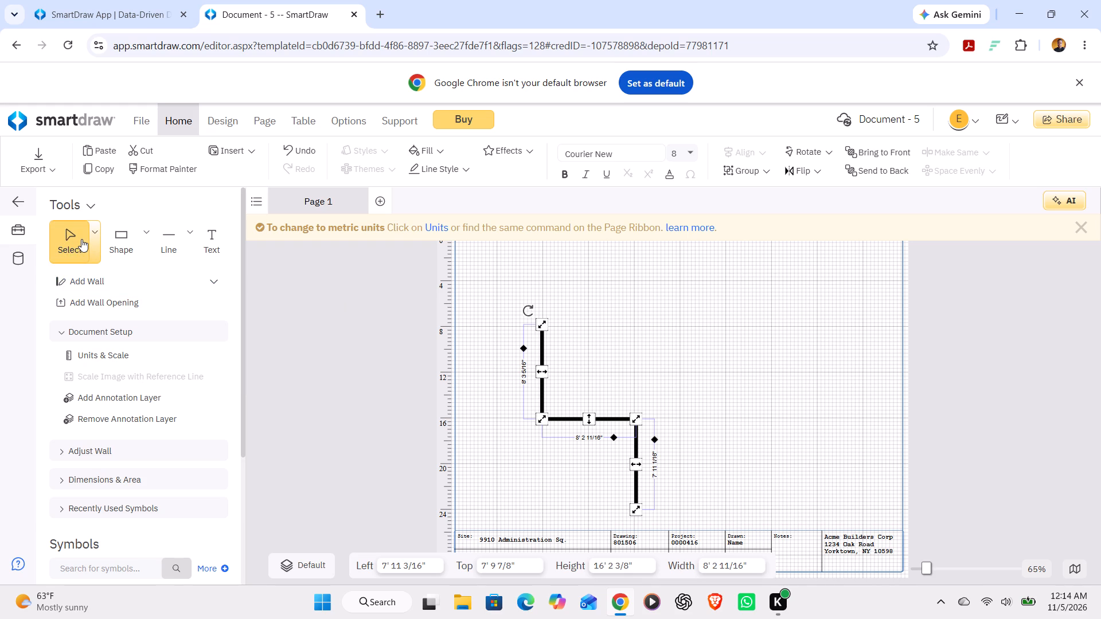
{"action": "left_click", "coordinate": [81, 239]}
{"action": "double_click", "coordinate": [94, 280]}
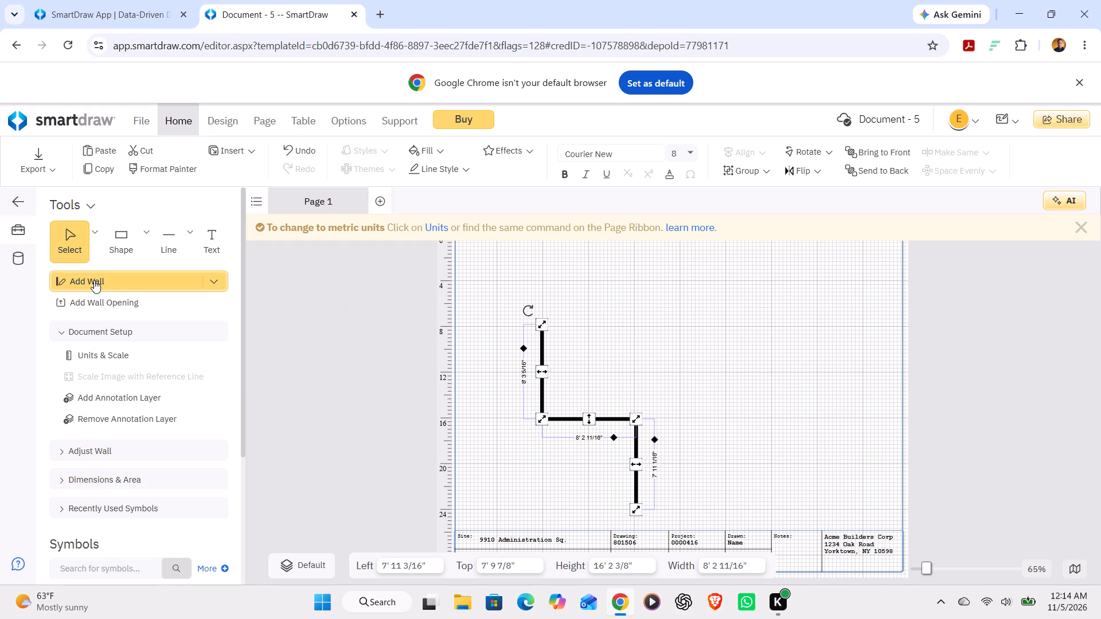
Shorten the left vertical wall from its upper end to about 8' 1" long.
{"action": "left_click", "coordinate": [401, 318]}
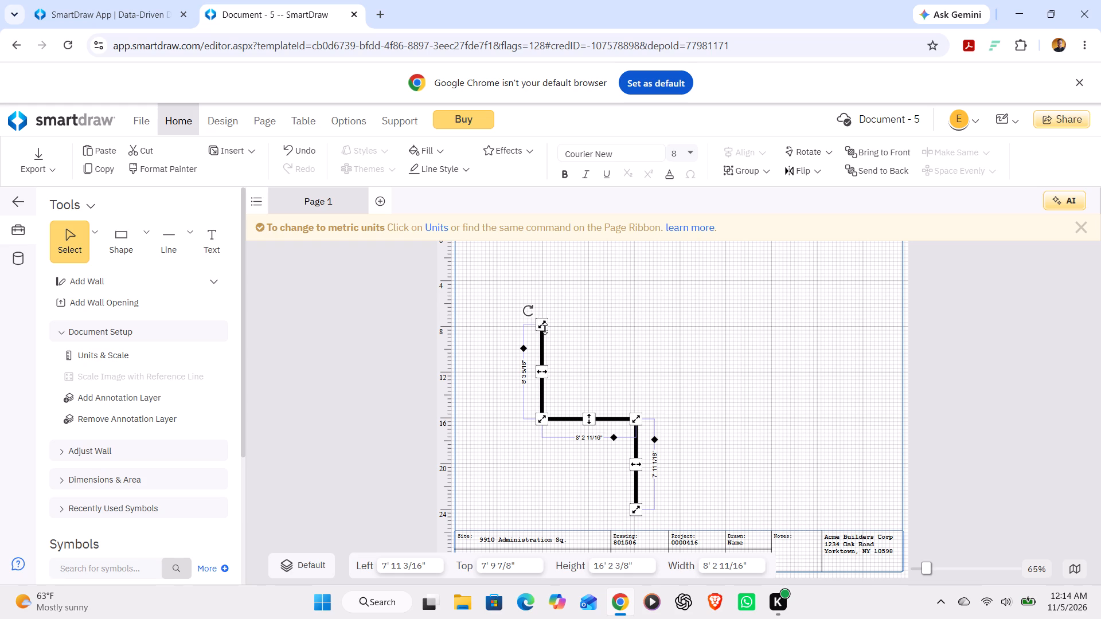
{"action": "left_click", "coordinate": [545, 323]}
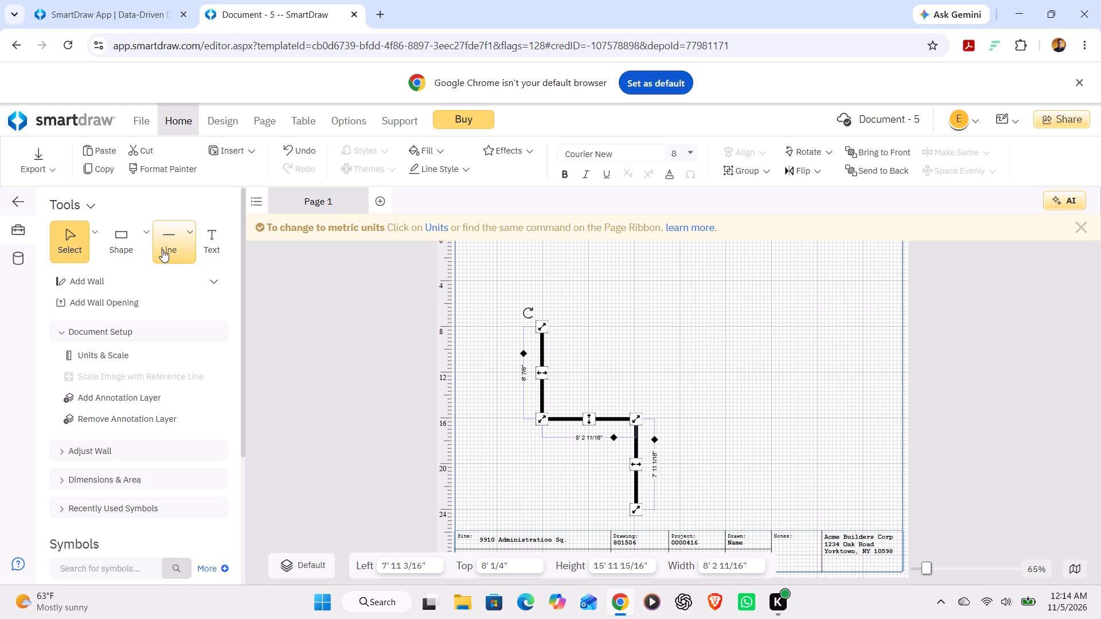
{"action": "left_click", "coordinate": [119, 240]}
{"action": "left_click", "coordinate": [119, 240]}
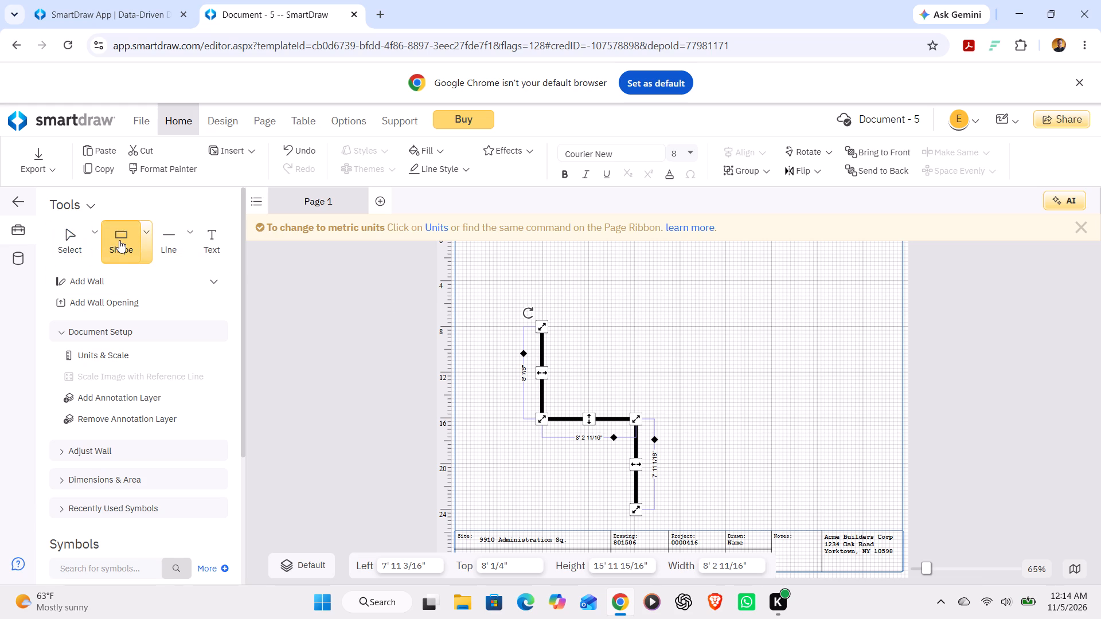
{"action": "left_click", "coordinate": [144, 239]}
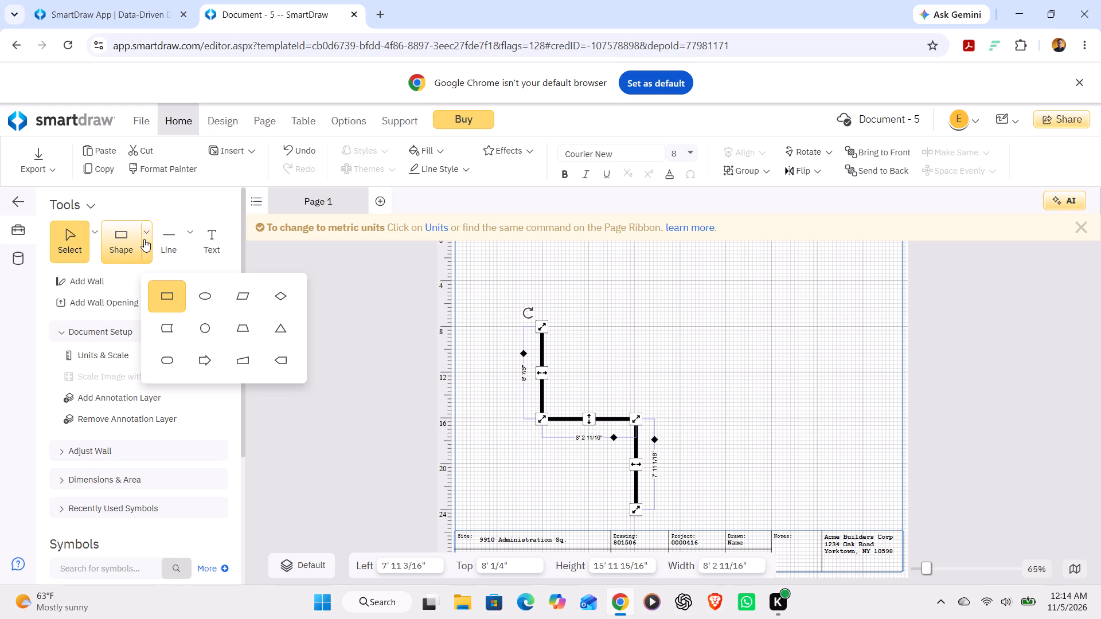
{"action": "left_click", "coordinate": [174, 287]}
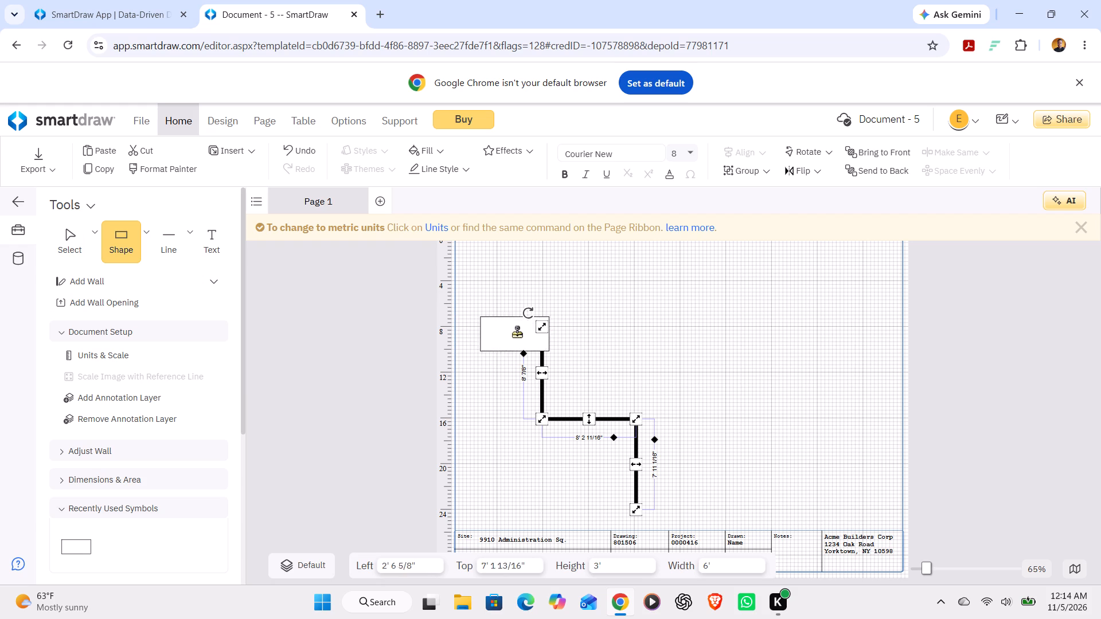
Draw a horizontal wall about 23' long, starting just beside the upper end of the left vertical wall.
{"action": "left_click", "coordinate": [120, 275]}
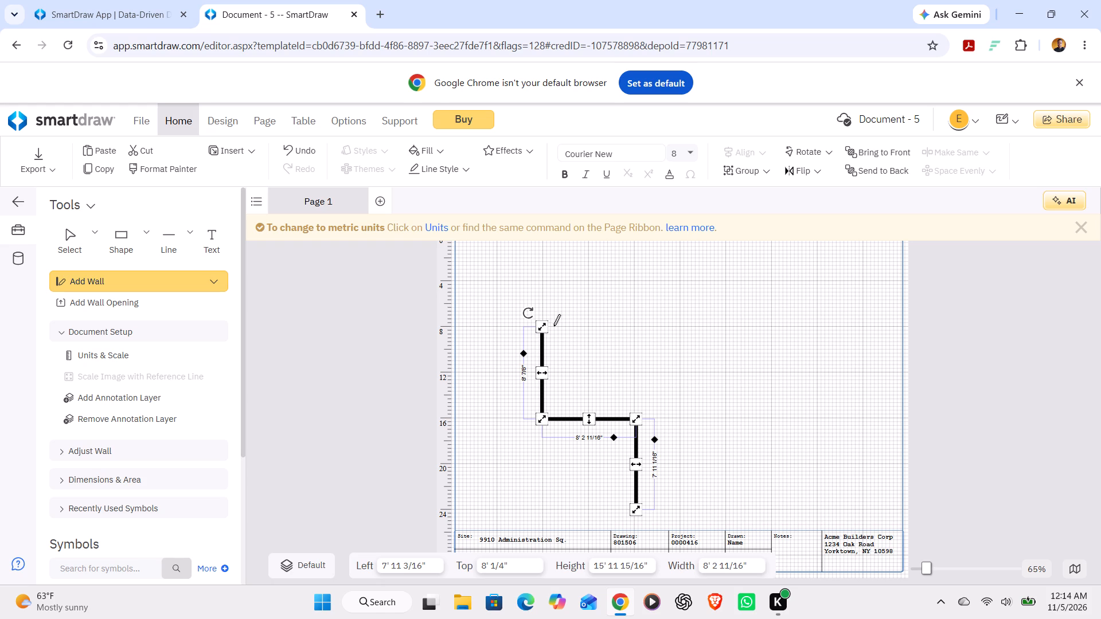
{"action": "left_click_drag", "start_coordinate": [553, 326], "coordinate": [602, 324]}
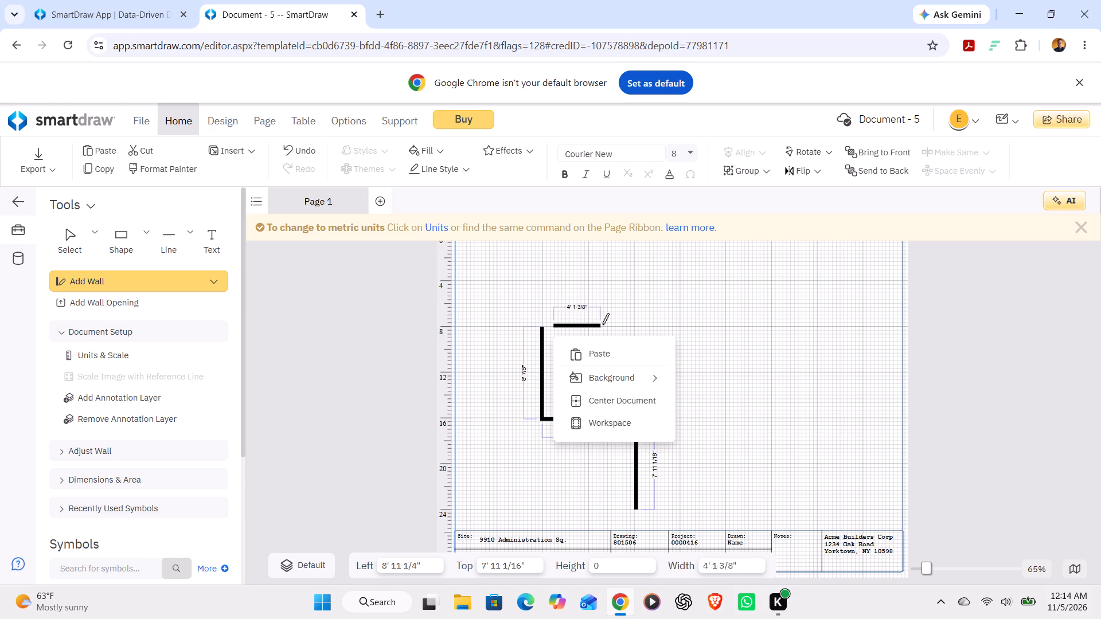
{"action": "left_click_drag", "start_coordinate": [602, 324], "coordinate": [685, 328]}
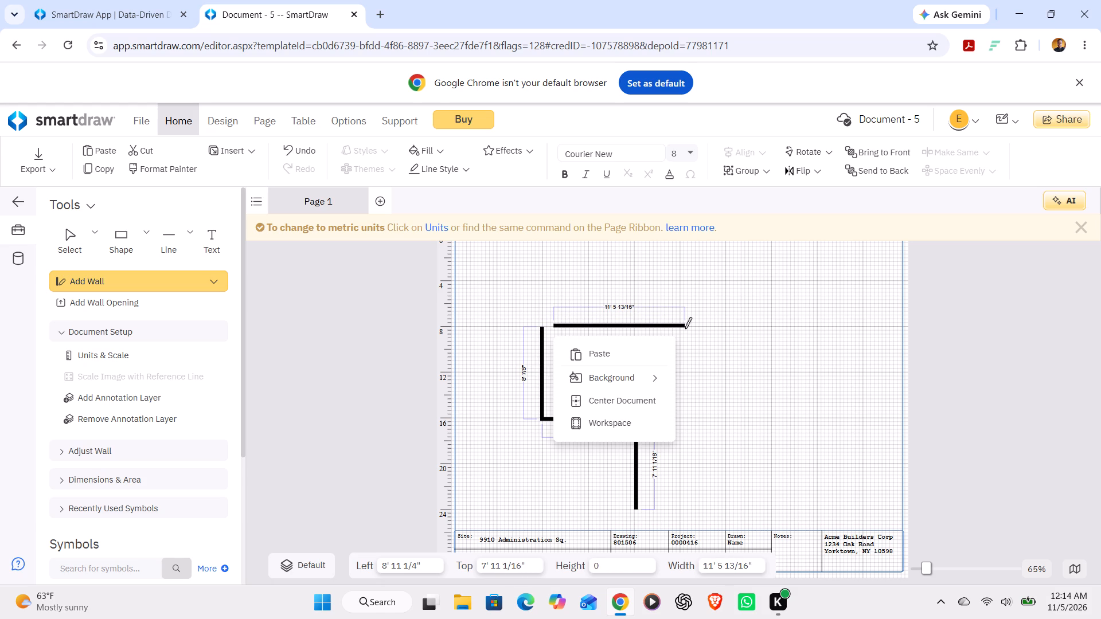
{"action": "left_click_drag", "start_coordinate": [685, 328], "coordinate": [718, 327]}
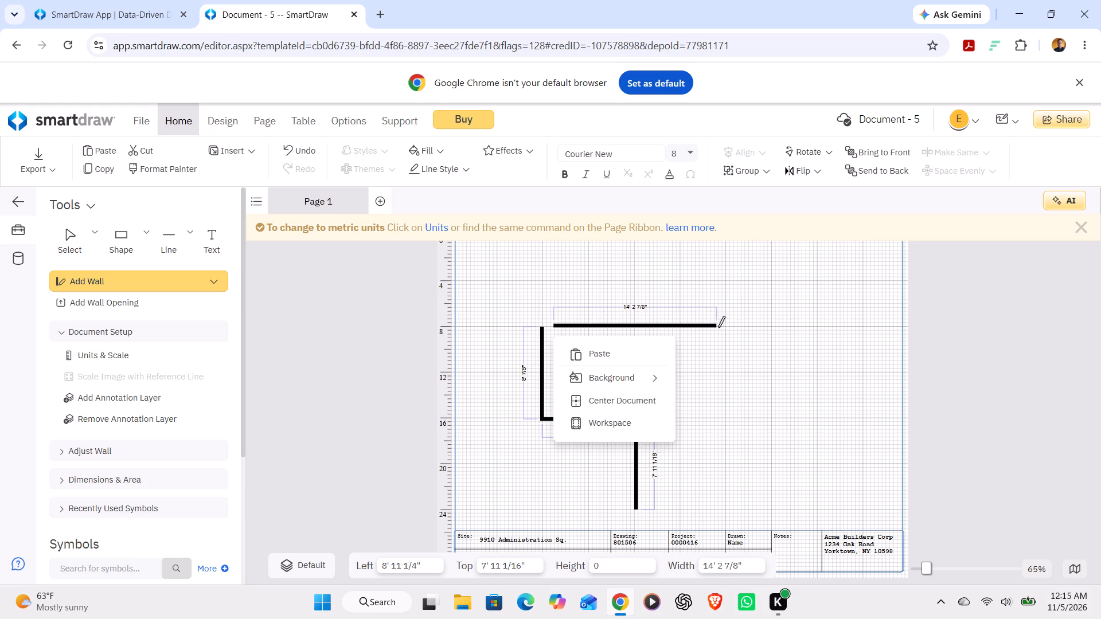
{"action": "left_click_drag", "start_coordinate": [718, 327], "coordinate": [803, 328]}
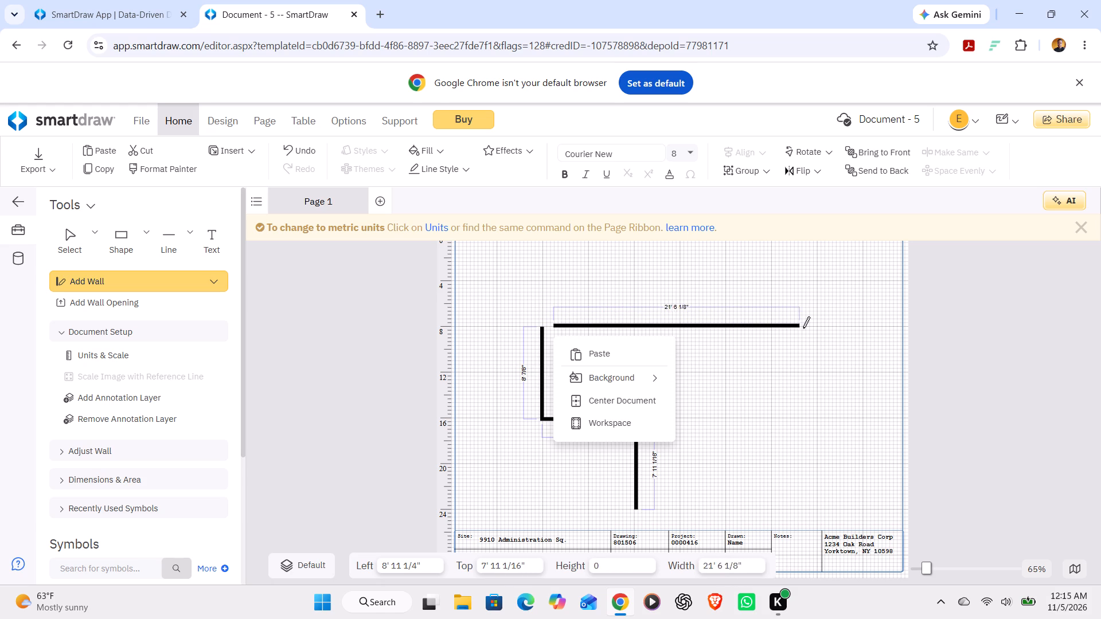
{"action": "left_click_drag", "start_coordinate": [803, 328], "coordinate": [812, 328]}
{"action": "left_click_drag", "start_coordinate": [812, 328], "coordinate": [817, 328]}
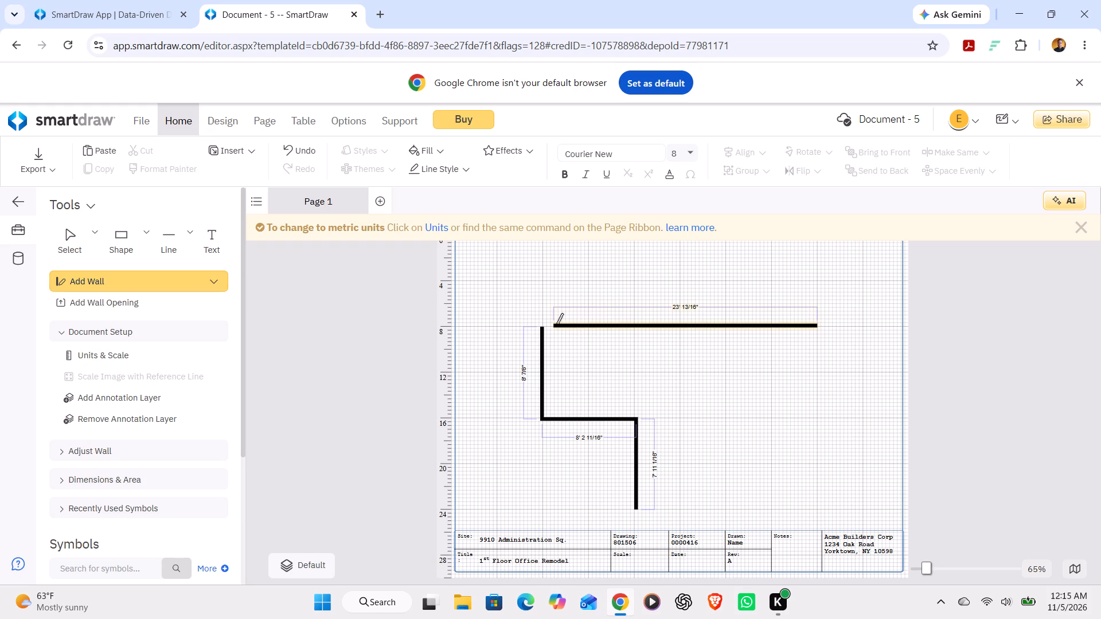
Add a short wall about 1' 5" long joining the long horizontal wall to the left vertical wall's upper end.
{"action": "left_click_drag", "start_coordinate": [556, 325], "coordinate": [539, 325]}
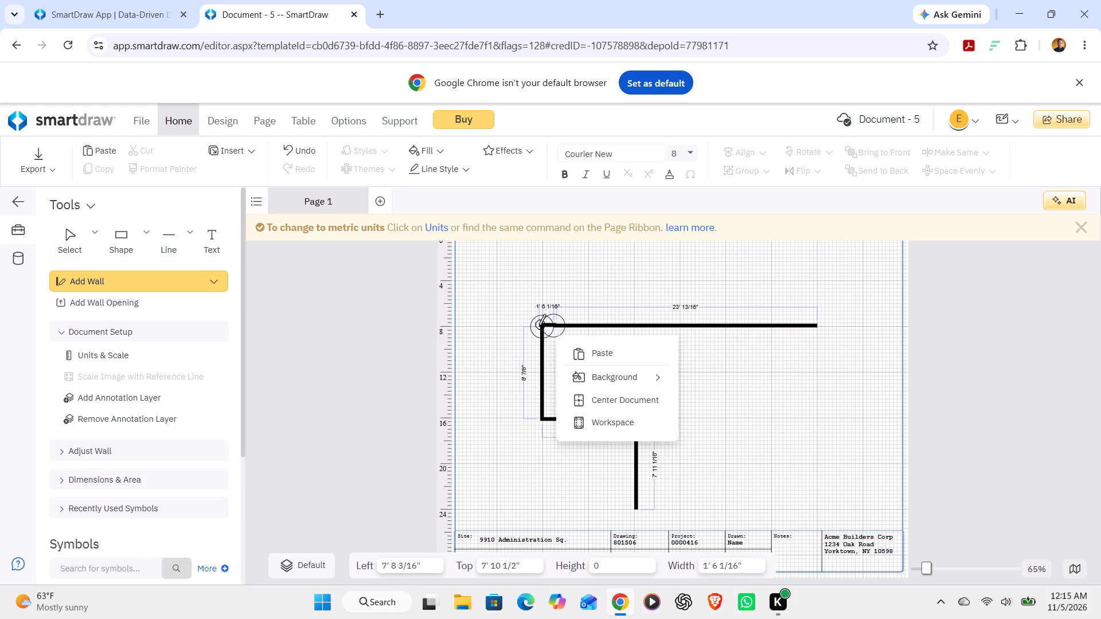
{"action": "left_click_drag", "start_coordinate": [539, 325], "coordinate": [540, 325]}
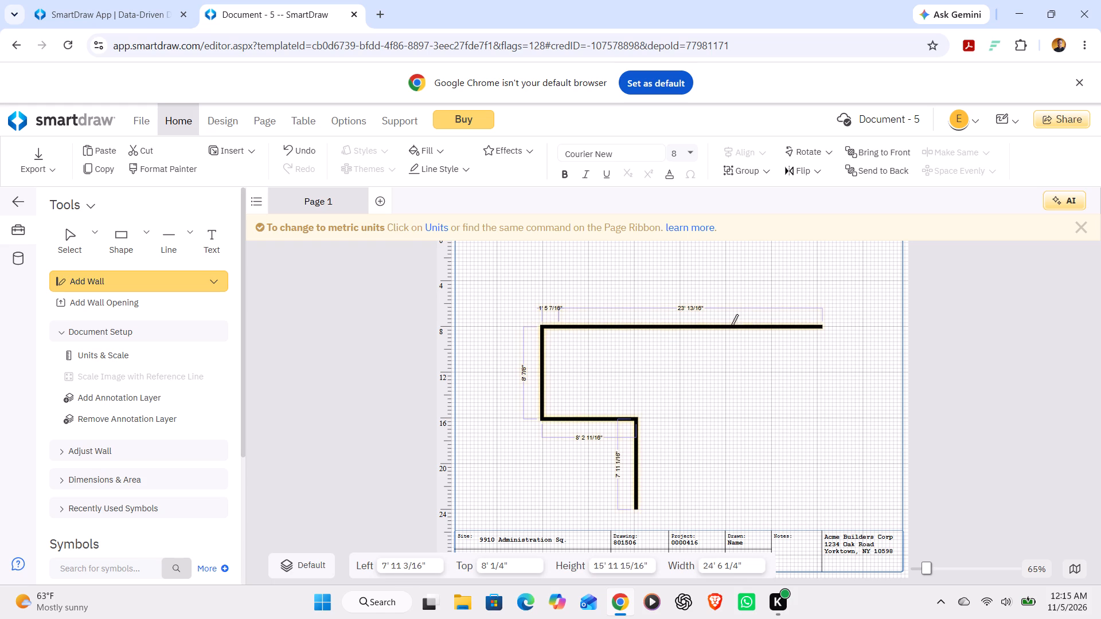
Draw a vertical wall about 8' long downward from the right end of the long horizontal wall.
{"action": "scroll", "coordinate": [731, 326], "scroll_direction": "down", "scroll_amount": 2}
{"action": "scroll", "coordinate": [799, 334], "scroll_direction": "down", "scroll_amount": 1}
{"action": "left_click_drag", "start_coordinate": [819, 327], "coordinate": [819, 359]}
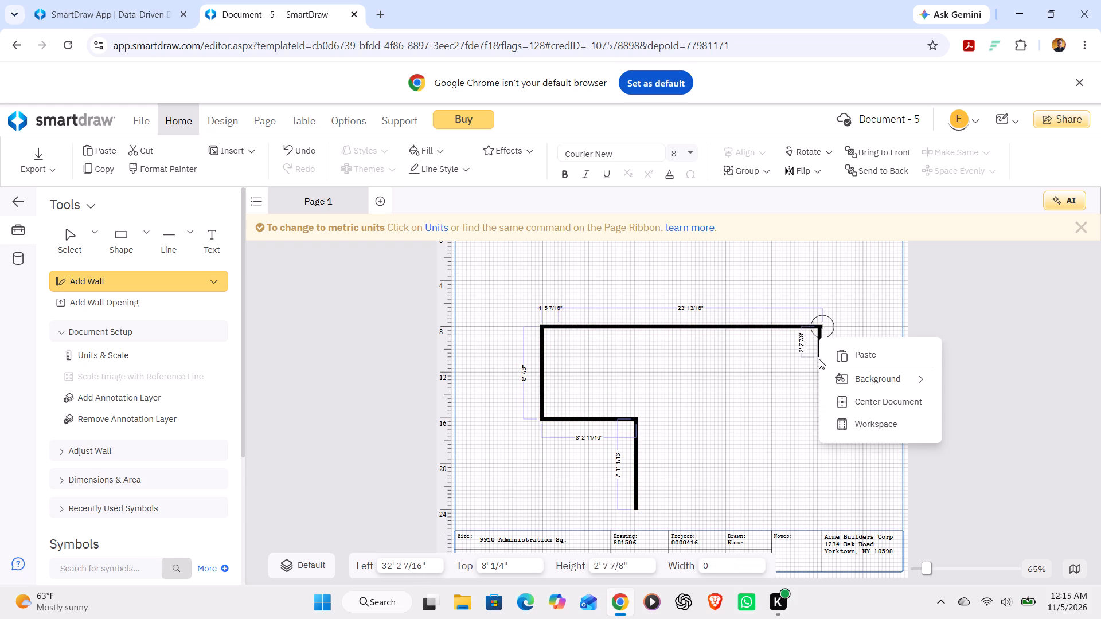
{"action": "left_click_drag", "start_coordinate": [819, 359], "coordinate": [820, 418]}
{"action": "left_click_drag", "start_coordinate": [820, 418], "coordinate": [818, 418]}
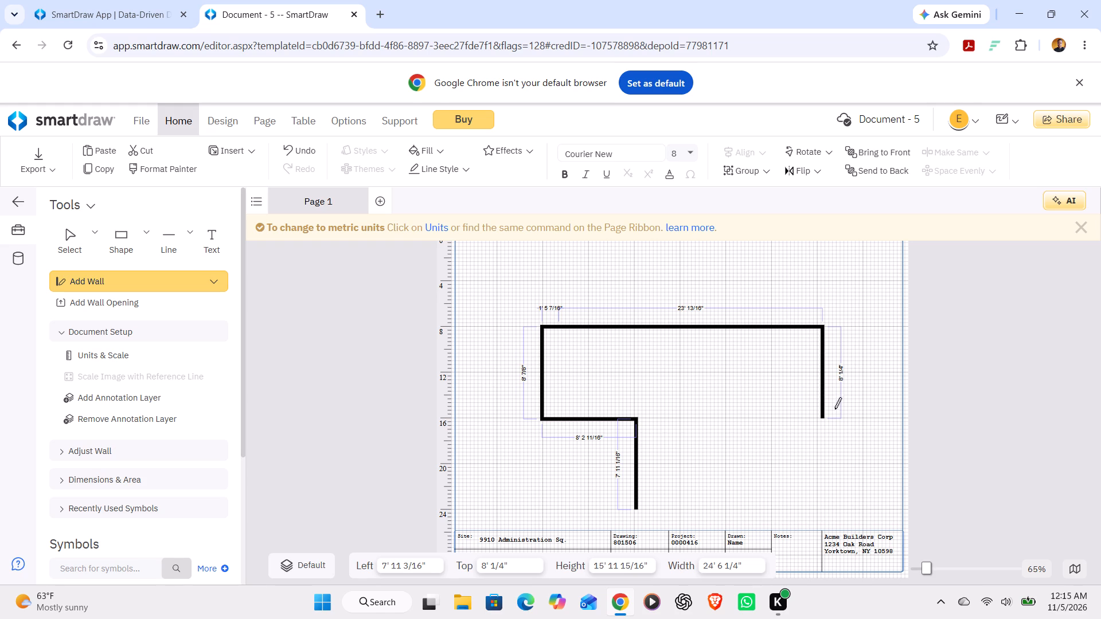
{"action": "key", "text": "Escape"}
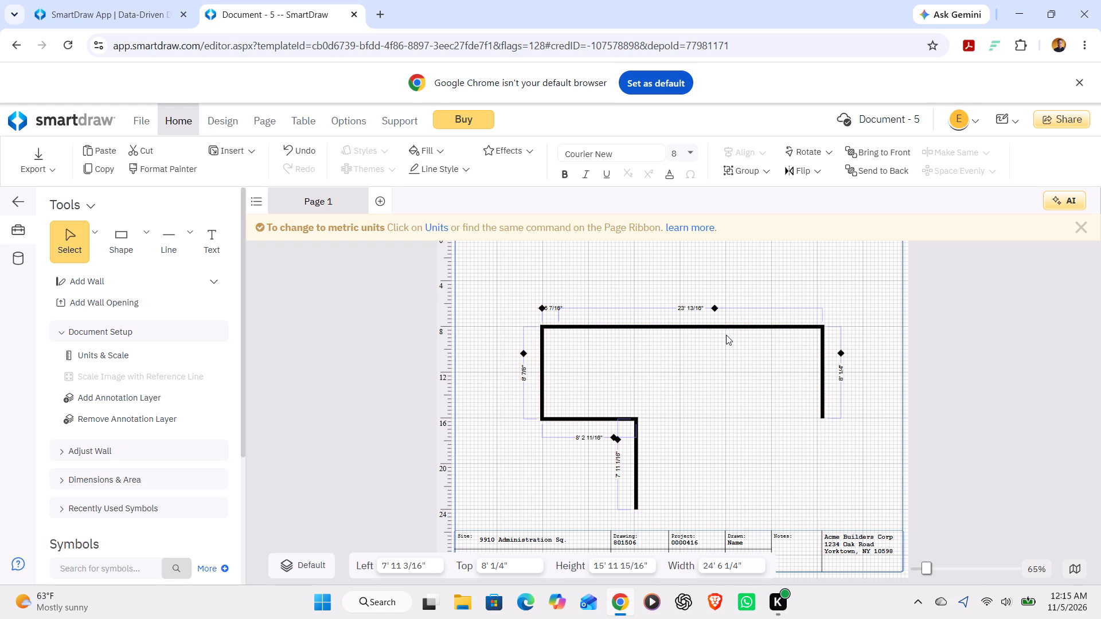
{"action": "key", "text": "Escape"}
{"action": "key", "text": "Escape"}
{"action": "key", "text": "Escape"}
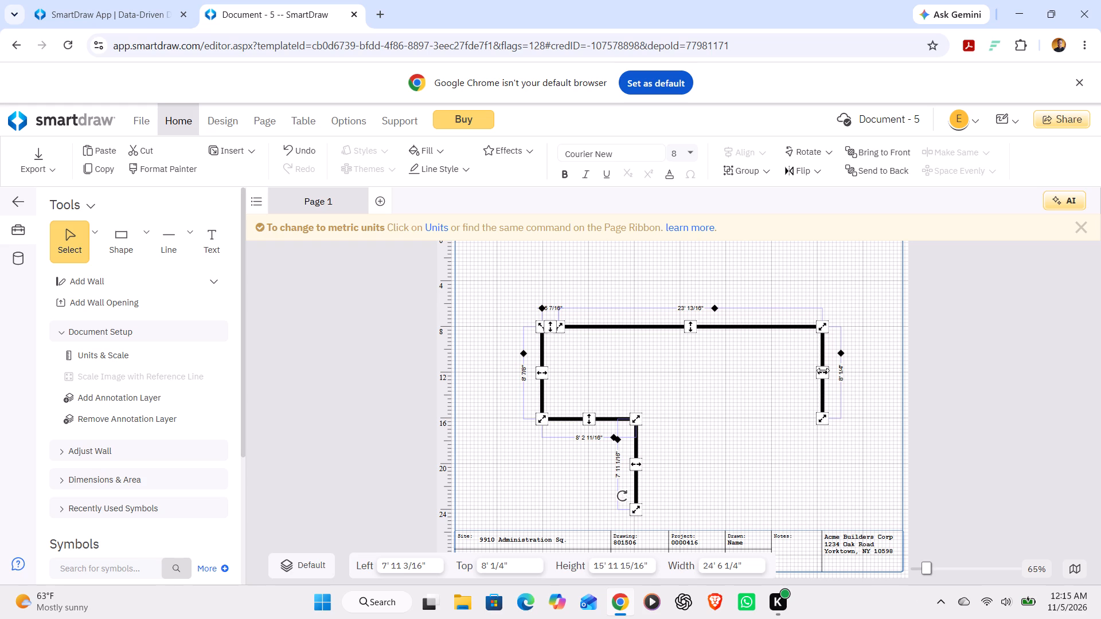
Shift the right vertical wall slightly inward so the long top wall is about 22' 11 5/8" long.
{"action": "left_click", "coordinate": [823, 370]}
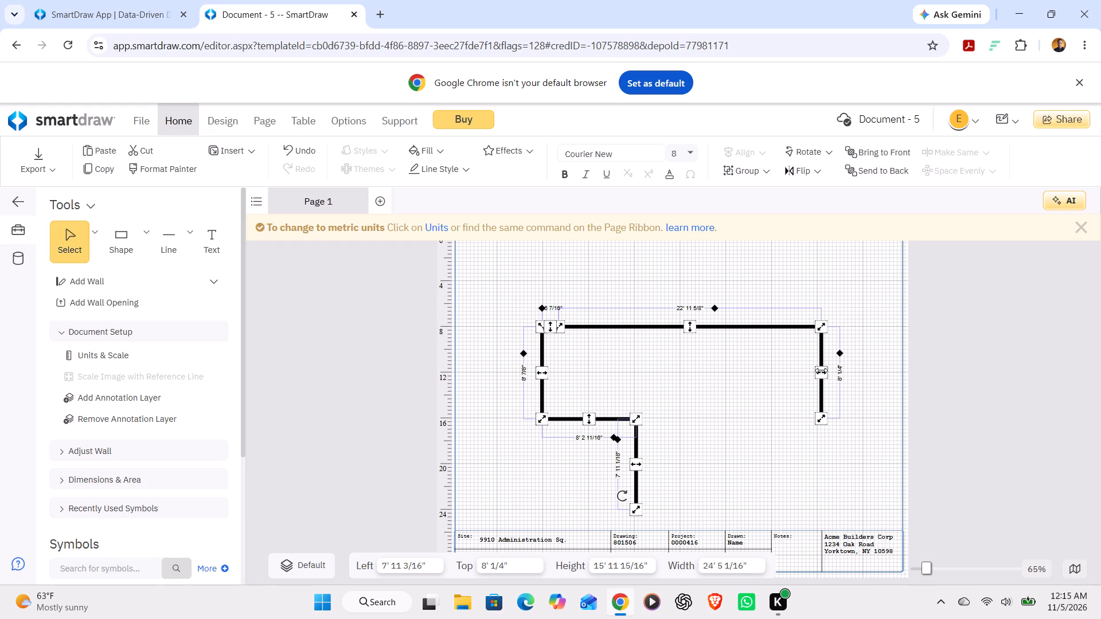
{"action": "left_click", "coordinate": [796, 401]}
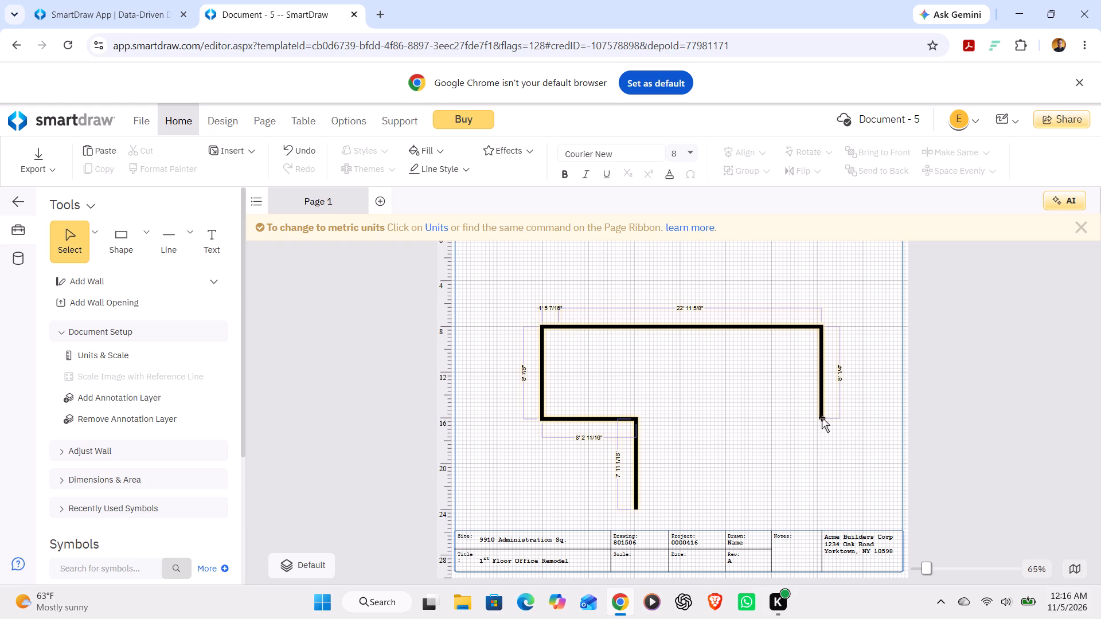
Add a horizontal wall about 8' 1 1/2" long running inward from the lower end of the right vertical wall.
{"action": "left_click", "coordinate": [822, 417]}
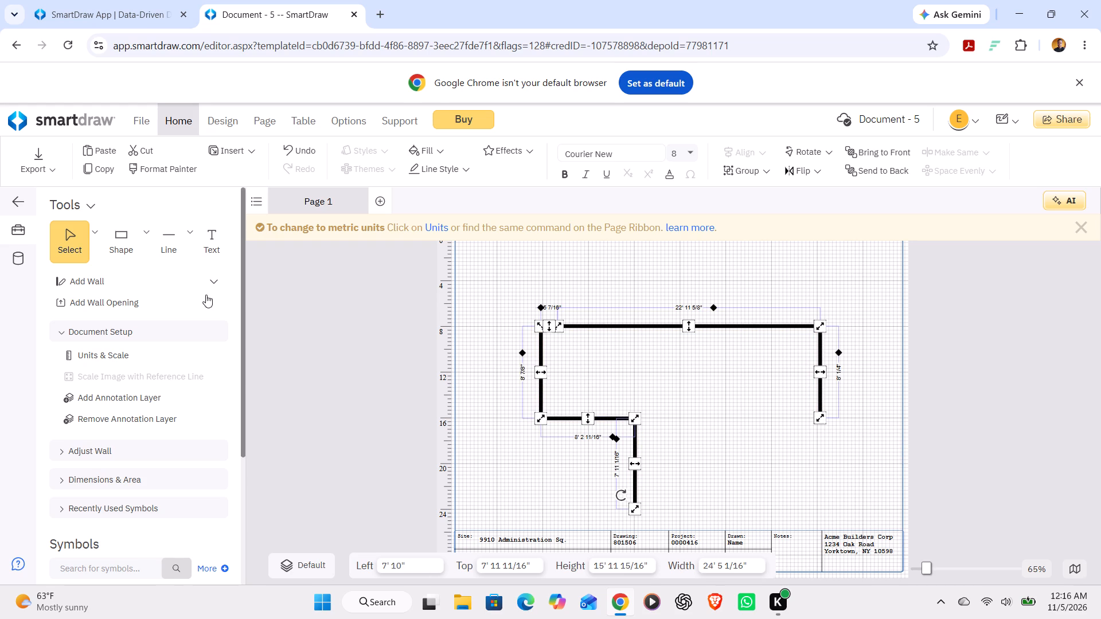
{"action": "left_click", "coordinate": [147, 284]}
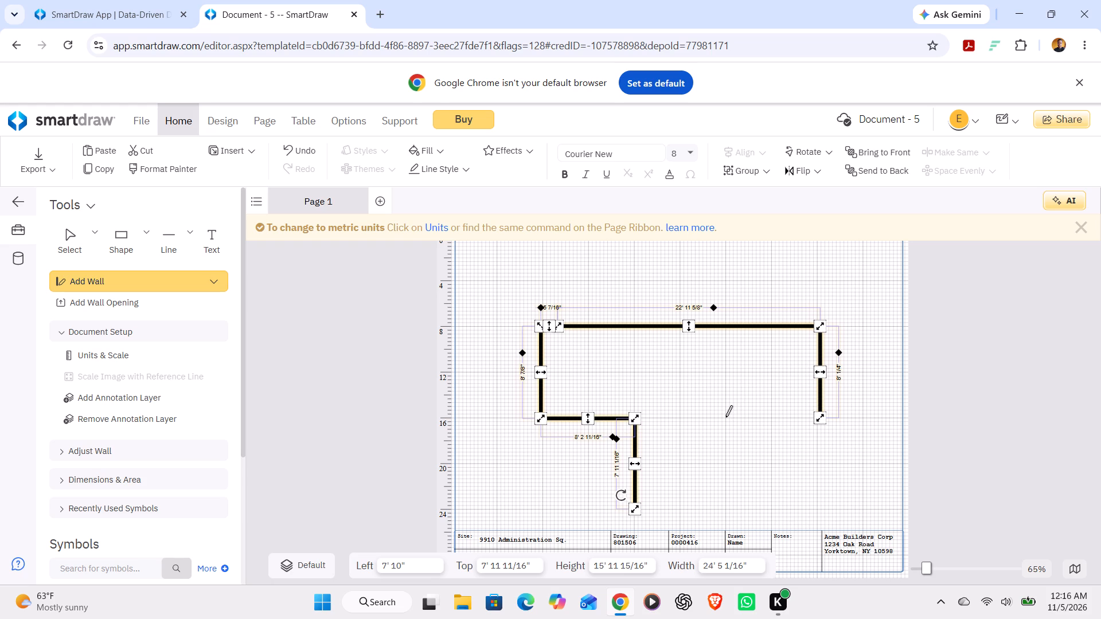
{"action": "left_click_drag", "start_coordinate": [725, 416], "coordinate": [802, 413]}
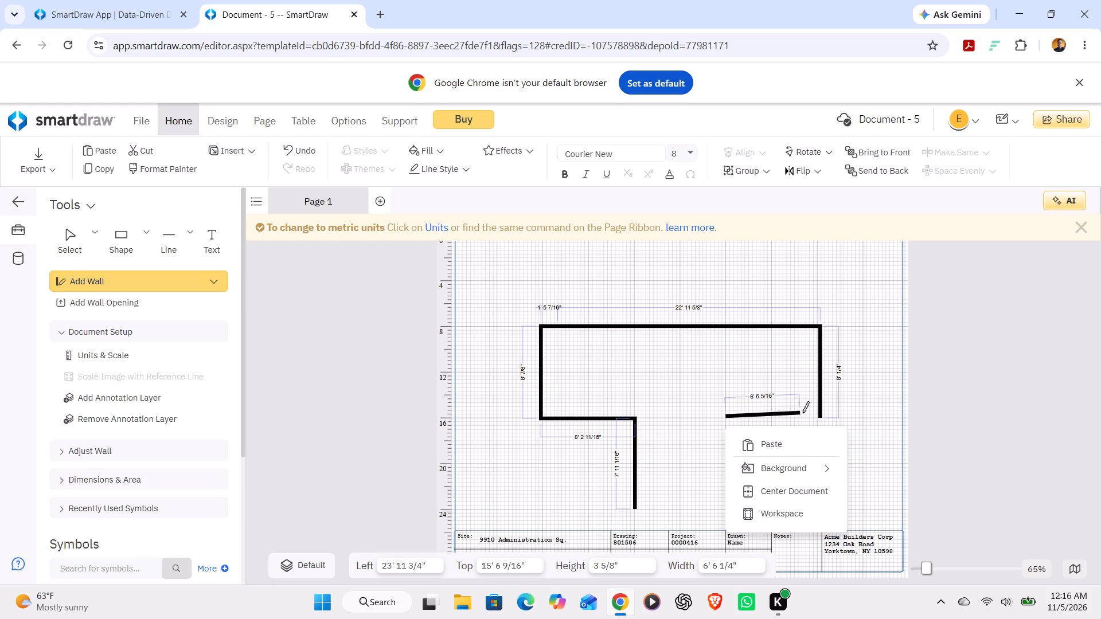
{"action": "left_click_drag", "start_coordinate": [802, 413], "coordinate": [824, 414]}
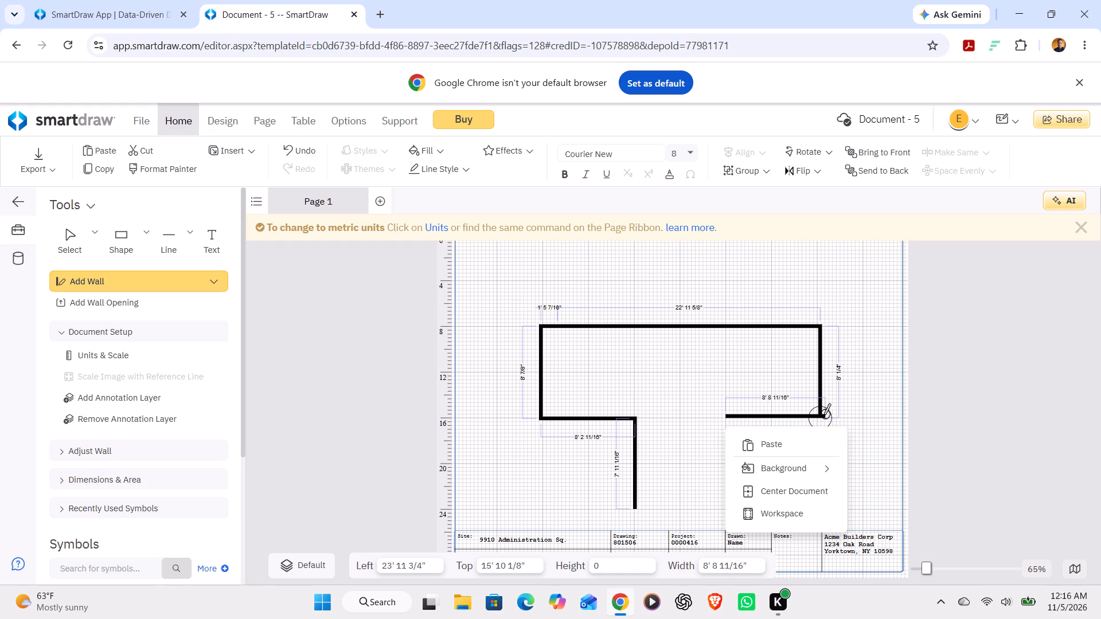
{"action": "left_click_drag", "start_coordinate": [824, 414], "coordinate": [818, 414]}
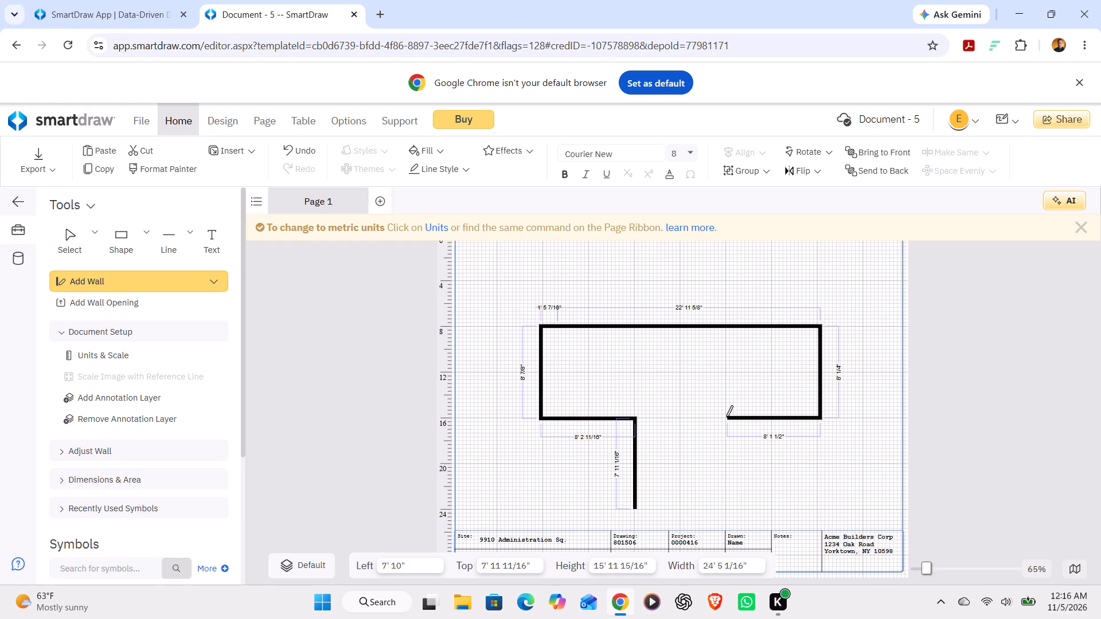
Draw a vertical wall about 8' long downward from the inner end of the right-hand horizontal wall.
{"action": "left_click_drag", "start_coordinate": [726, 417], "coordinate": [726, 428]}
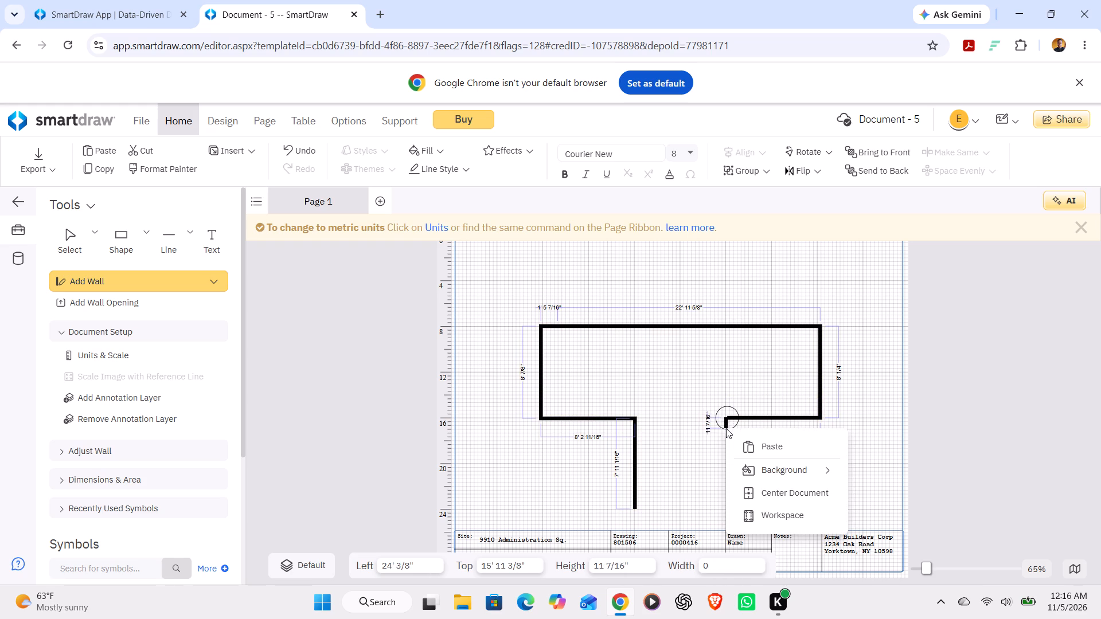
{"action": "left_click_drag", "start_coordinate": [726, 428], "coordinate": [732, 485]}
{"action": "left_click_drag", "start_coordinate": [732, 485], "coordinate": [730, 502]}
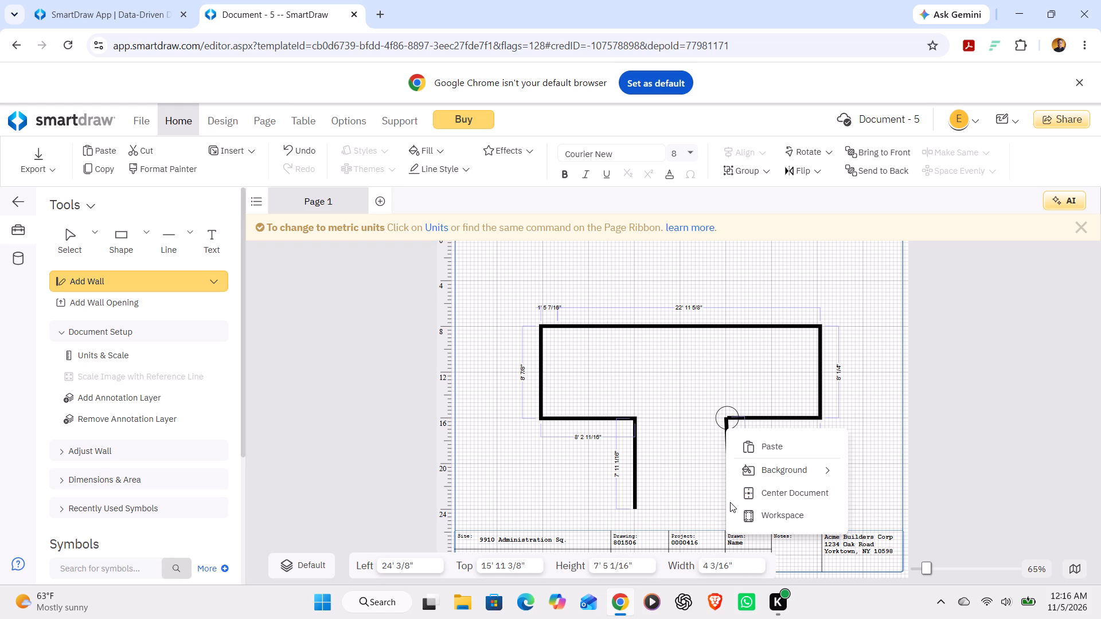
{"action": "left_click_drag", "start_coordinate": [730, 502], "coordinate": [727, 511]}
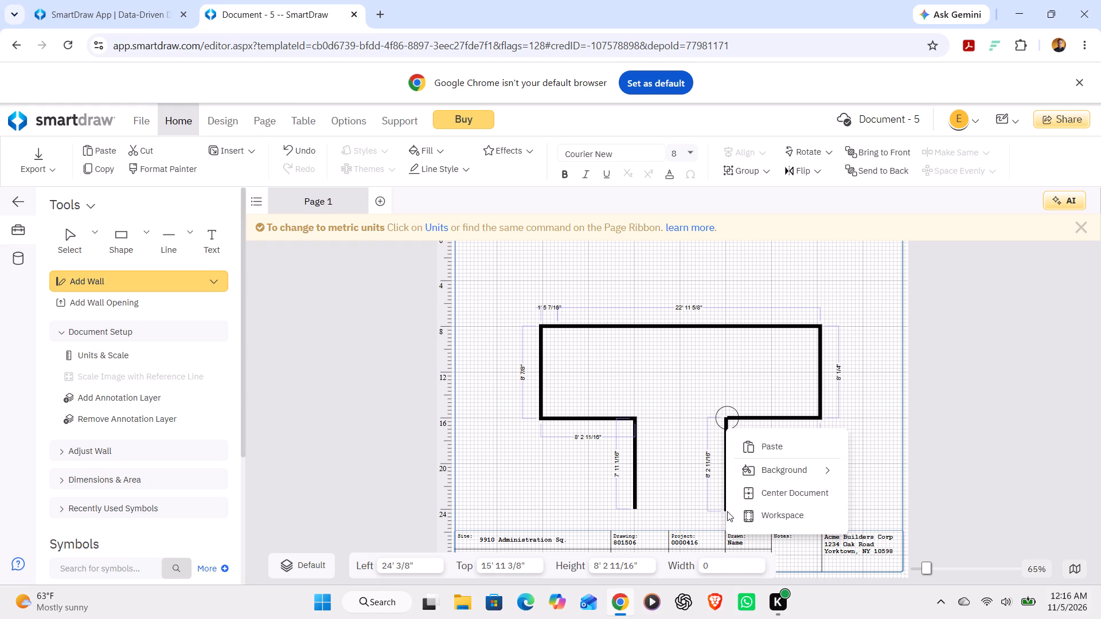
{"action": "left_click_drag", "start_coordinate": [727, 511], "coordinate": [727, 509]}
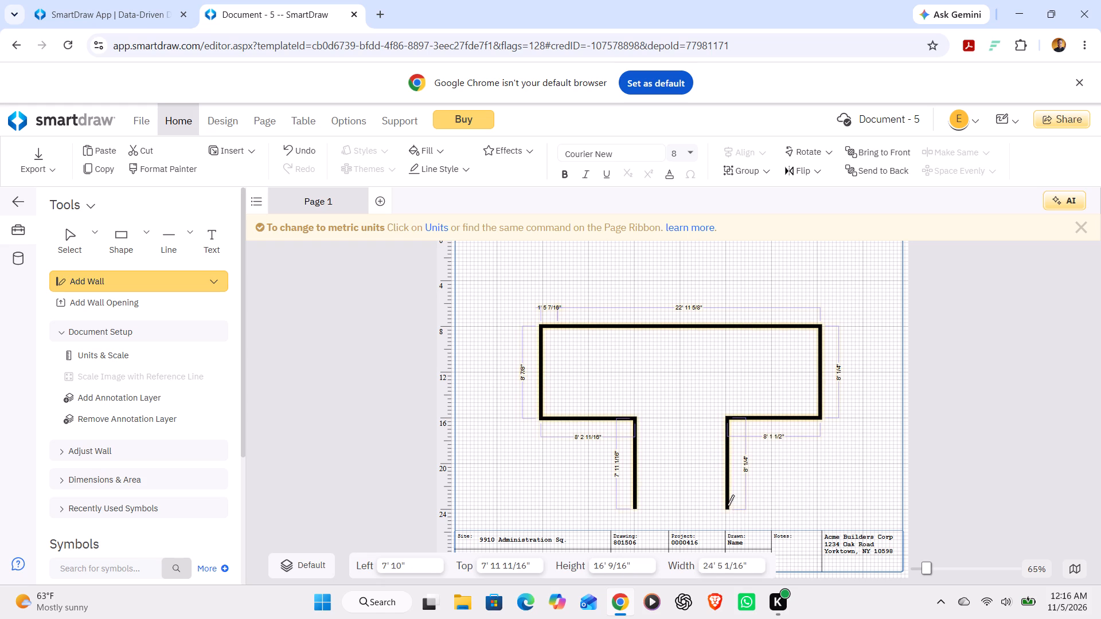
Close the outline with a bottom wall about 8' 1 1/2" long joining the two lower vertical walls.
{"action": "left_click_drag", "start_coordinate": [726, 510], "coordinate": [673, 515]}
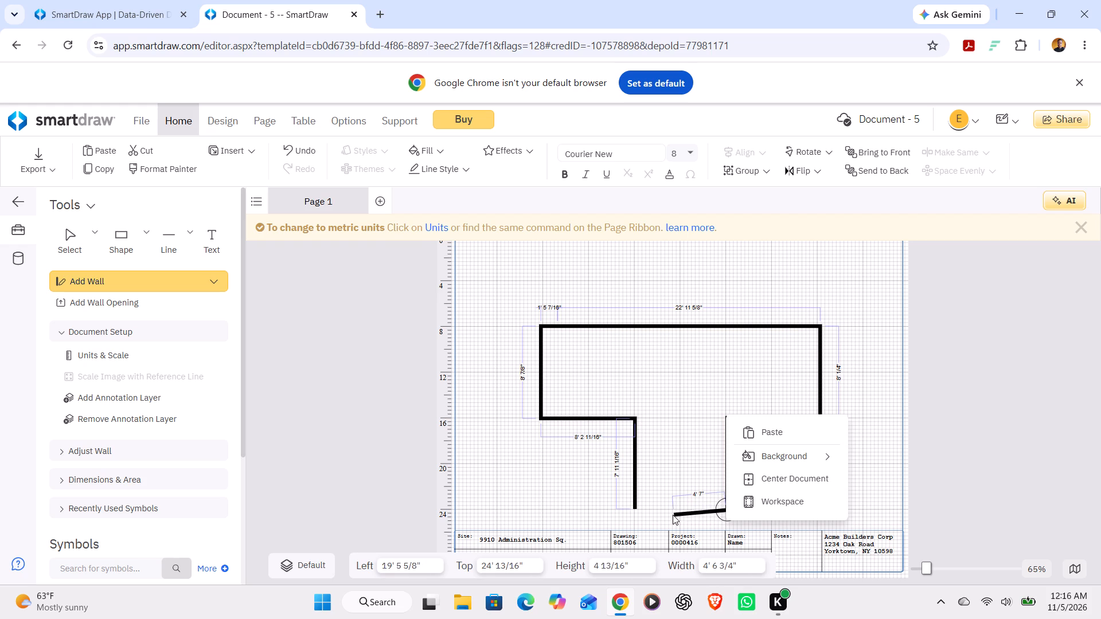
{"action": "left_click_drag", "start_coordinate": [673, 515], "coordinate": [633, 508]}
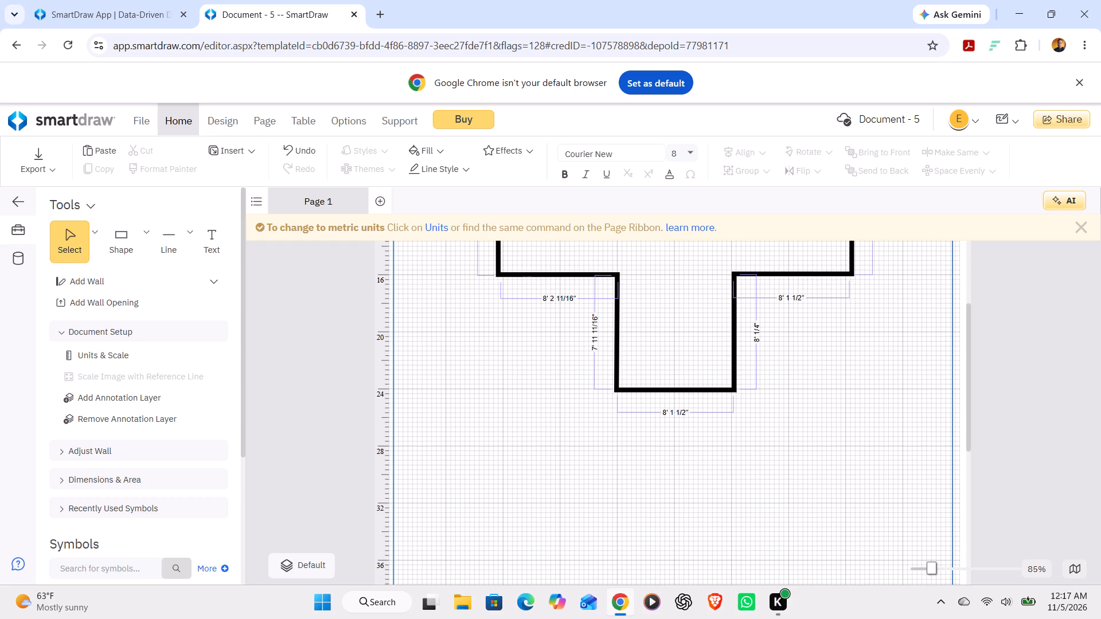
Draw a horizontal interior wall about 8' 5" long inward from the middle of the outer left wall.
{"action": "key", "text": "Up"}
{"action": "key", "text": "Up"}
{"action": "scroll", "coordinate": [633, 506], "scroll_direction": "up", "scroll_amount": 2}
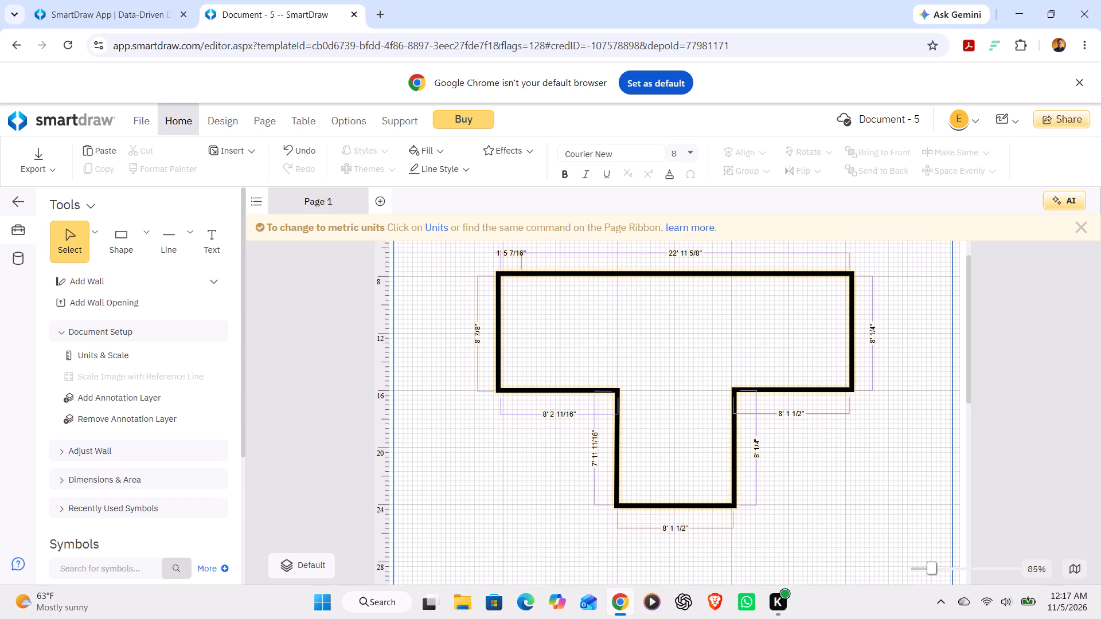
{"action": "scroll", "coordinate": [633, 506], "scroll_direction": "up", "scroll_amount": 1}
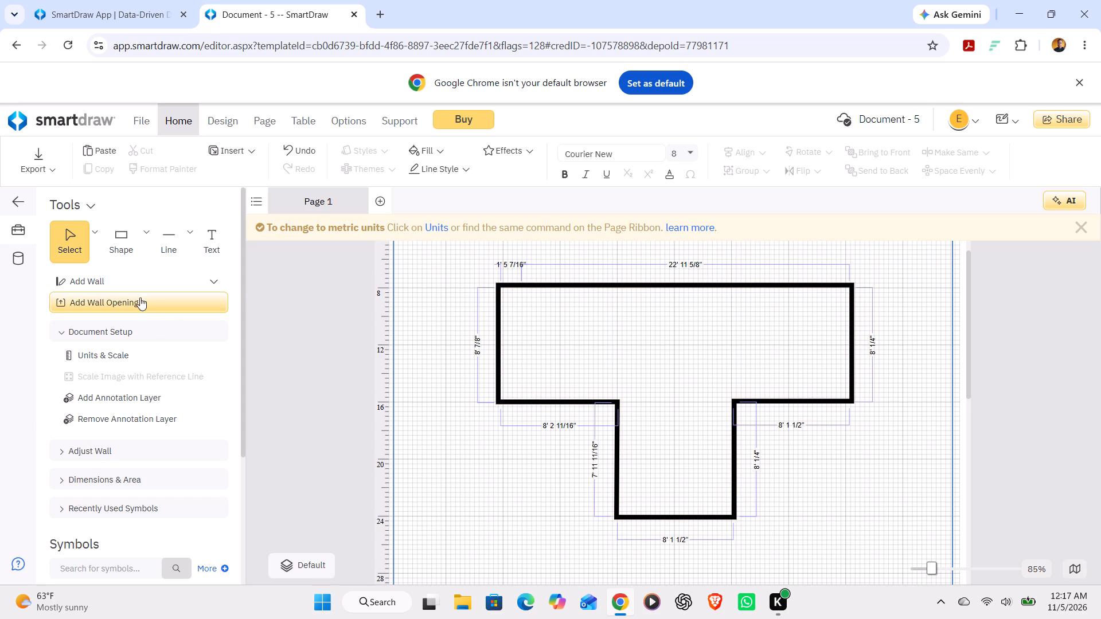
{"action": "left_click", "coordinate": [132, 281]}
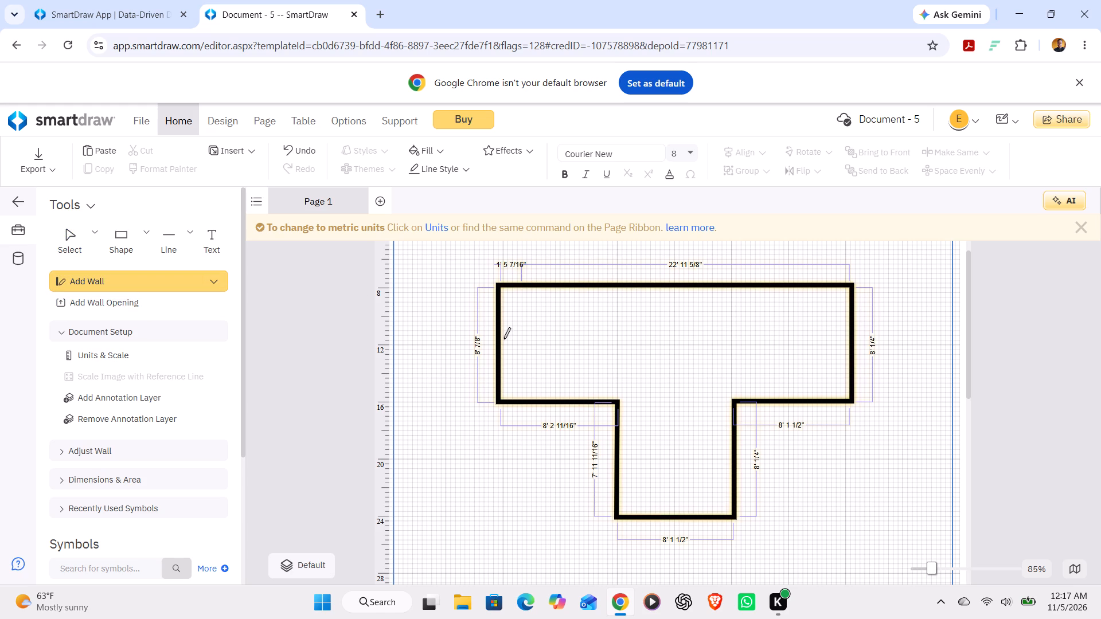
{"action": "left_click_drag", "start_coordinate": [499, 343], "coordinate": [605, 341]}
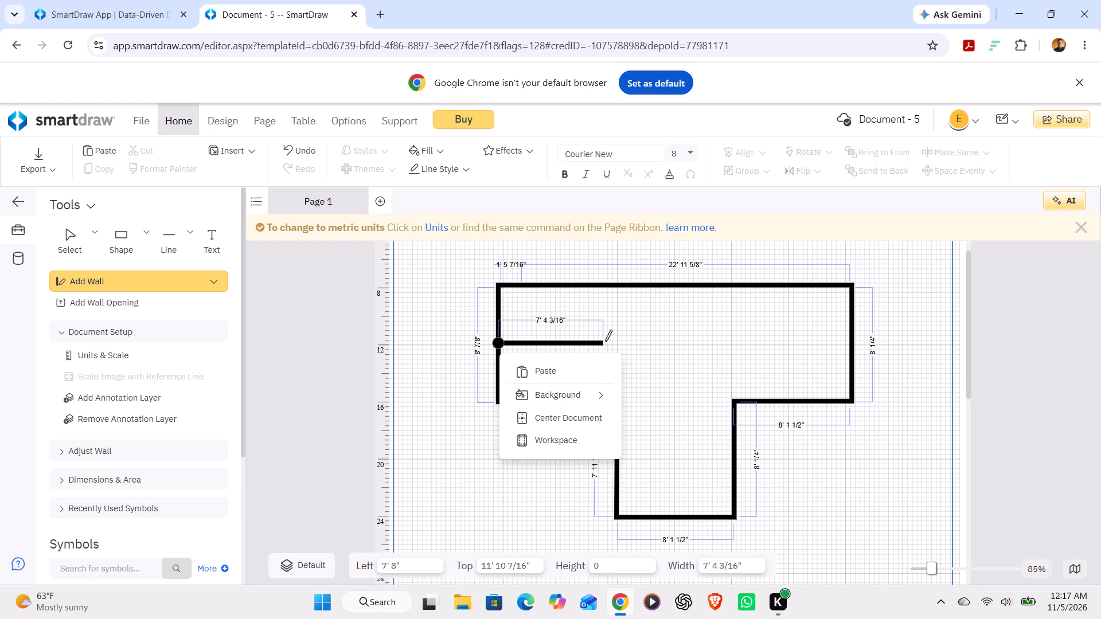
{"action": "left_click_drag", "start_coordinate": [605, 341], "coordinate": [618, 342]}
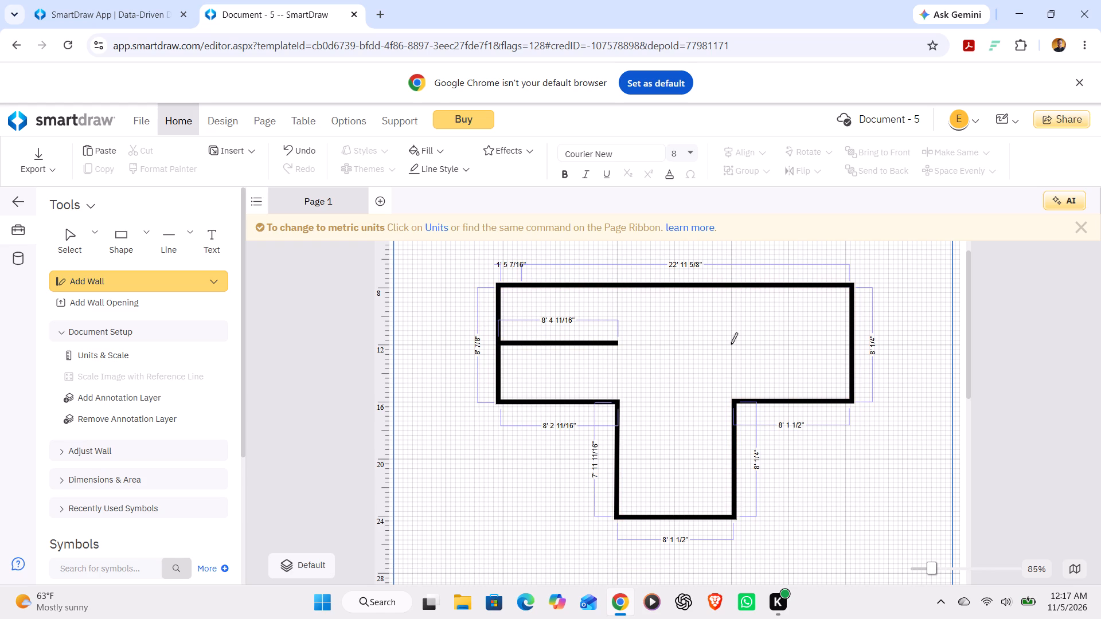
Draw a matching horizontal interior wall about 8' 6" long ending at the middle of the outer right wall.
{"action": "left_click_drag", "start_coordinate": [731, 344], "coordinate": [849, 342]}
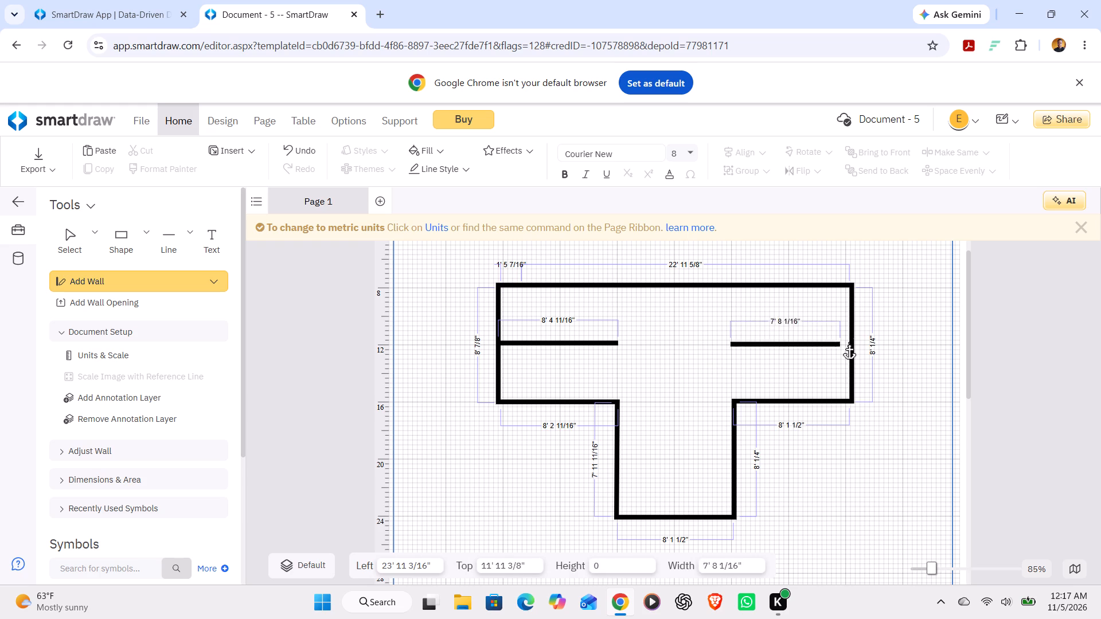
{"action": "left_click_drag", "start_coordinate": [849, 342], "coordinate": [854, 345]}
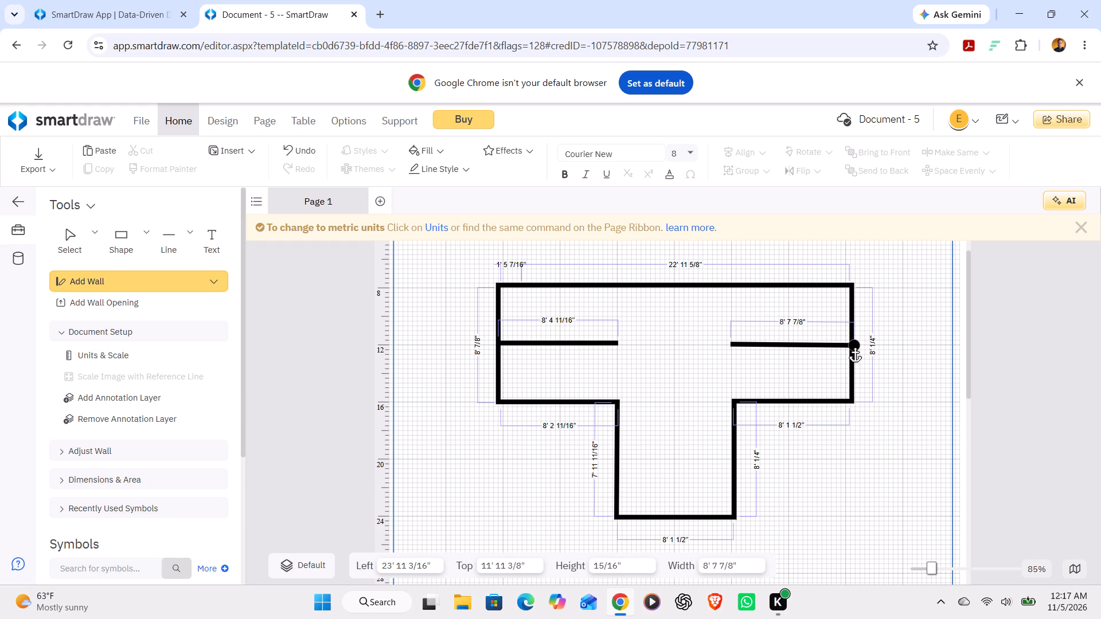
{"action": "left_click_drag", "start_coordinate": [854, 345], "coordinate": [850, 343]}
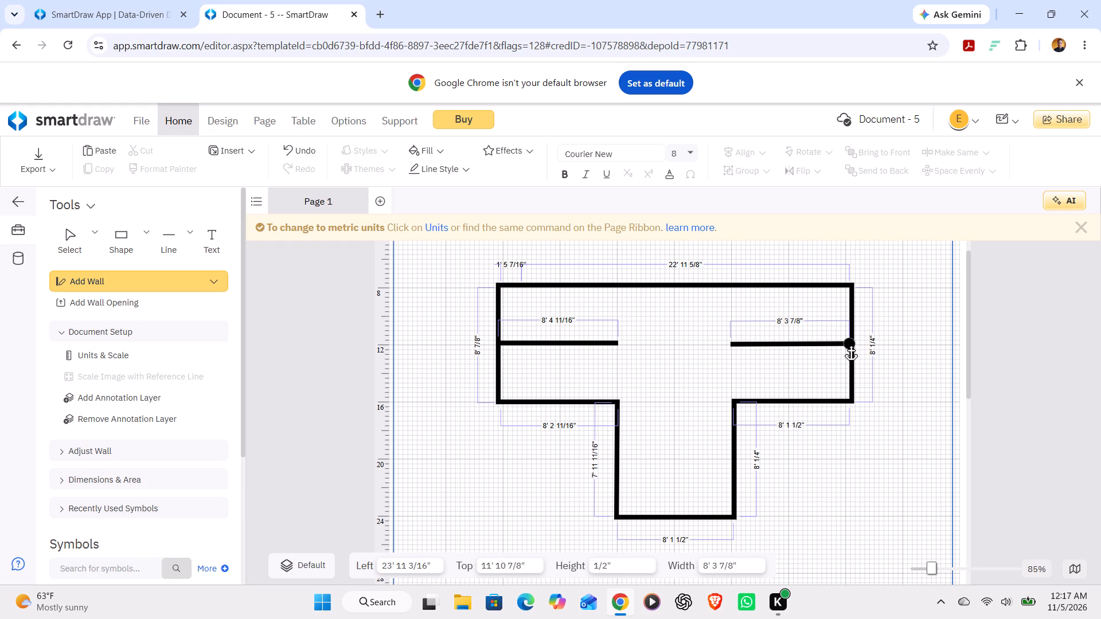
{"action": "left_click_drag", "start_coordinate": [850, 343], "coordinate": [851, 344]}
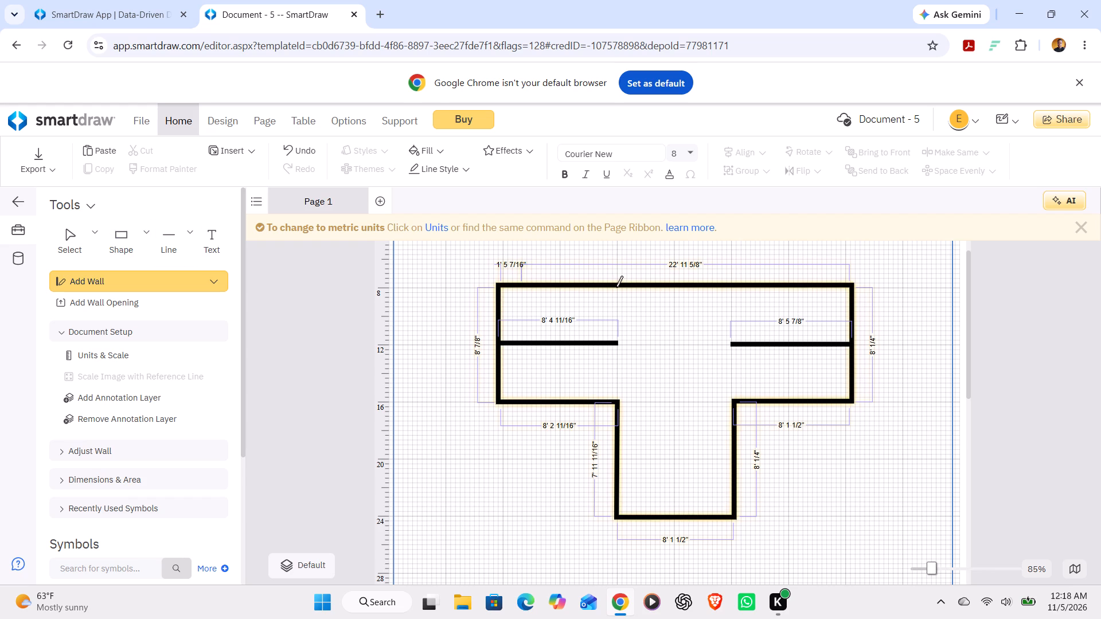
Draw a vertical partition about 7' 10" long from the top wall to the left inner corner, closing off the two left rooms.
{"action": "left_click_drag", "start_coordinate": [616, 287], "coordinate": [622, 387]}
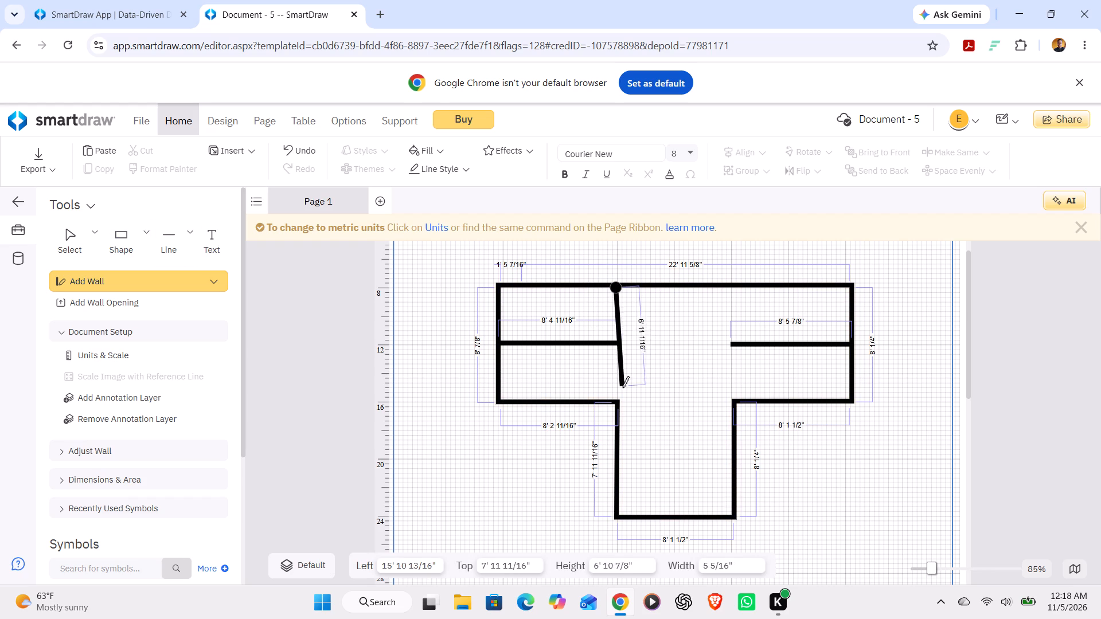
{"action": "left_click_drag", "start_coordinate": [622, 387], "coordinate": [619, 399]}
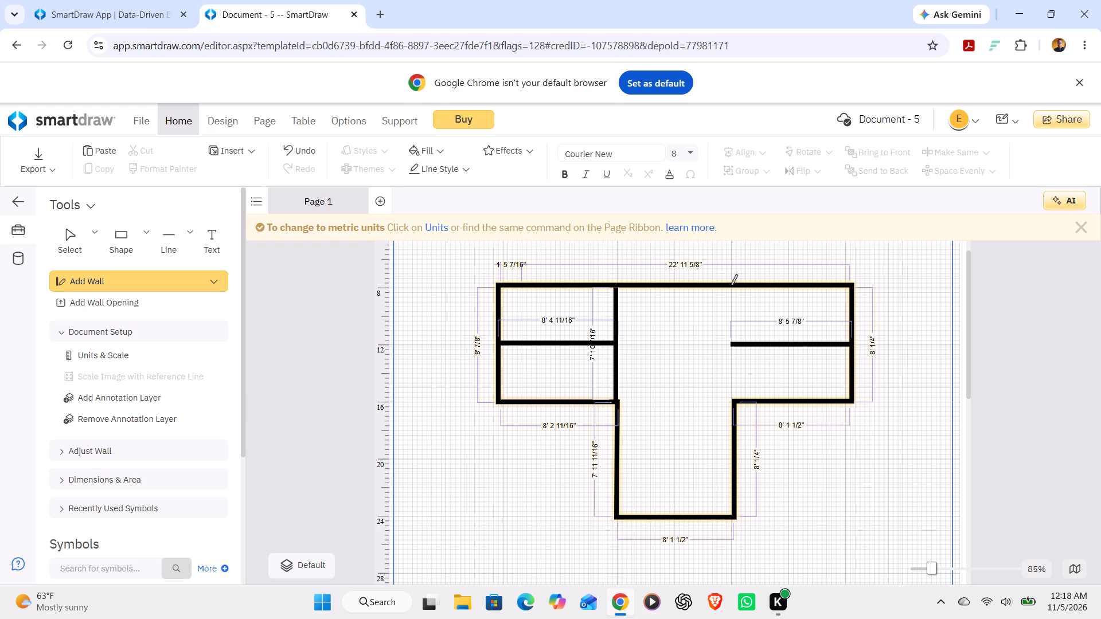
Draw a vertical partition about 8' 3" long from the top wall to the right inner corner, closing off the two right rooms.
{"action": "left_click_drag", "start_coordinate": [731, 285], "coordinate": [741, 364]}
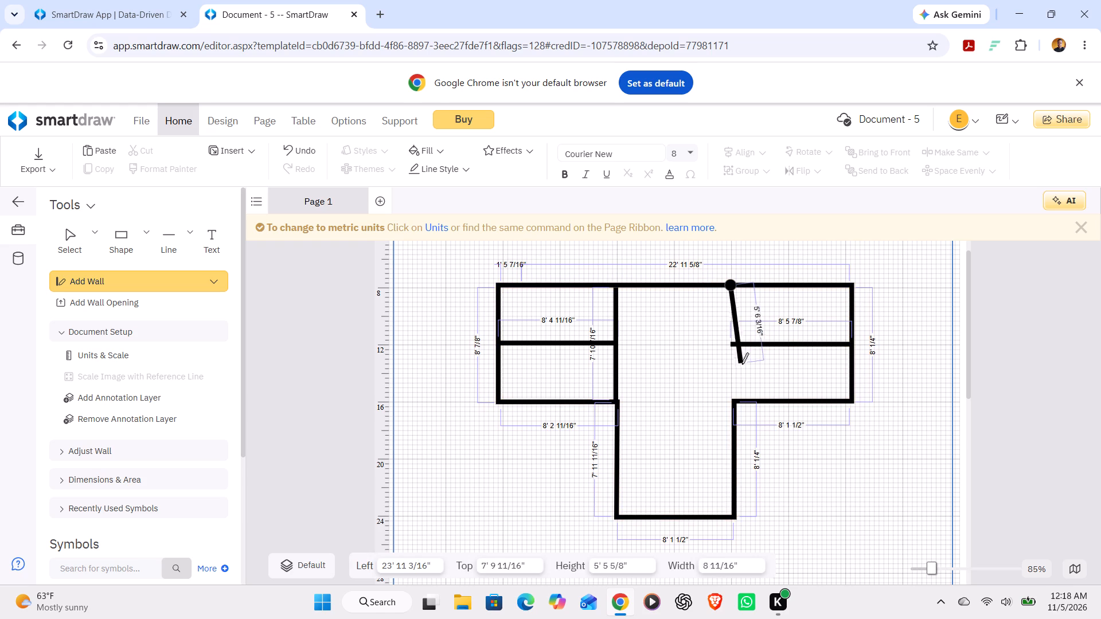
{"action": "left_click_drag", "start_coordinate": [741, 364], "coordinate": [738, 396]}
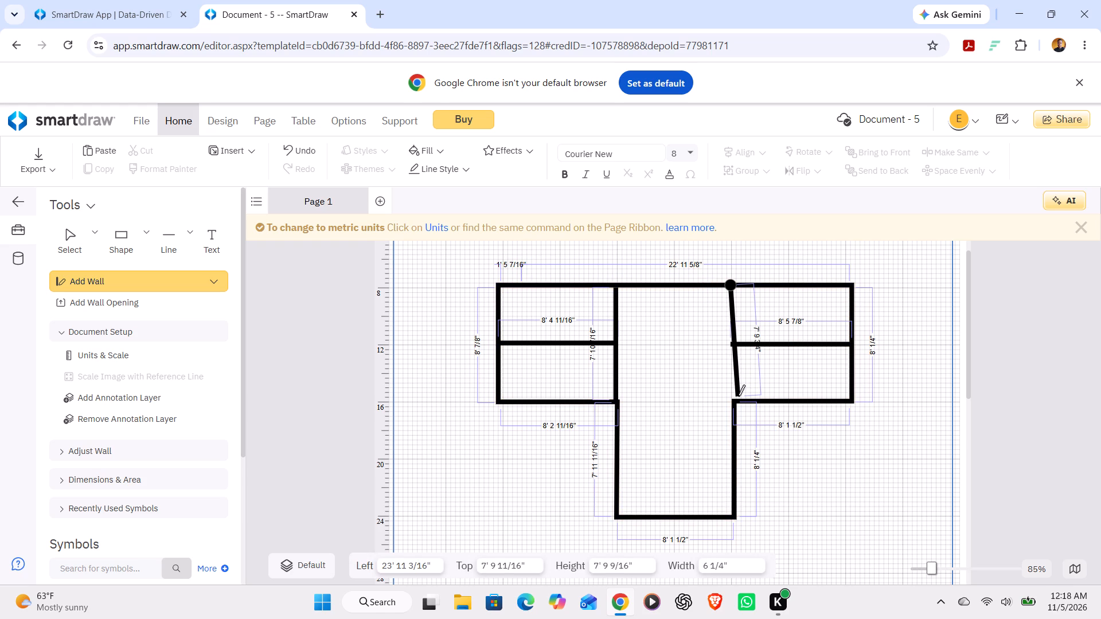
{"action": "left_click_drag", "start_coordinate": [738, 396], "coordinate": [735, 402]}
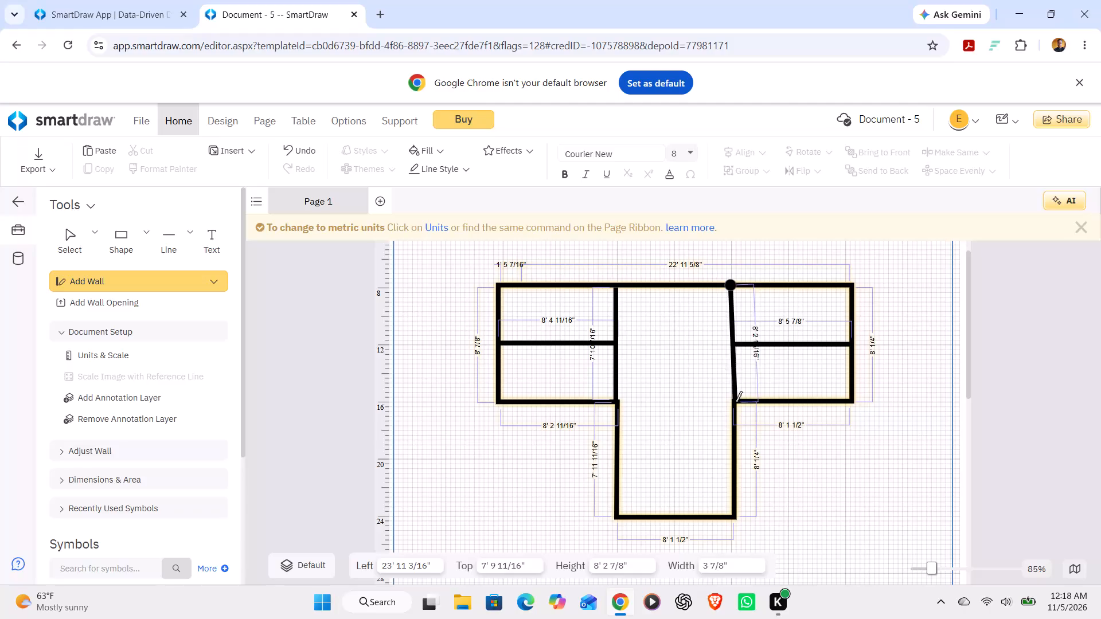
{"action": "left_click_drag", "start_coordinate": [735, 402], "coordinate": [733, 403]}
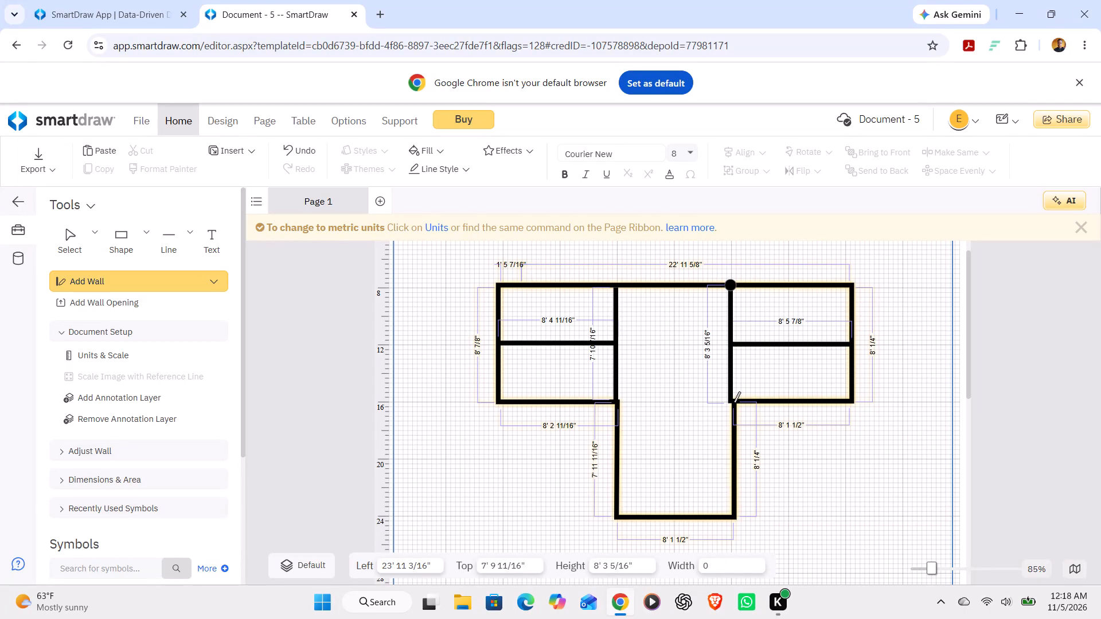
{"action": "left_click_drag", "start_coordinate": [733, 403], "coordinate": [735, 403]}
Draw a horizontal wall about 8' 7" long between the two inner corners, separating the central room from the lower wing.
{"action": "left_click", "coordinate": [735, 403]}
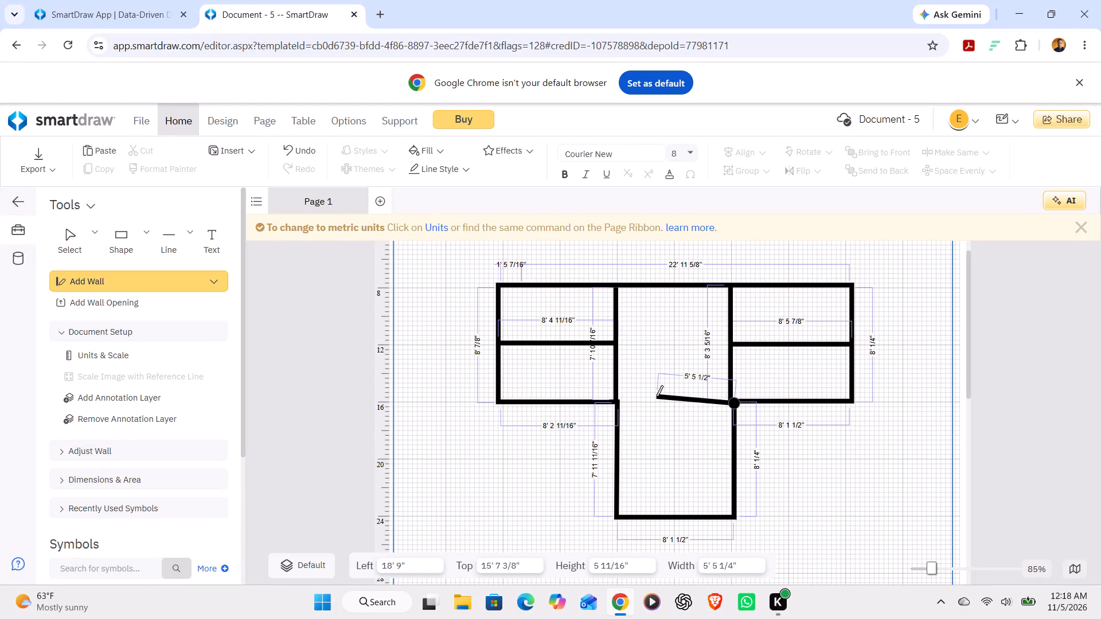
{"action": "left_click", "coordinate": [612, 400]}
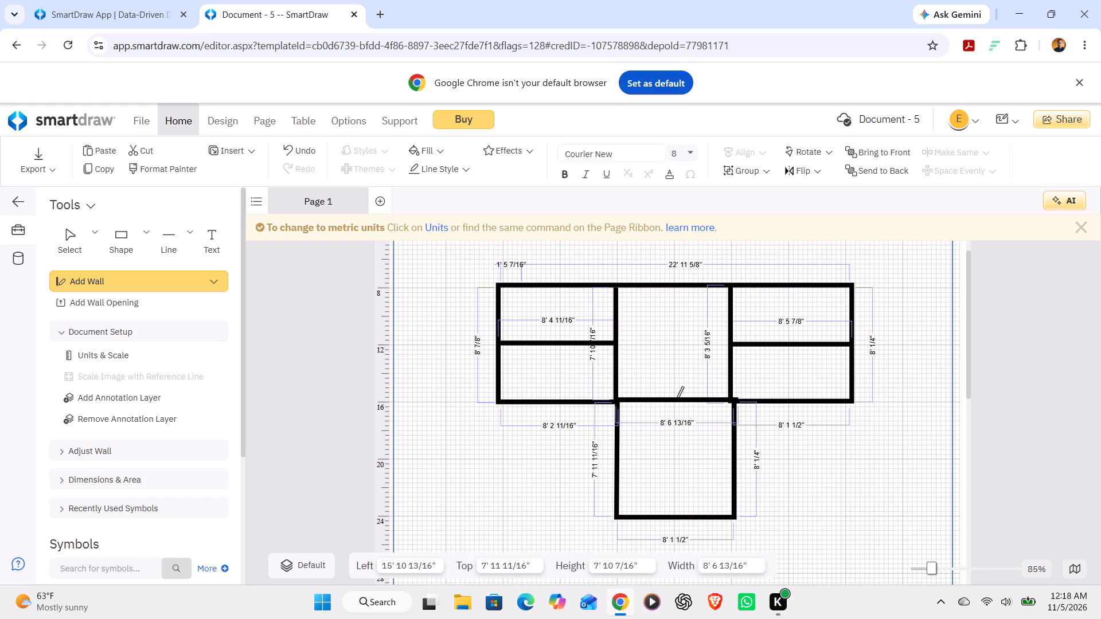
Shift the right vertical partition slightly outward to line up with the right inner corner.
{"action": "left_click", "coordinate": [71, 249]}
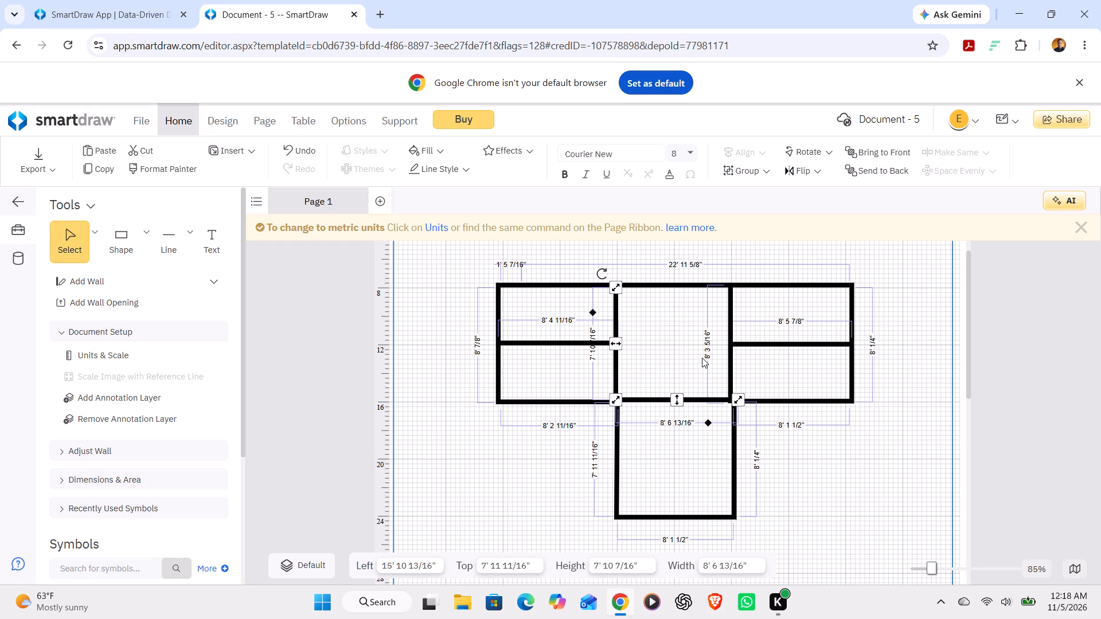
{"action": "left_click", "coordinate": [731, 359]}
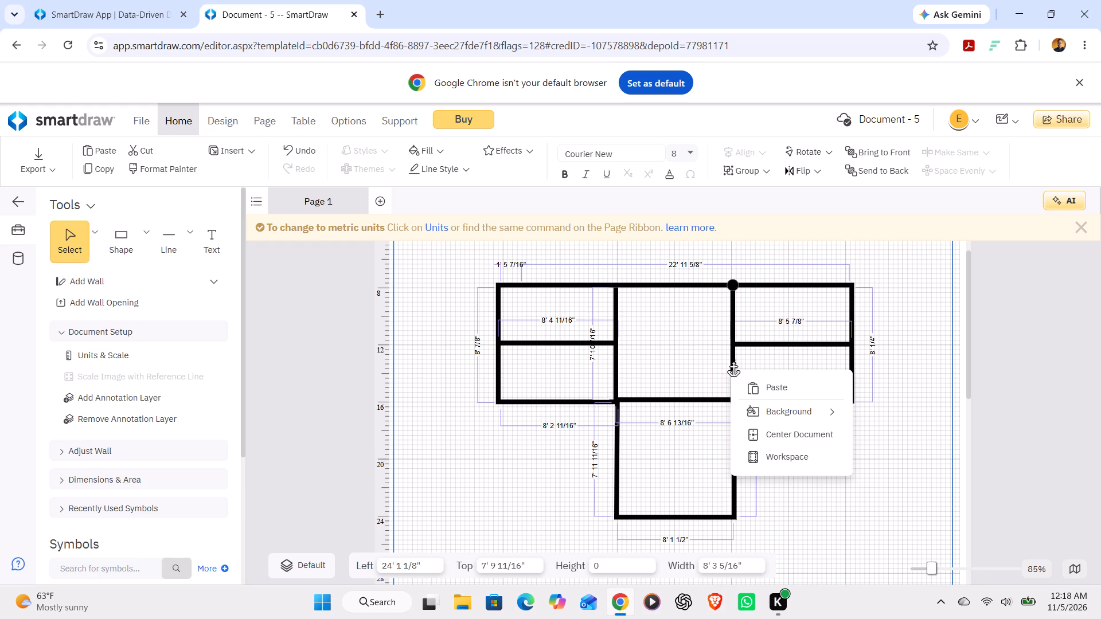
{"action": "left_click", "coordinate": [733, 359]}
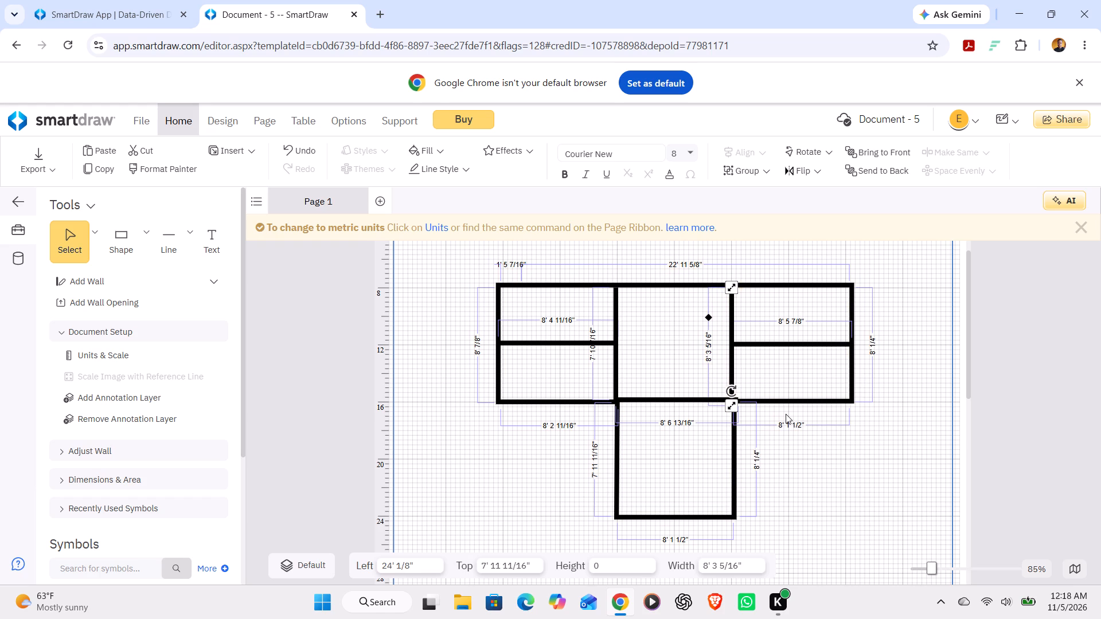
{"action": "left_click", "coordinate": [786, 414]}
{"action": "left_click", "coordinate": [730, 445]}
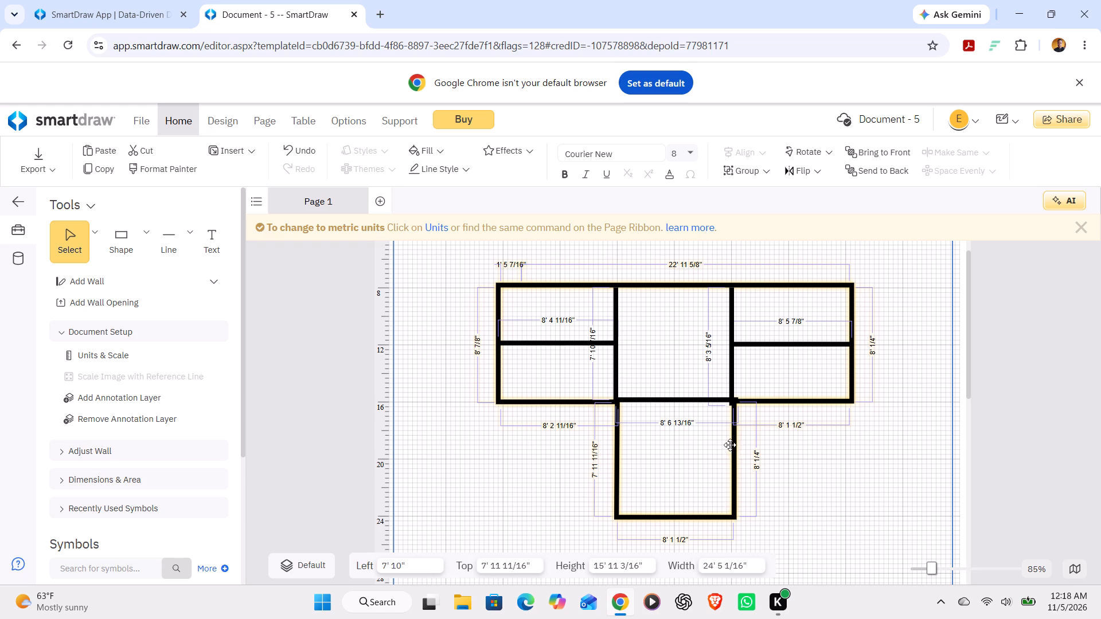
{"action": "left_click", "coordinate": [777, 443]}
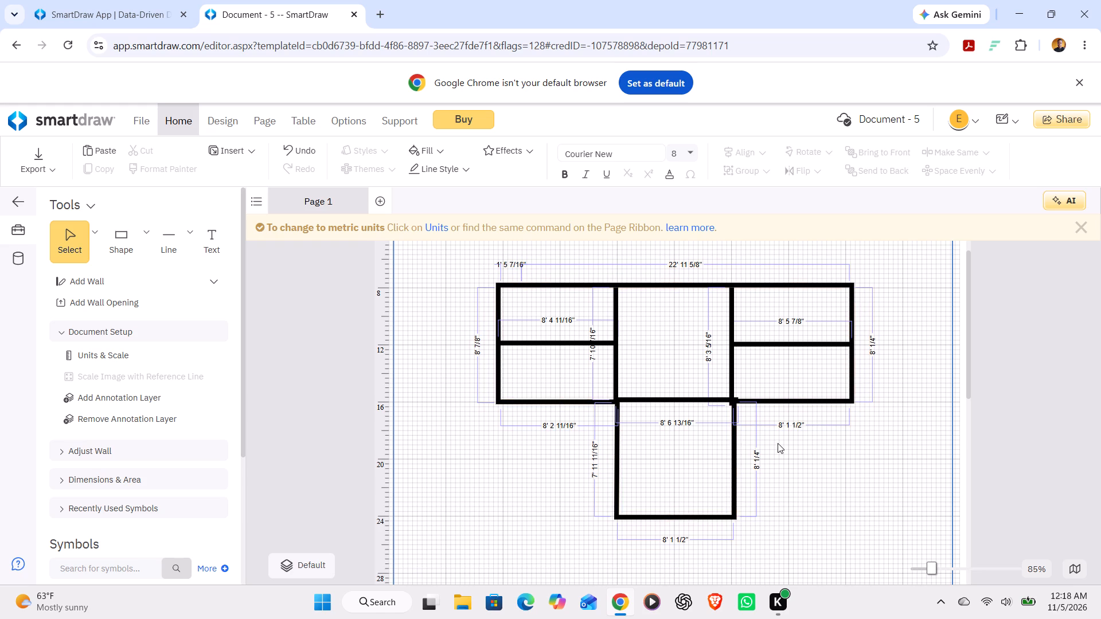
Shorten the central room's bottom wall to about 8' 1" so its right end joins the right partition.
{"action": "left_click", "coordinate": [680, 398]}
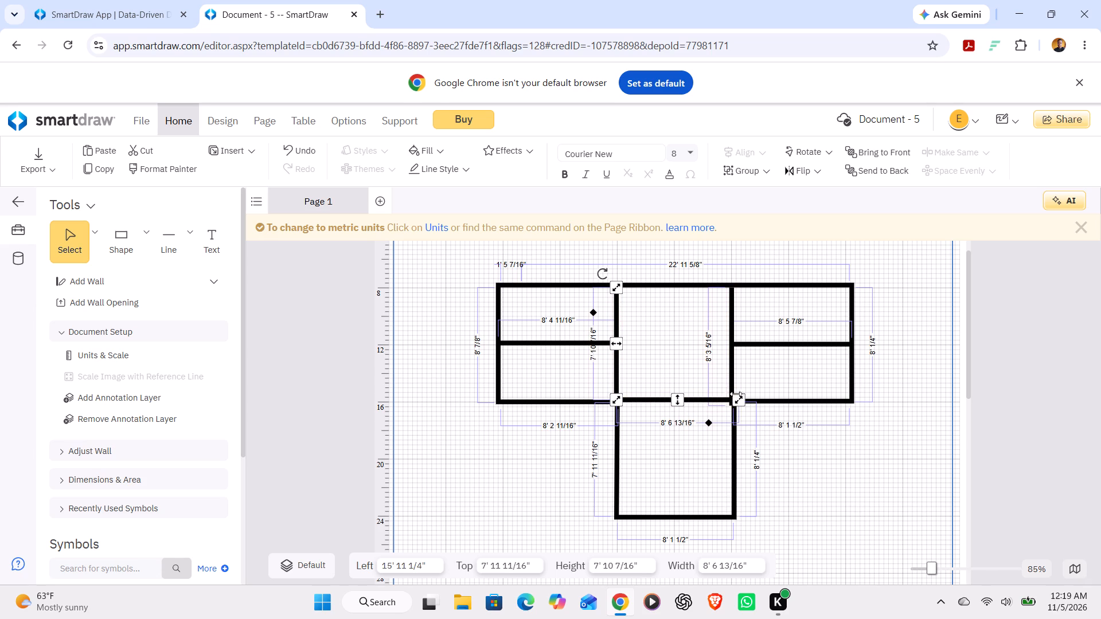
{"action": "left_click_drag", "start_coordinate": [739, 397], "coordinate": [736, 405]}
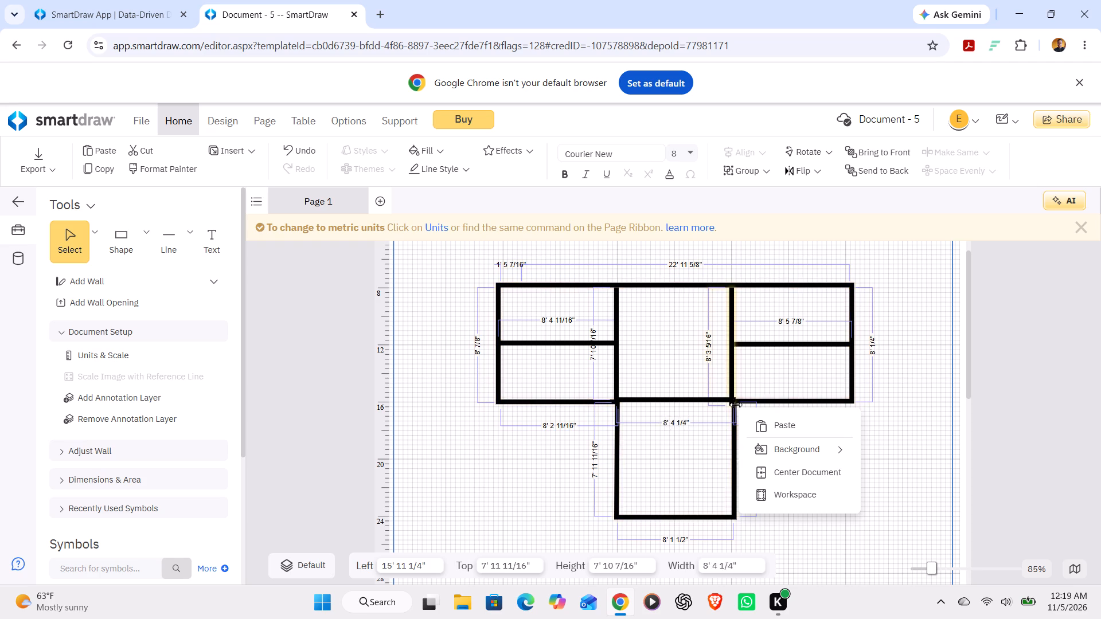
{"action": "left_click_drag", "start_coordinate": [736, 405], "coordinate": [733, 405]}
{"action": "left_click_drag", "start_coordinate": [733, 405], "coordinate": [732, 405]}
{"action": "left_click", "coordinate": [810, 448]}
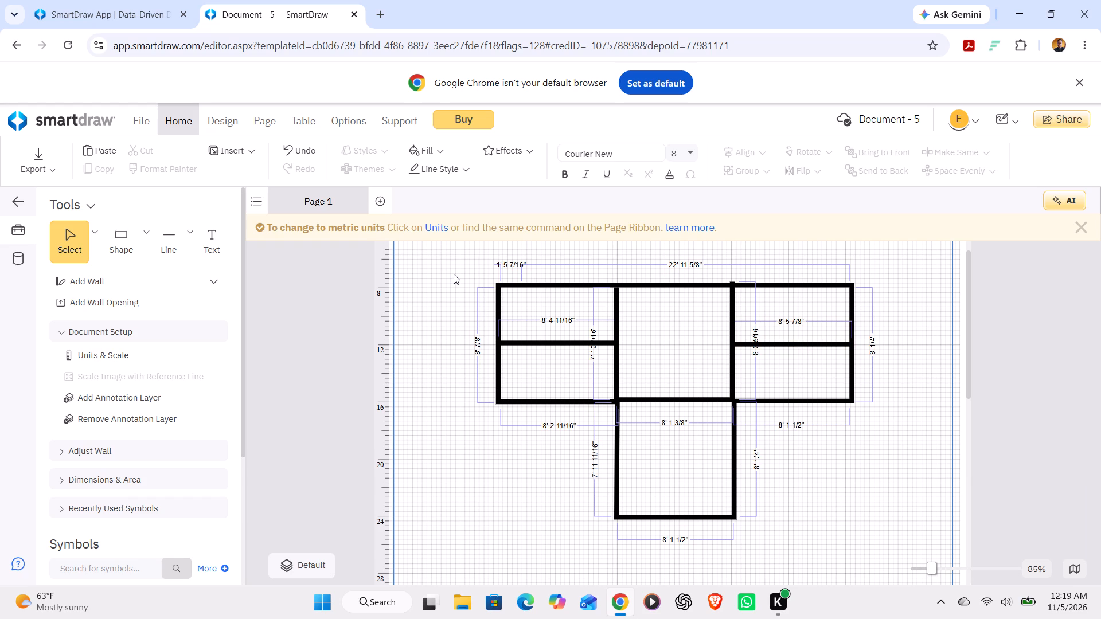
Adjust the top outer wall so it and its short left segment become one straight wall about 24' 5" long.
{"action": "double_click", "coordinate": [76, 250]}
{"action": "left_click", "coordinate": [0, 618]}
{"action": "left_click", "coordinate": [672, 287]}
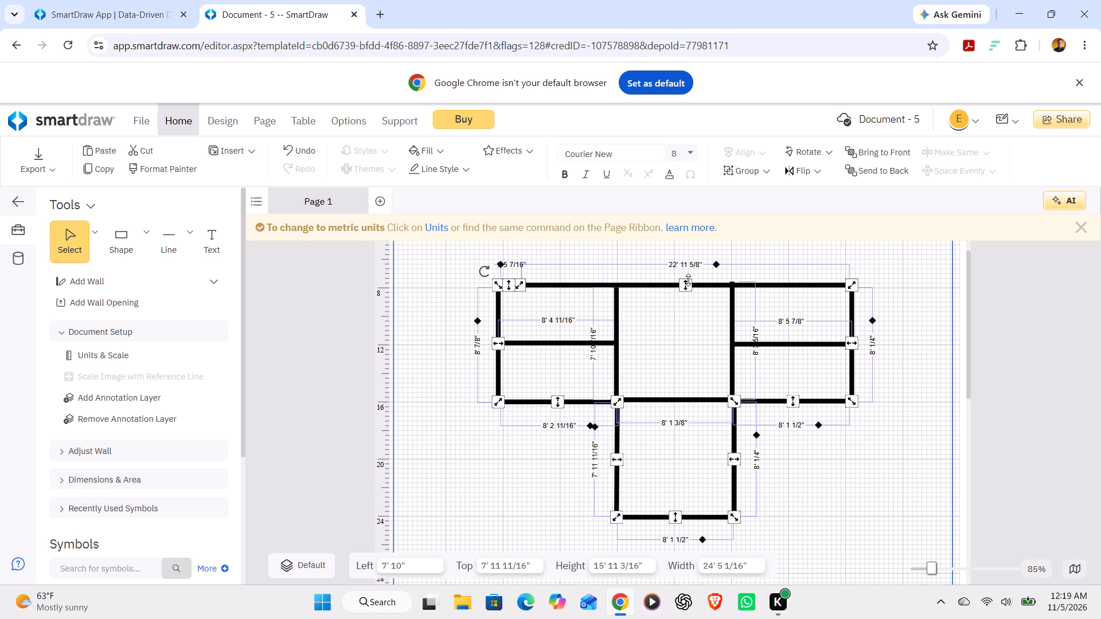
{"action": "left_click_drag", "start_coordinate": [688, 280], "coordinate": [688, 274]}
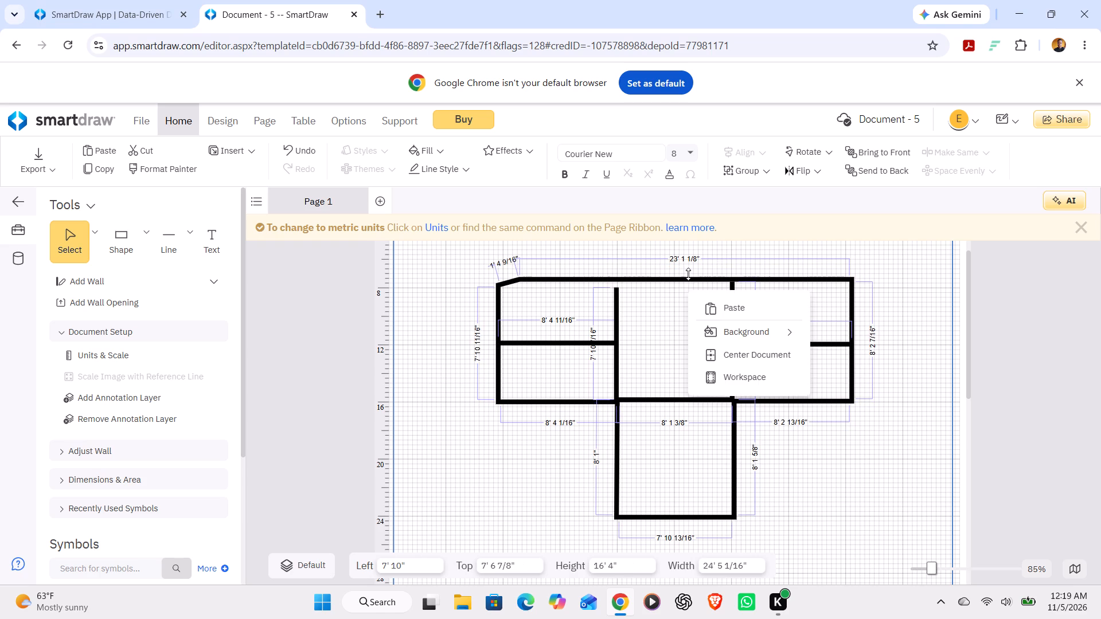
{"action": "left_click_drag", "start_coordinate": [688, 274], "coordinate": [681, 247]}
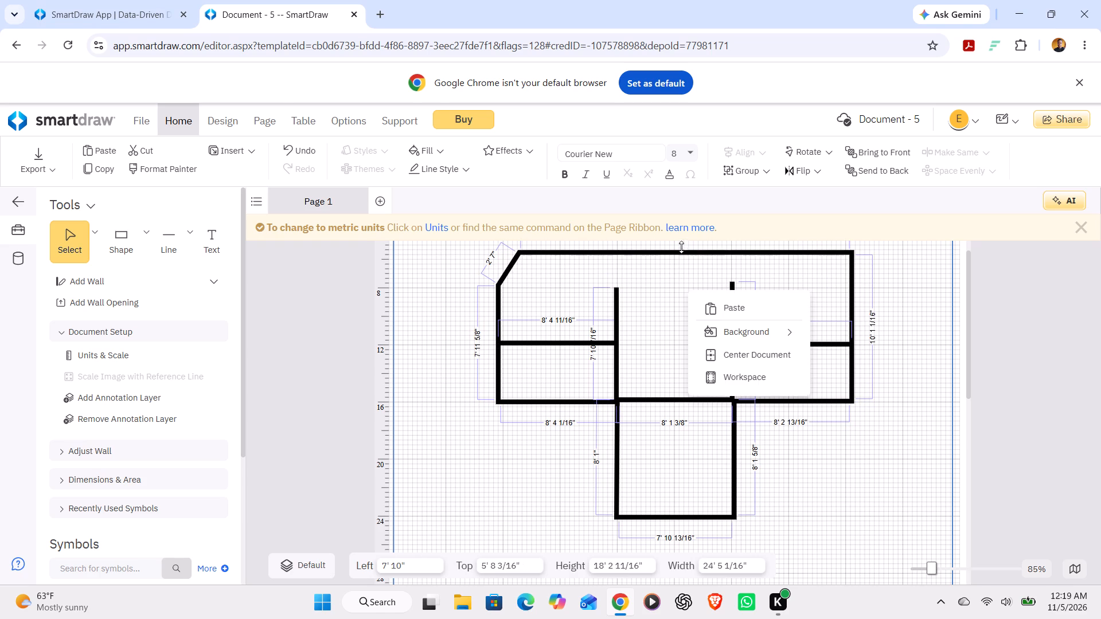
{"action": "left_click_drag", "start_coordinate": [681, 247], "coordinate": [666, 286]}
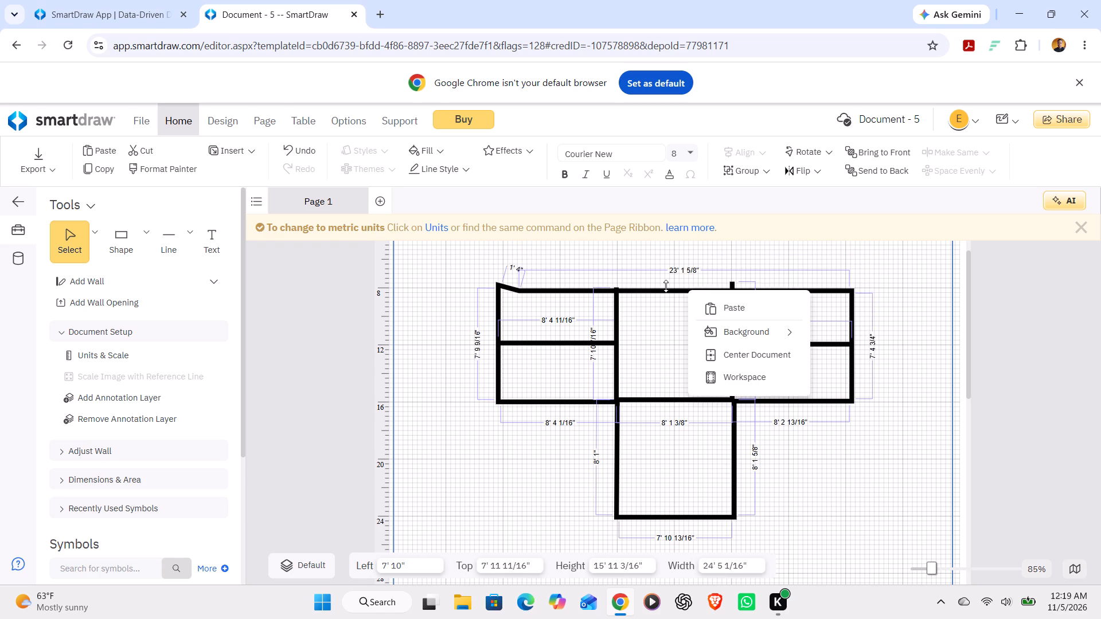
{"action": "left_click_drag", "start_coordinate": [666, 286], "coordinate": [670, 253]}
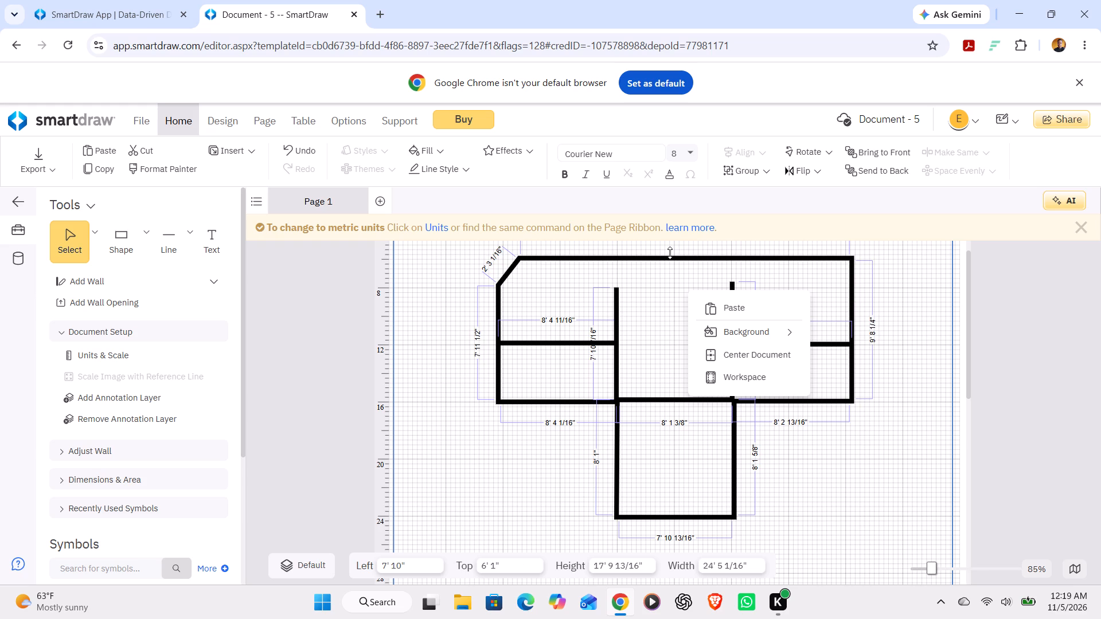
{"action": "left_click_drag", "start_coordinate": [670, 253], "coordinate": [668, 246]}
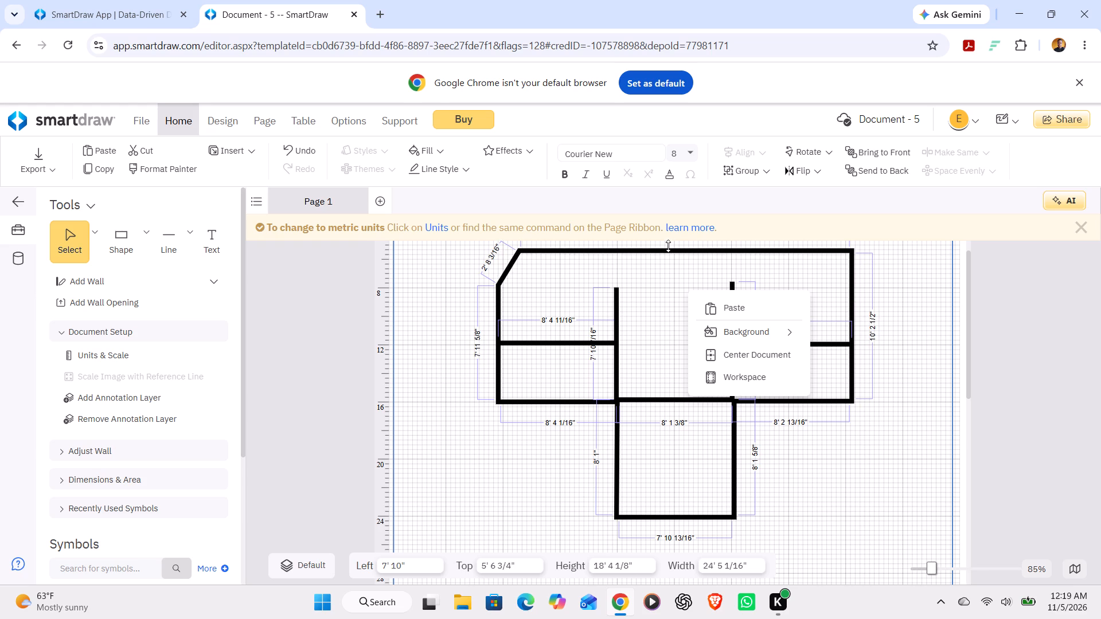
{"action": "left_click_drag", "start_coordinate": [668, 246], "coordinate": [687, 280]}
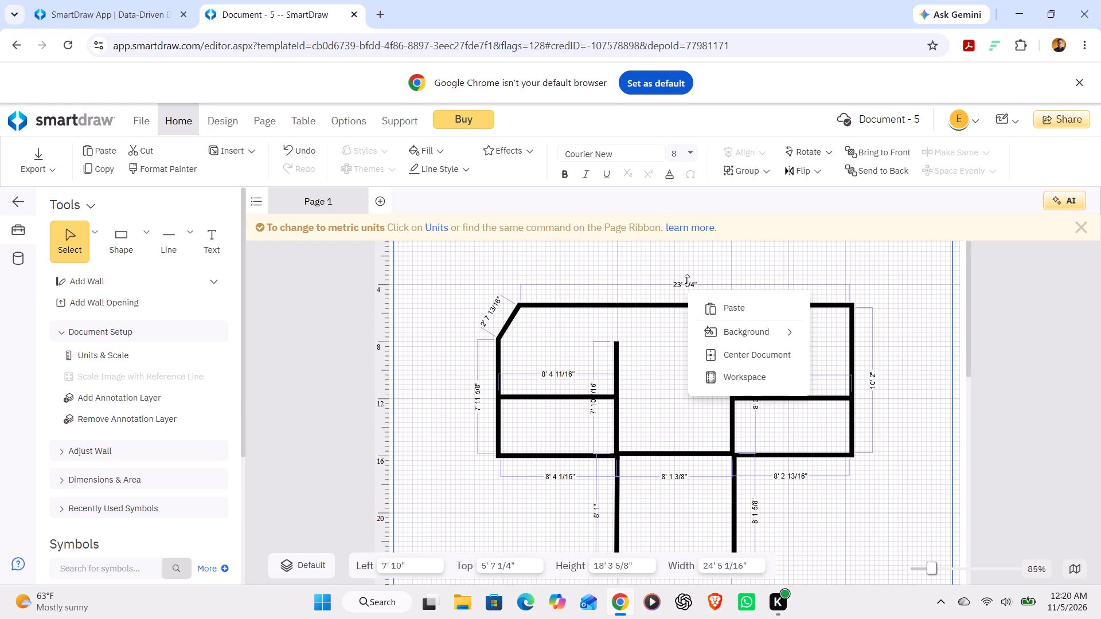
{"action": "left_click_drag", "start_coordinate": [687, 280], "coordinate": [688, 315]}
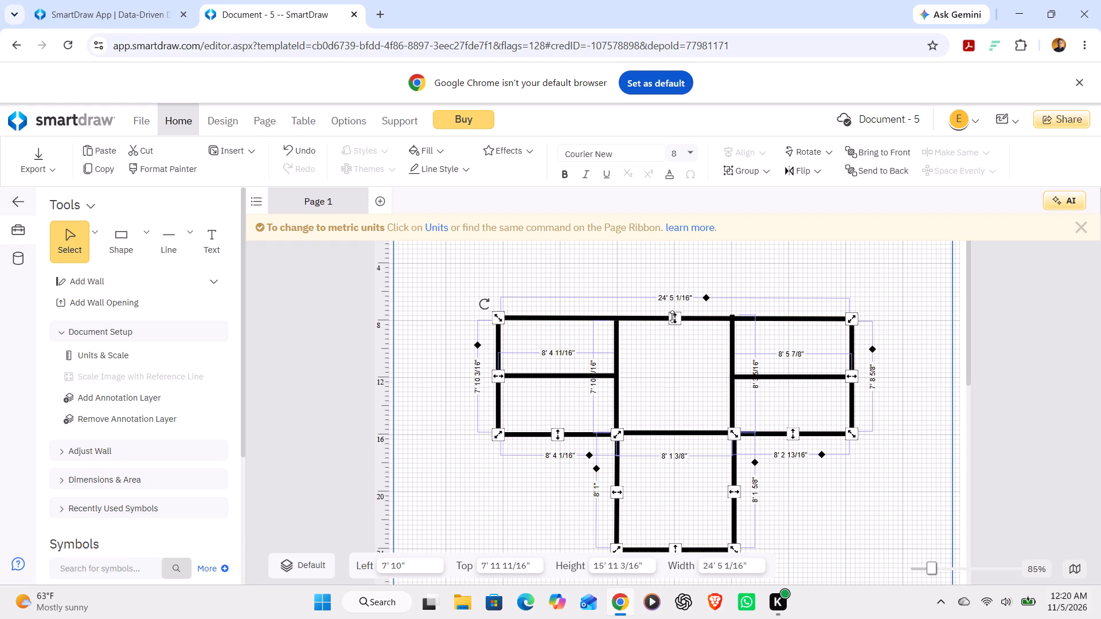
Raise the top outer wall until the left outer wall is about 9' 7" long.
{"action": "left_click_drag", "start_coordinate": [674, 316], "coordinate": [669, 298]}
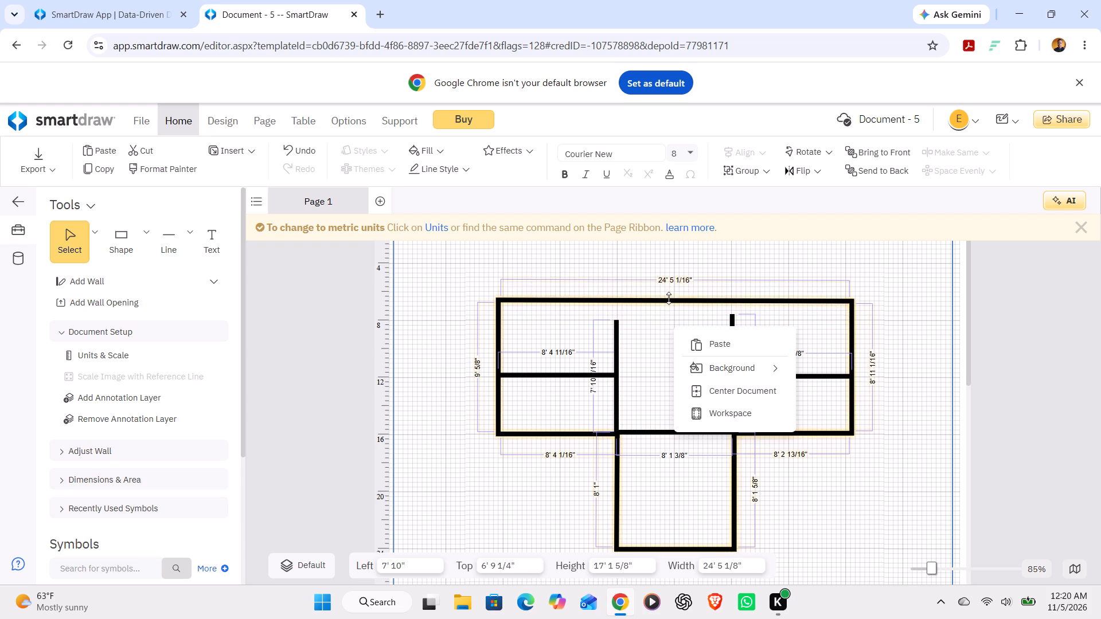
{"action": "left_click_drag", "start_coordinate": [669, 298], "coordinate": [669, 291]}
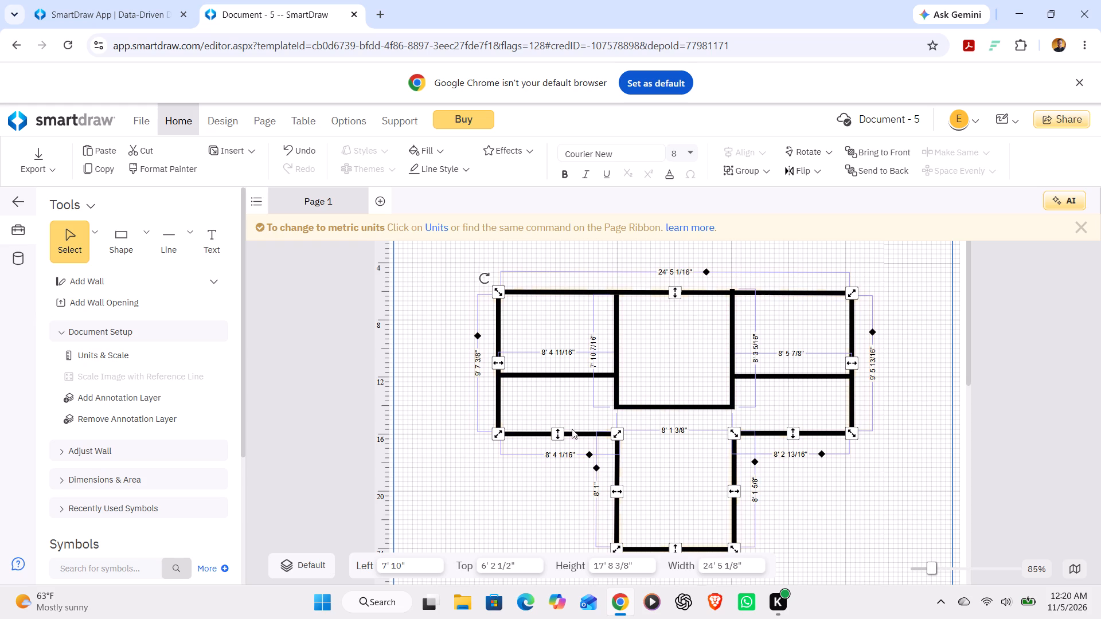
Lower the left wing's bottom wall until the left outer wall is about 11' 6" long.
{"action": "left_click_drag", "start_coordinate": [556, 435], "coordinate": [556, 436]}
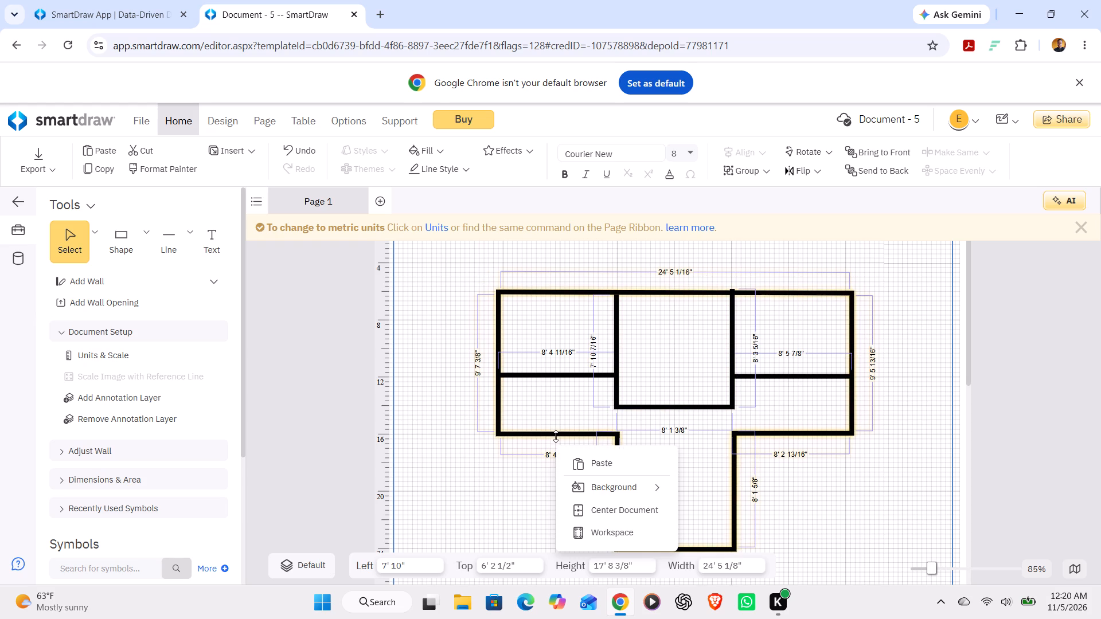
{"action": "left_click_drag", "start_coordinate": [556, 436], "coordinate": [553, 458]}
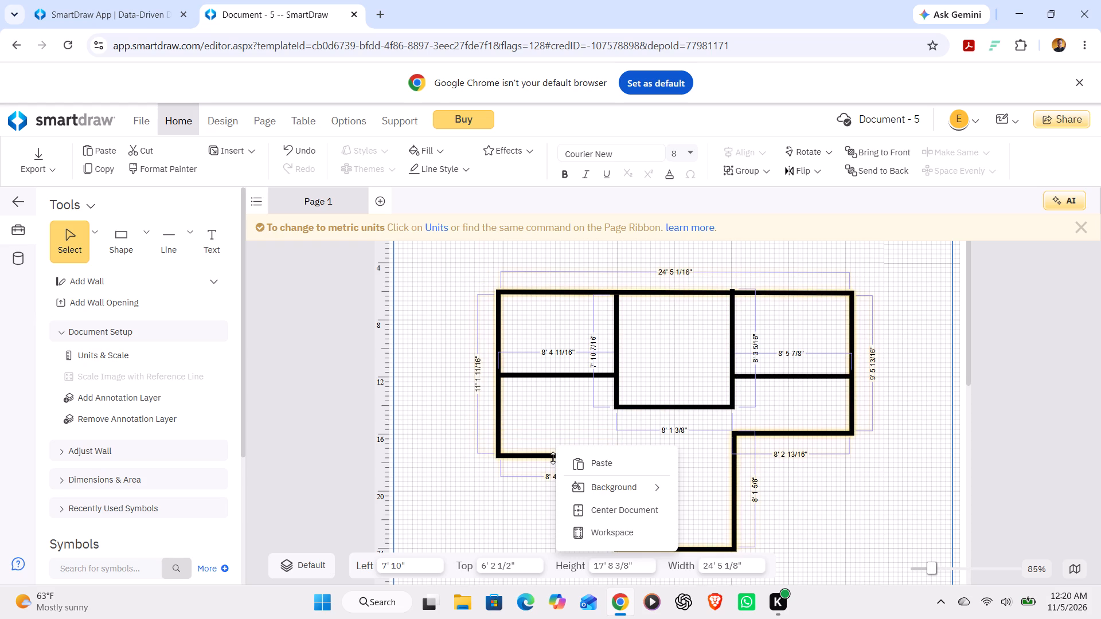
{"action": "left_click_drag", "start_coordinate": [553, 458], "coordinate": [553, 461]}
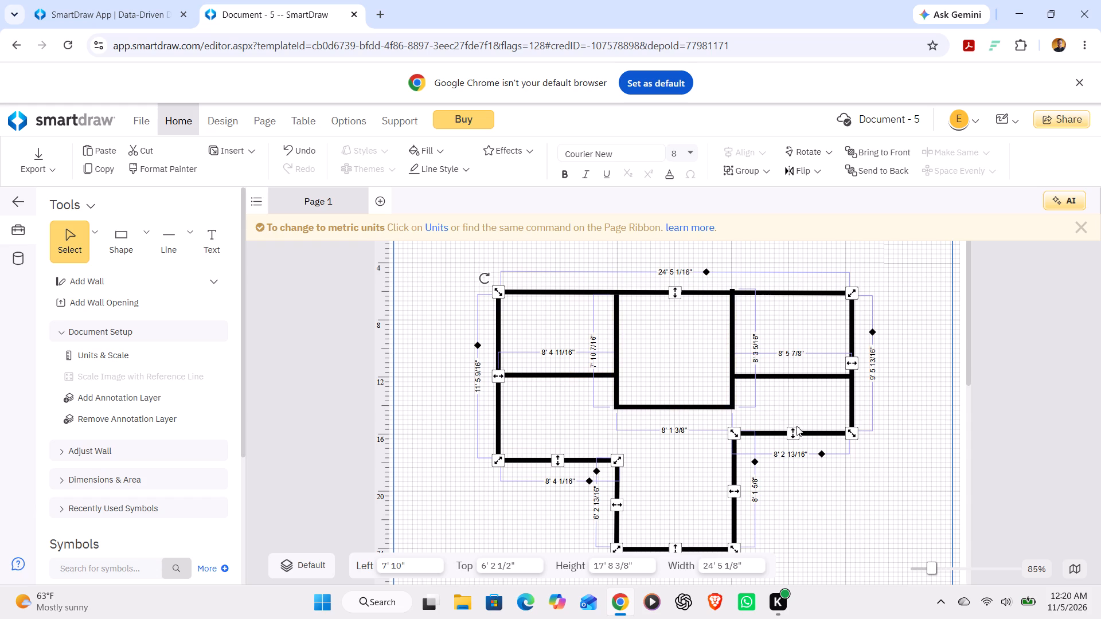
Lower the right wing's bottom wall level with the left one, making the right outer wall about 11' 4 1/2" long.
{"action": "left_click_drag", "start_coordinate": [794, 433], "coordinate": [795, 449]}
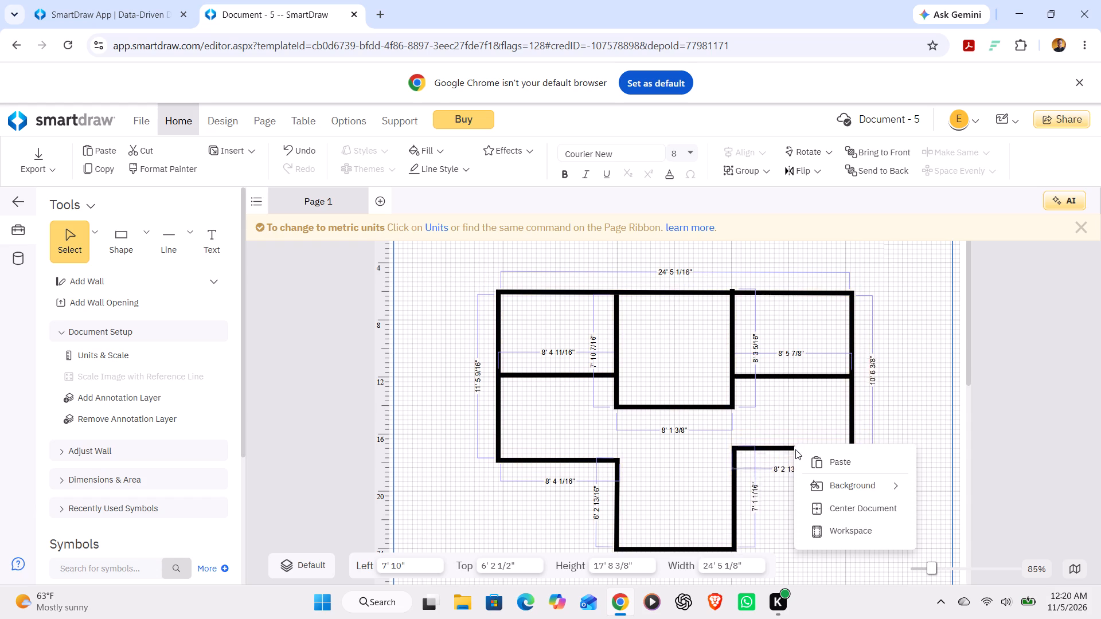
{"action": "left_click_drag", "start_coordinate": [795, 449], "coordinate": [795, 462]}
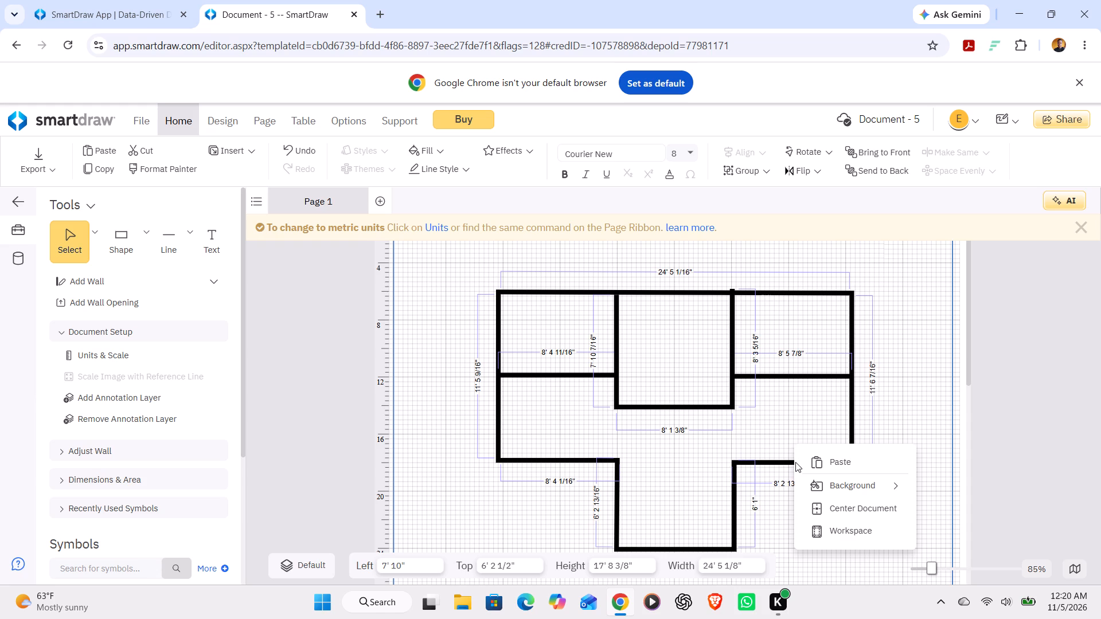
{"action": "left_click_drag", "start_coordinate": [795, 462], "coordinate": [795, 460]}
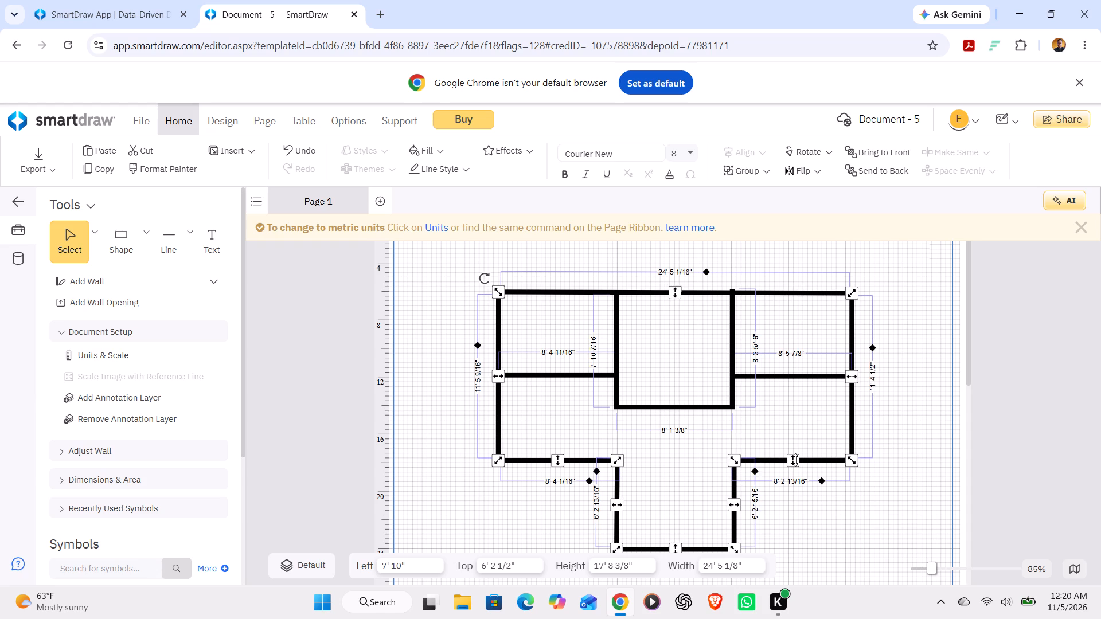
Lower the central room's bottom wall level with the two wings' bottom walls, making the room about 12' 1" high.
{"action": "left_click", "coordinate": [684, 403]}
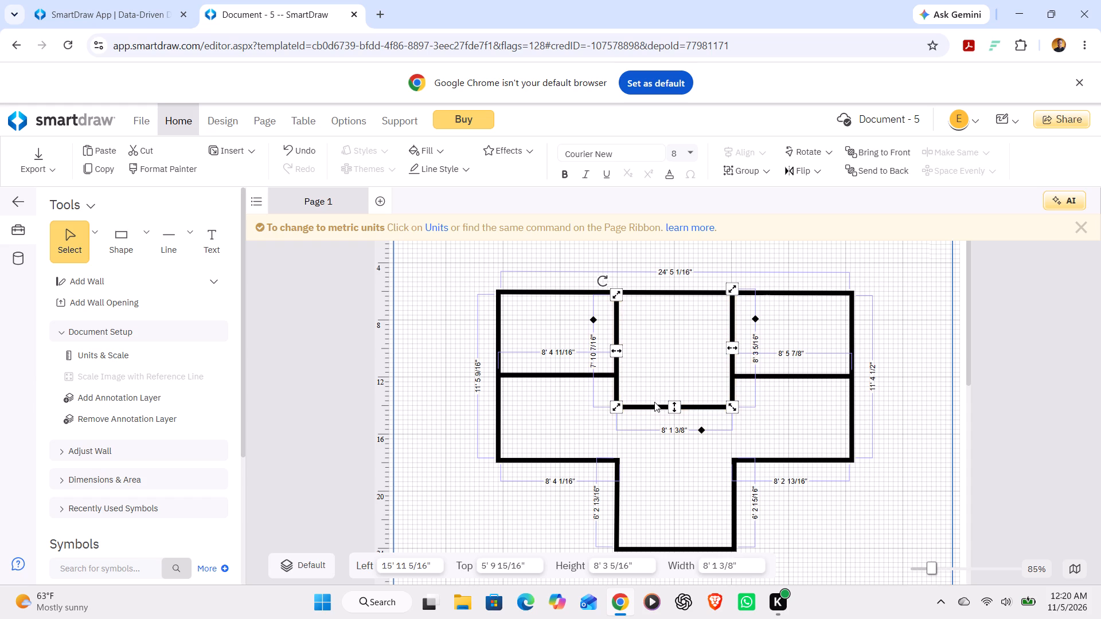
{"action": "left_click_drag", "start_coordinate": [673, 407], "coordinate": [675, 426]}
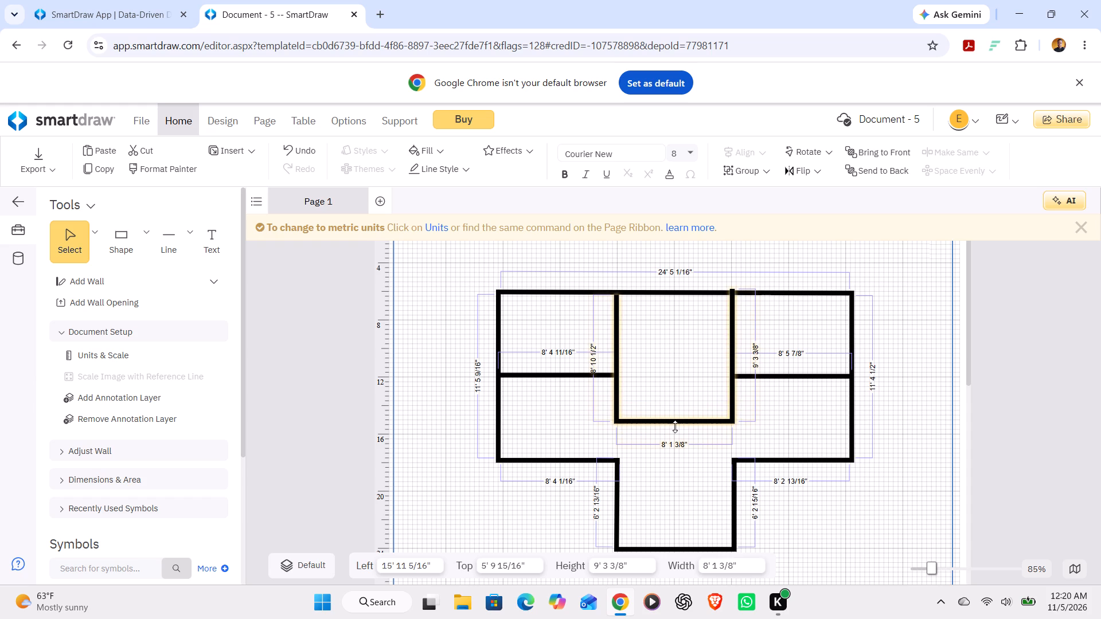
{"action": "left_click_drag", "start_coordinate": [675, 426], "coordinate": [678, 461]}
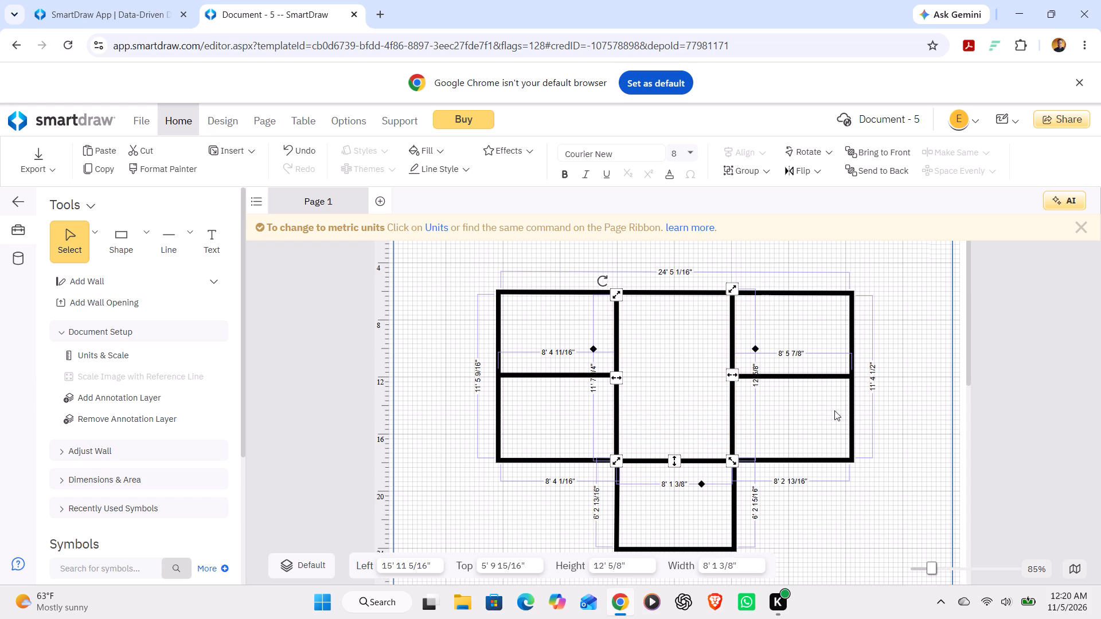
{"action": "left_click", "coordinate": [904, 416]}
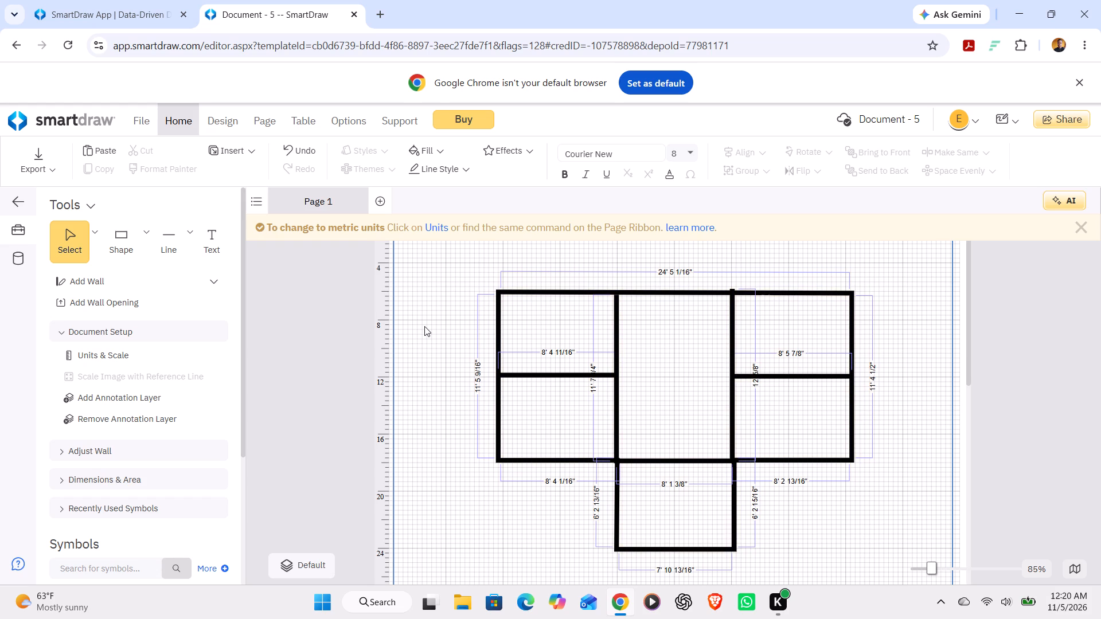
Add a 4' wall opening to the top outer wall above the upper-left room, about 3' 3" from the left corner.
{"action": "left_click", "coordinate": [157, 300]}
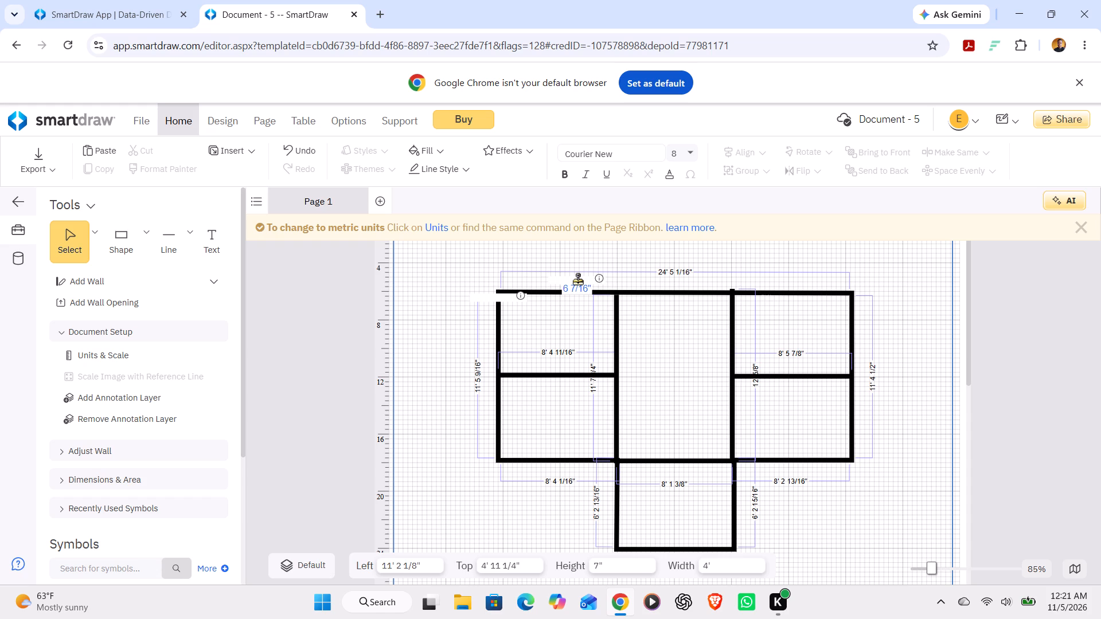
{"action": "left_click", "coordinate": [577, 280]}
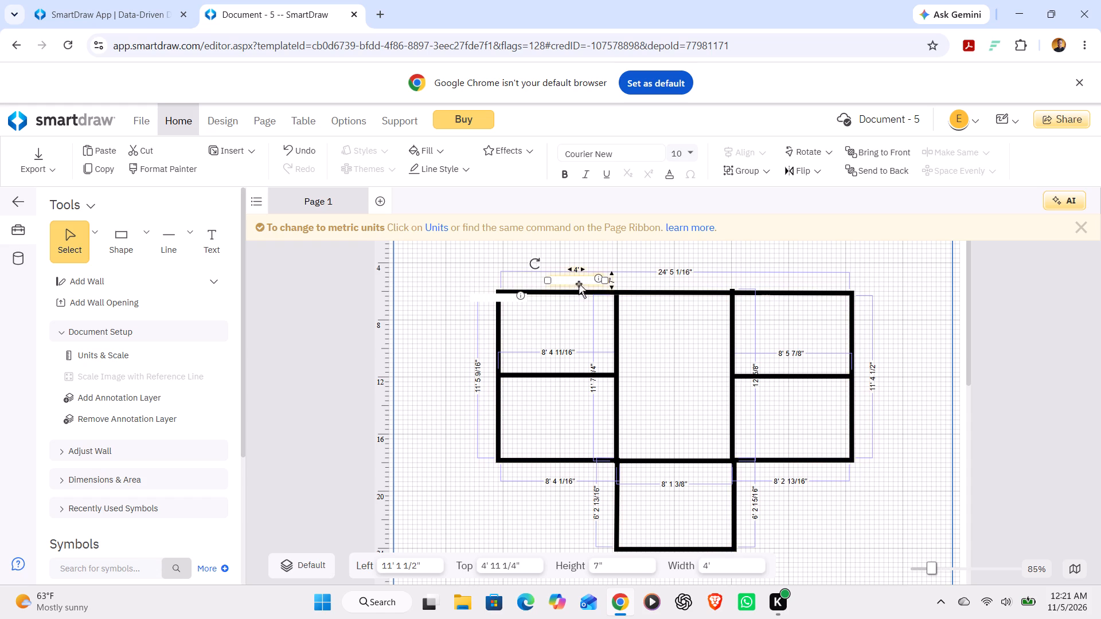
{"action": "left_click", "coordinate": [577, 280]}
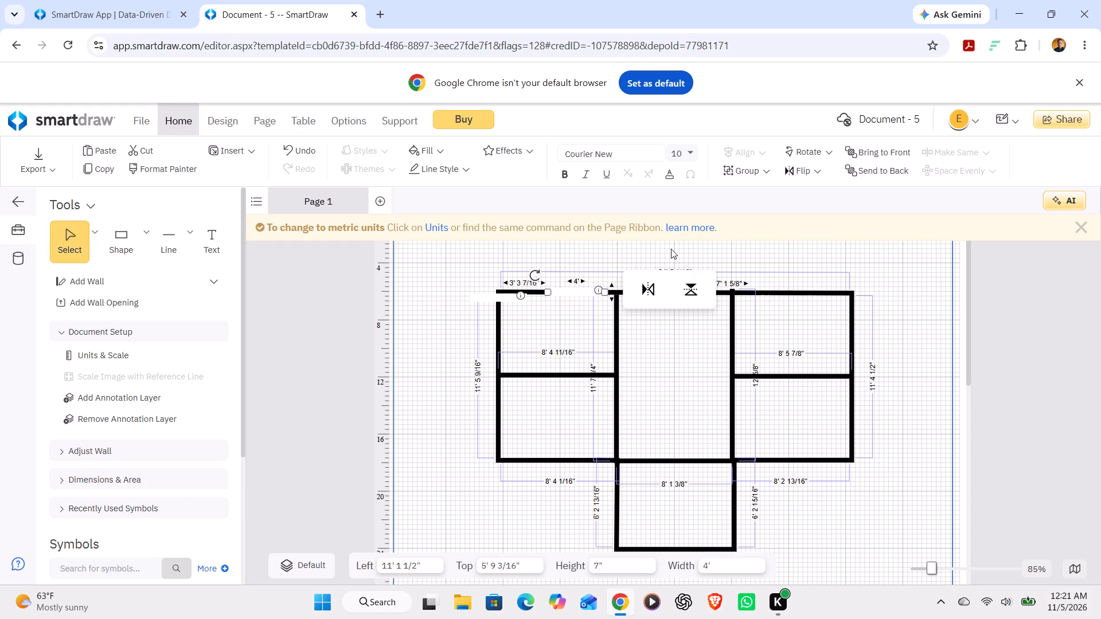
{"action": "left_click", "coordinate": [780, 268]}
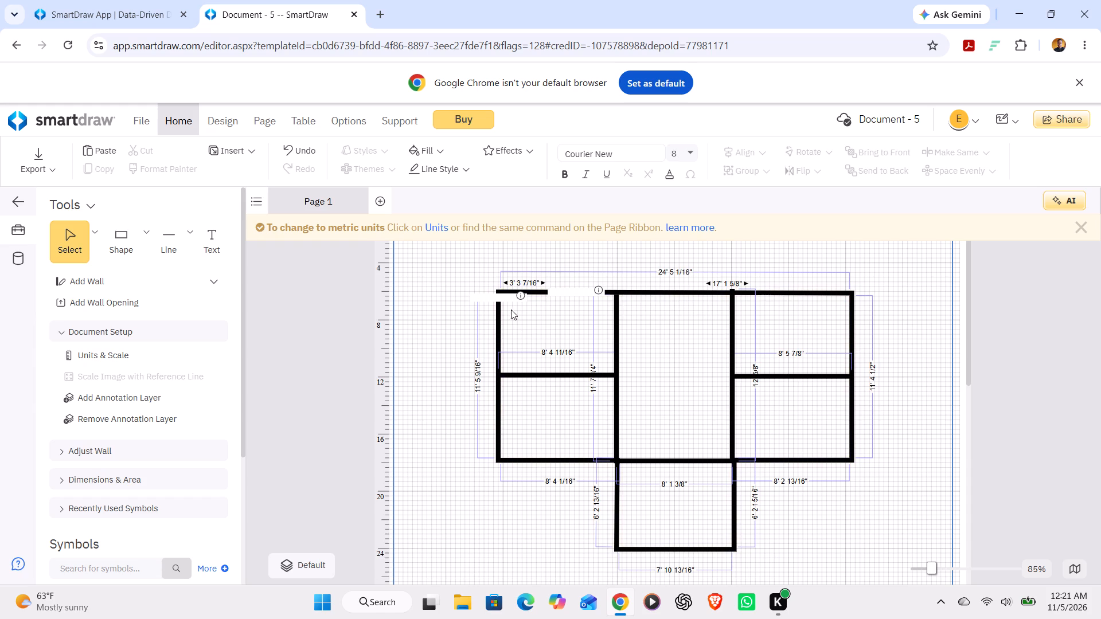
Move the whole floor plan up and to the left, to about 4' 1" from the left and 4' 4" from the top.
{"action": "left_click_drag", "start_coordinate": [497, 299], "coordinate": [513, 314]}
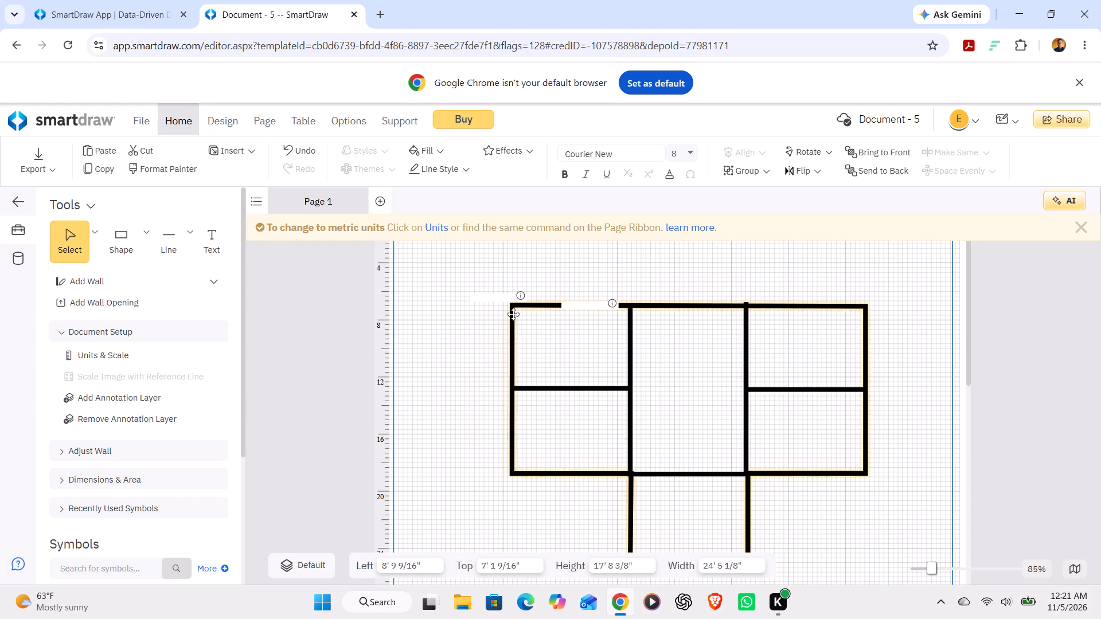
{"action": "left_click_drag", "start_coordinate": [513, 314], "coordinate": [472, 288]}
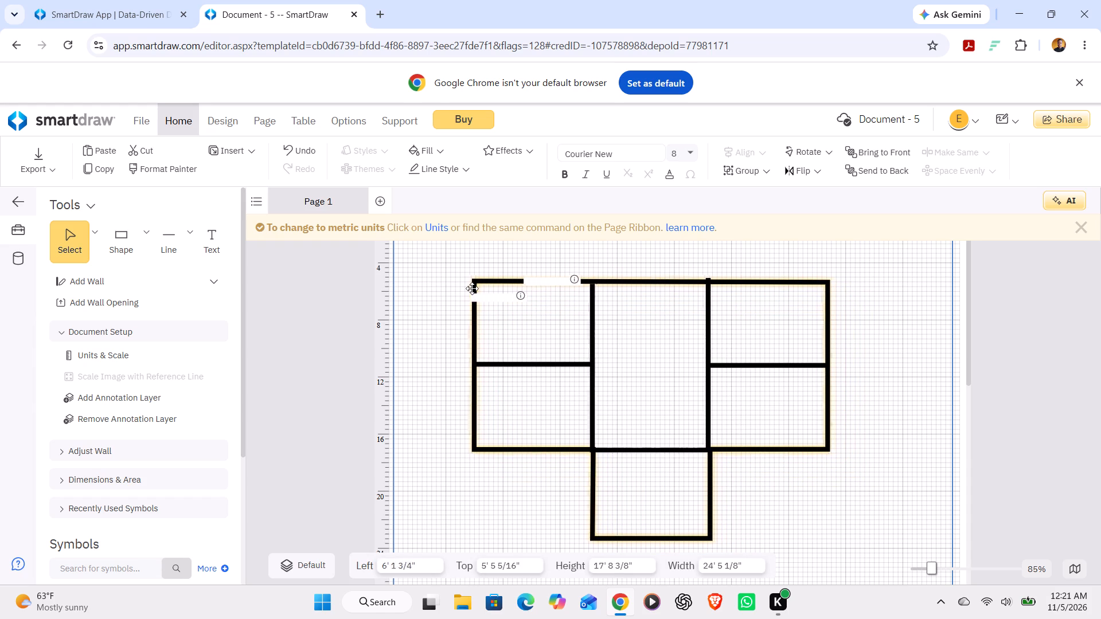
{"action": "left_click_drag", "start_coordinate": [472, 288], "coordinate": [447, 276]}
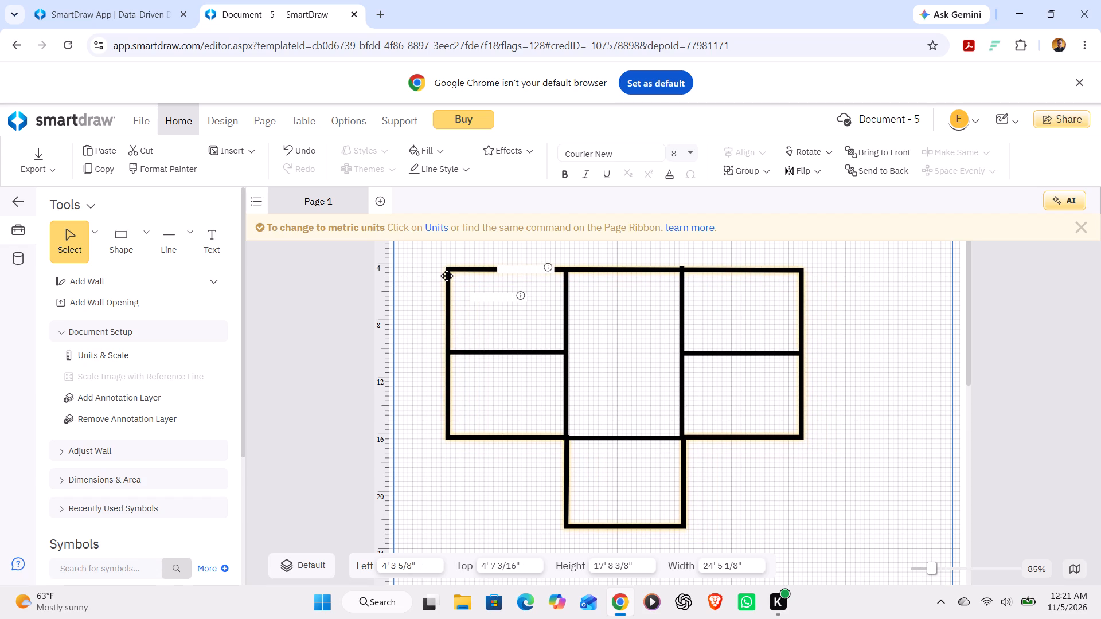
{"action": "left_click_drag", "start_coordinate": [447, 276], "coordinate": [446, 273]}
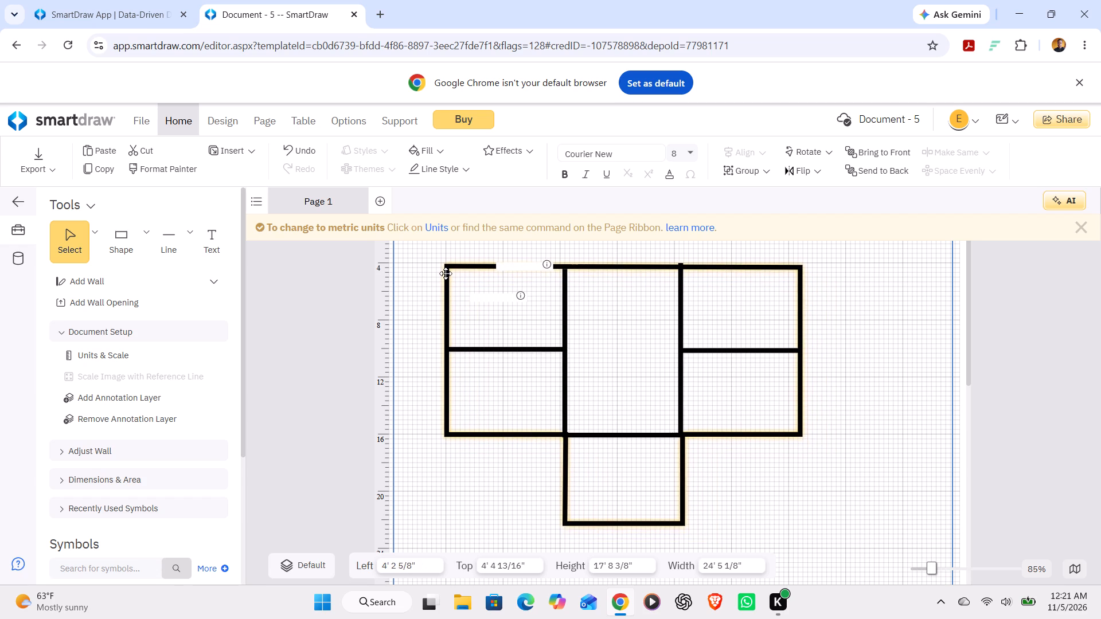
{"action": "left_click_drag", "start_coordinate": [446, 273], "coordinate": [444, 272]}
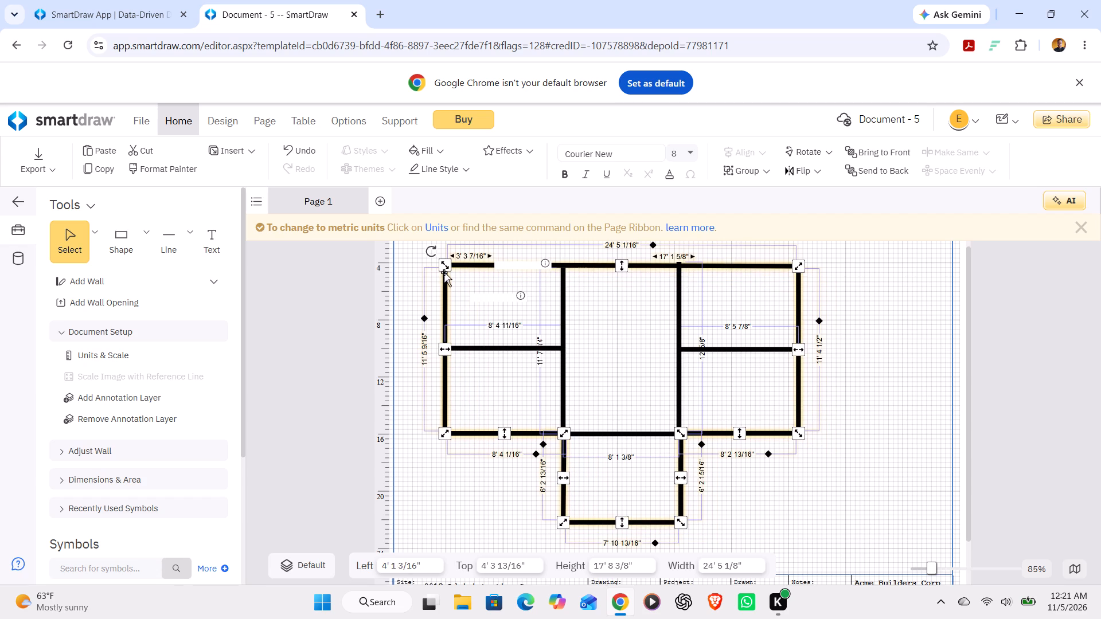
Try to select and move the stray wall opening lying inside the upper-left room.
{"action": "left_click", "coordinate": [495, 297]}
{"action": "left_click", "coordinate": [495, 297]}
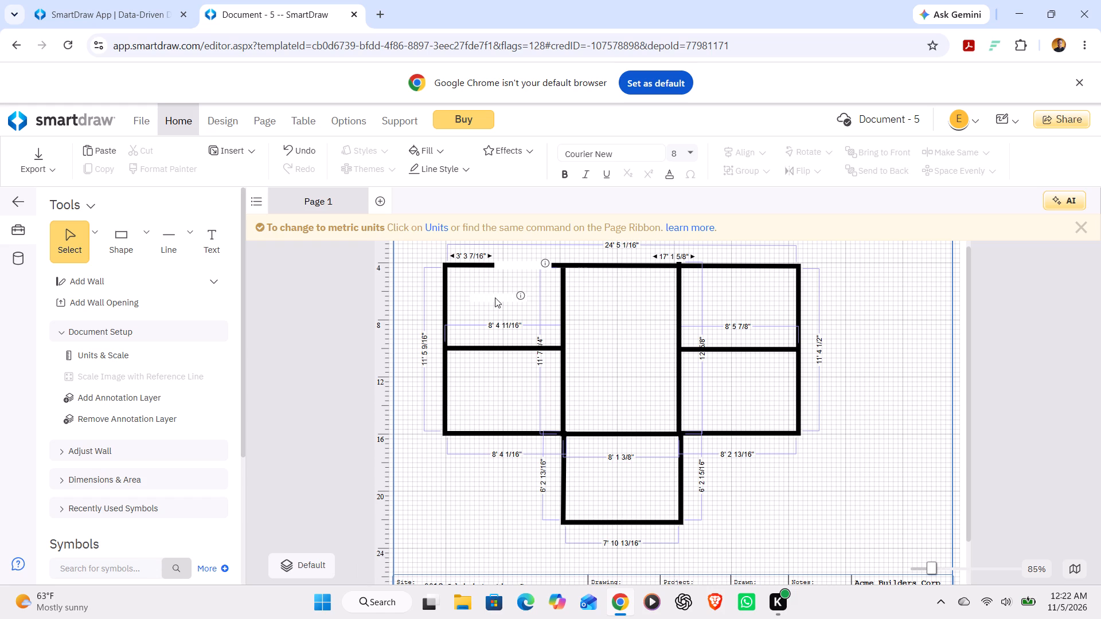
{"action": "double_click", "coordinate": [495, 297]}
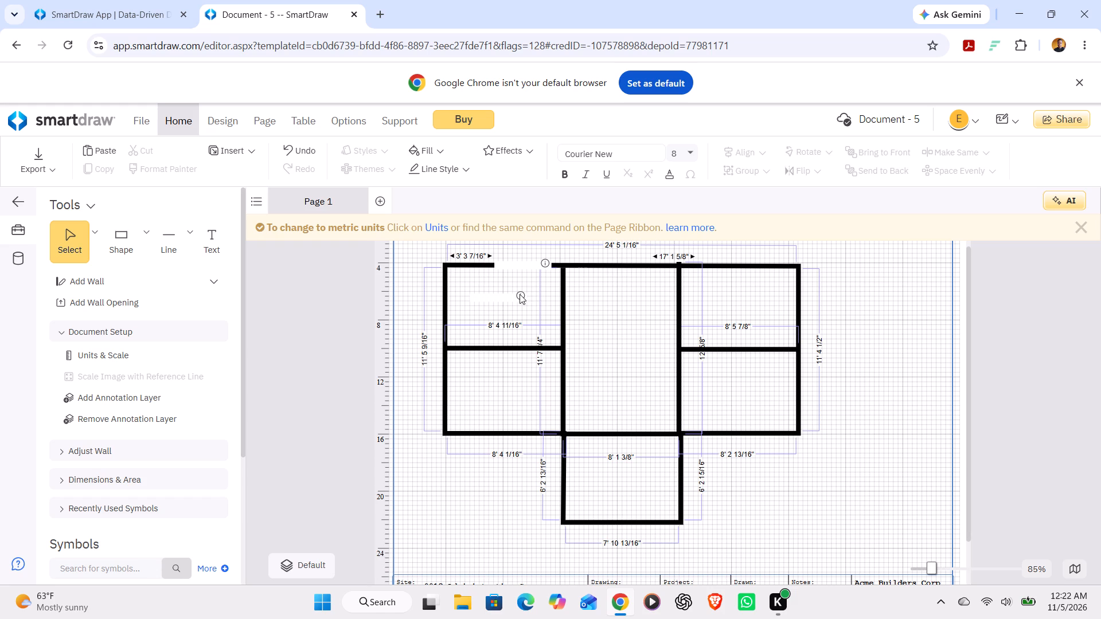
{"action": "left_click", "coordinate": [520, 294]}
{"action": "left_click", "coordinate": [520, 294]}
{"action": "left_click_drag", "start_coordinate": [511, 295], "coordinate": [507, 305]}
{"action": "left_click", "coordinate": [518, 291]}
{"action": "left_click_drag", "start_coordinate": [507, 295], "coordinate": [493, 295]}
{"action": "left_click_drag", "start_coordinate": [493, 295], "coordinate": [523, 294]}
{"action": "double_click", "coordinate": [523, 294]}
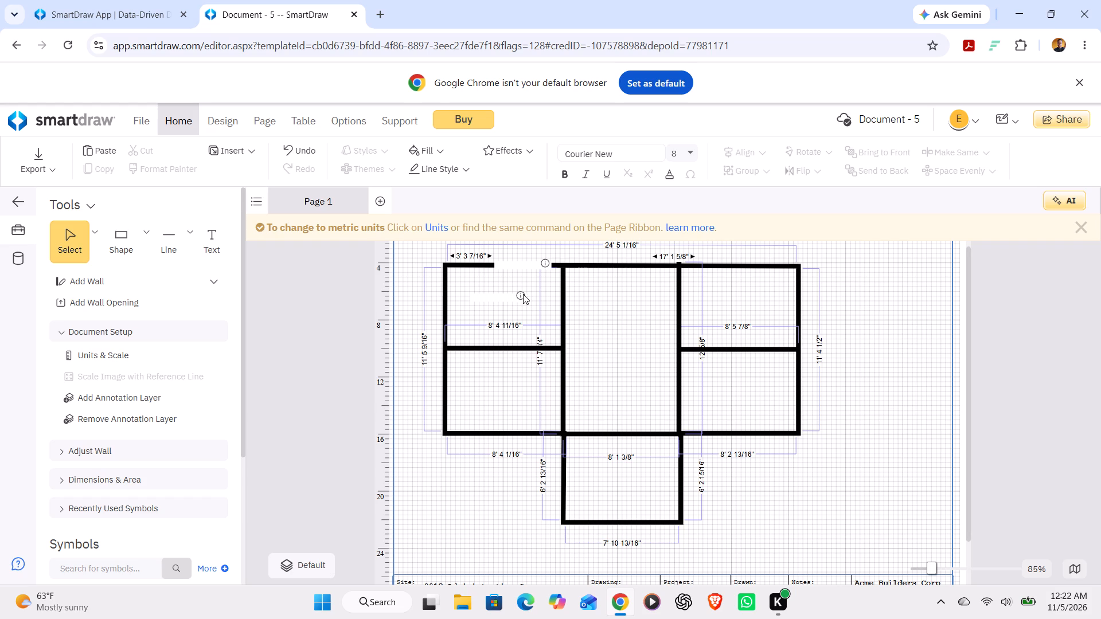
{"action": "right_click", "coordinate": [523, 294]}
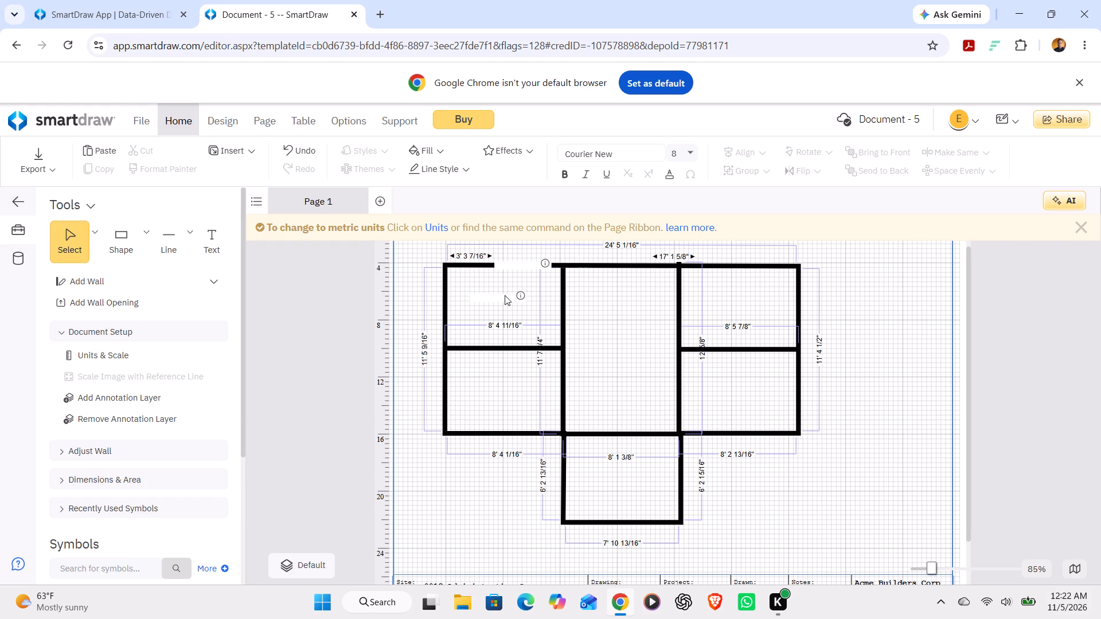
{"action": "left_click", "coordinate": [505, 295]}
Place another 4' wall opening across the central room's left partition, beside the upper-left room.
{"action": "left_click", "coordinate": [132, 309]}
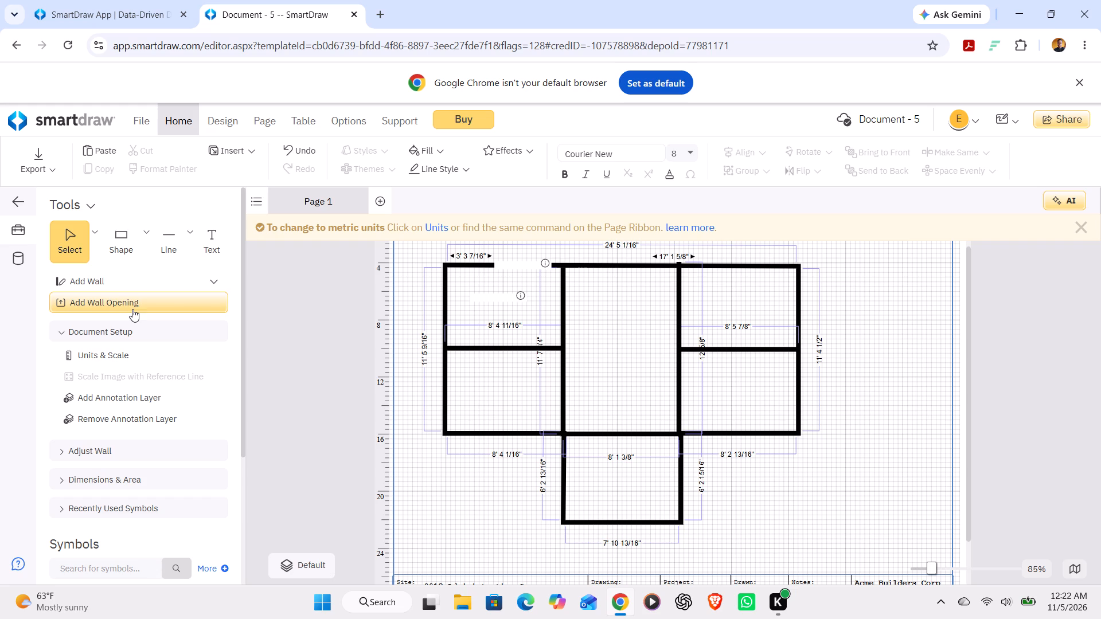
{"action": "left_click", "coordinate": [165, 302]}
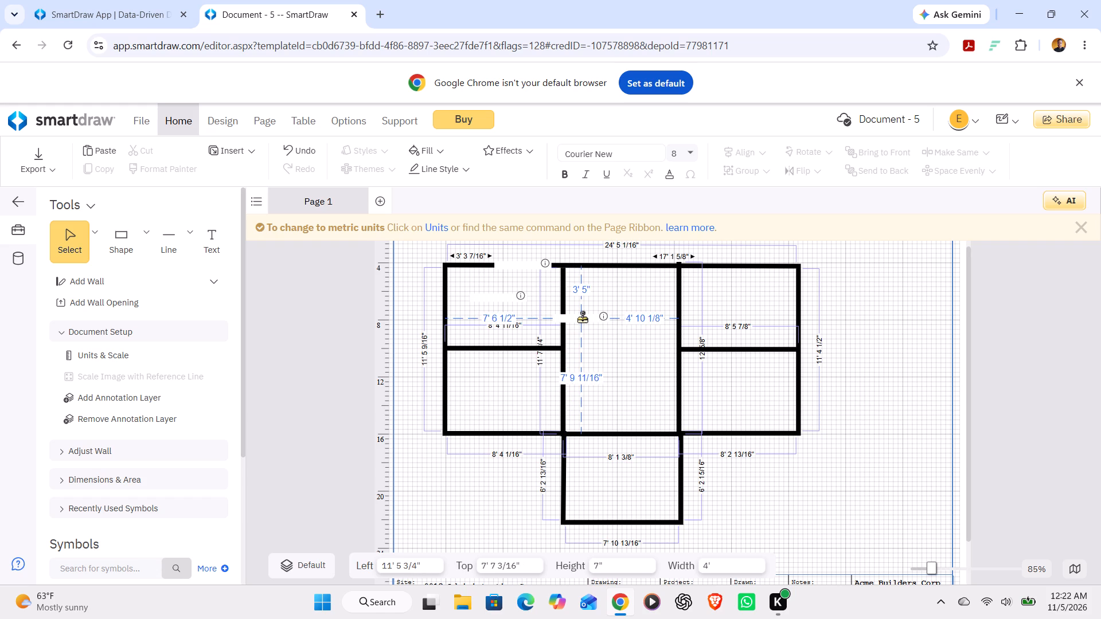
{"action": "left_click", "coordinate": [582, 318]}
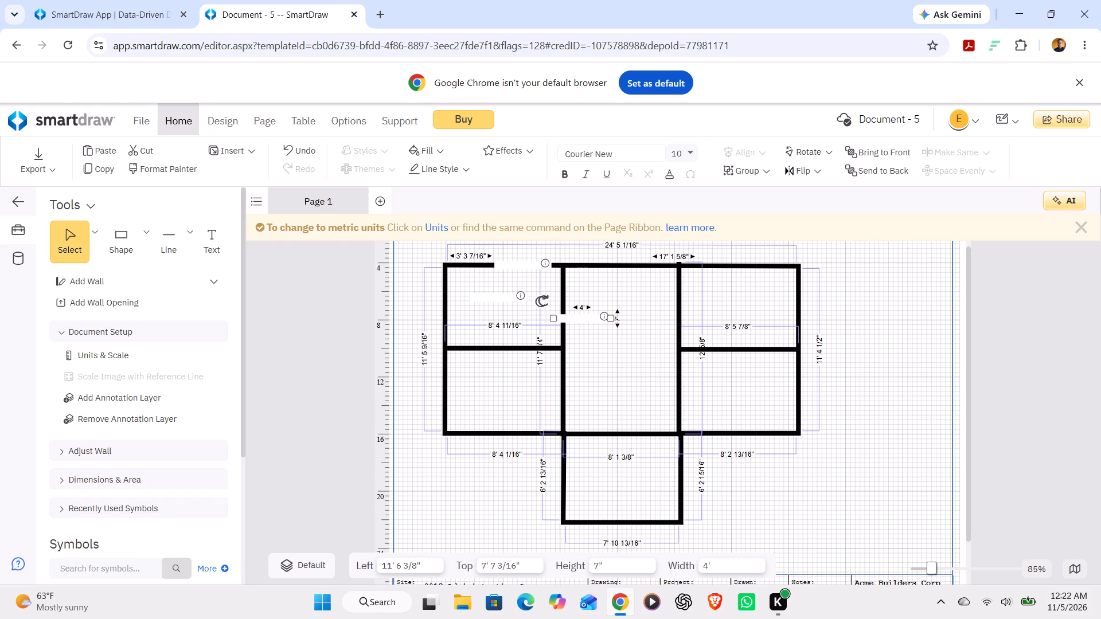
Rotate the new 4' wall opening upright so it runs parallel to the central room's left partition.
{"action": "left_click_drag", "start_coordinate": [544, 301], "coordinate": [592, 301]}
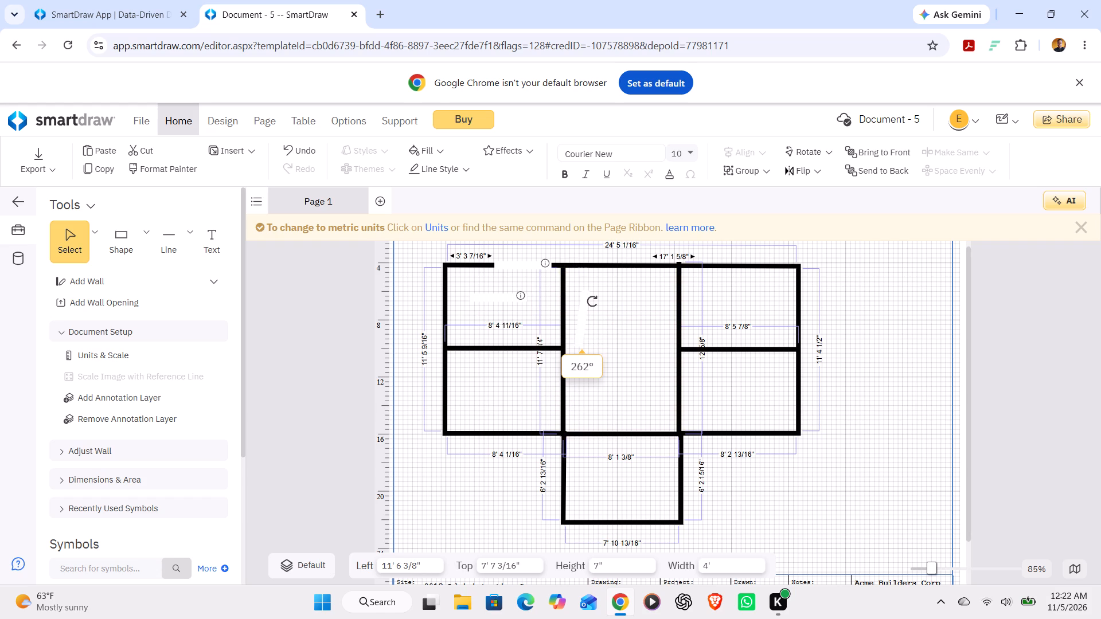
{"action": "left_click_drag", "start_coordinate": [592, 301], "coordinate": [580, 323]}
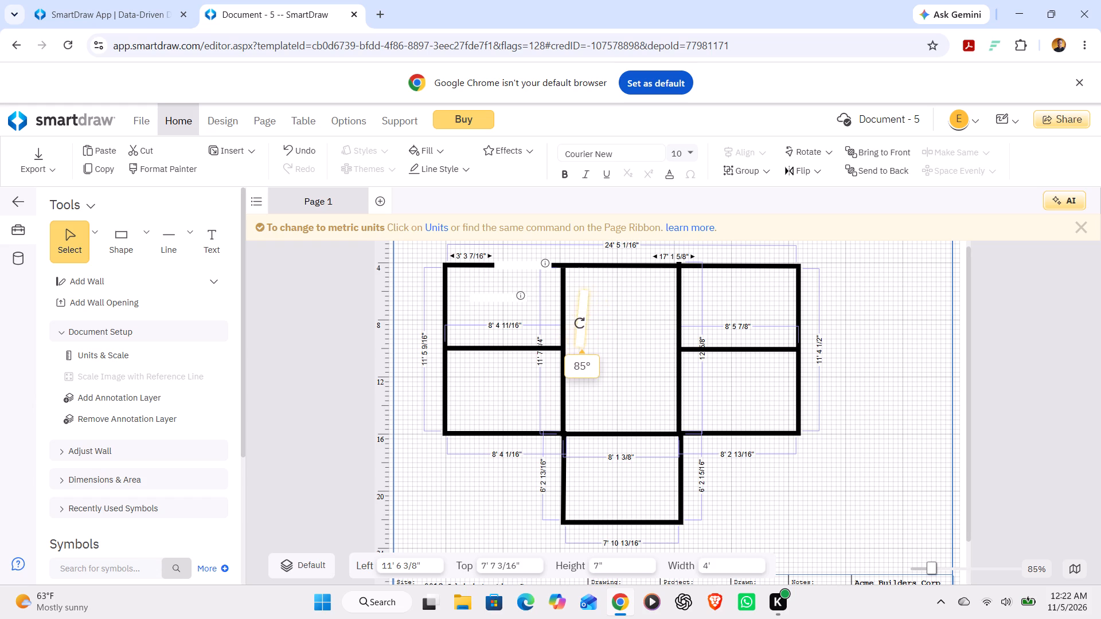
{"action": "left_click_drag", "start_coordinate": [580, 323], "coordinate": [593, 331]}
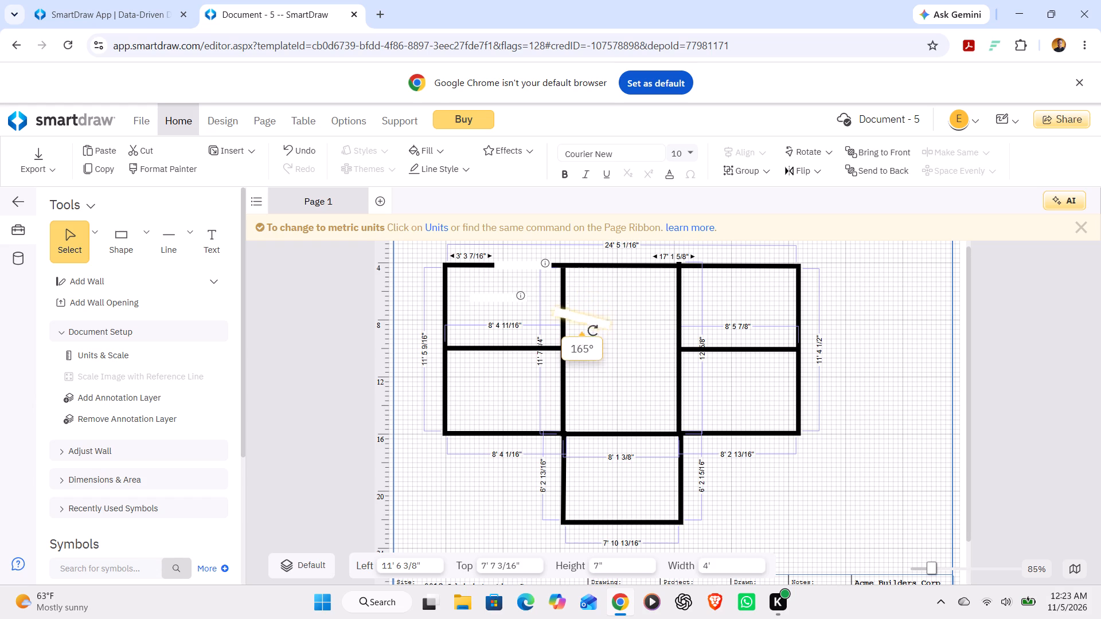
{"action": "left_click_drag", "start_coordinate": [593, 331], "coordinate": [569, 343]}
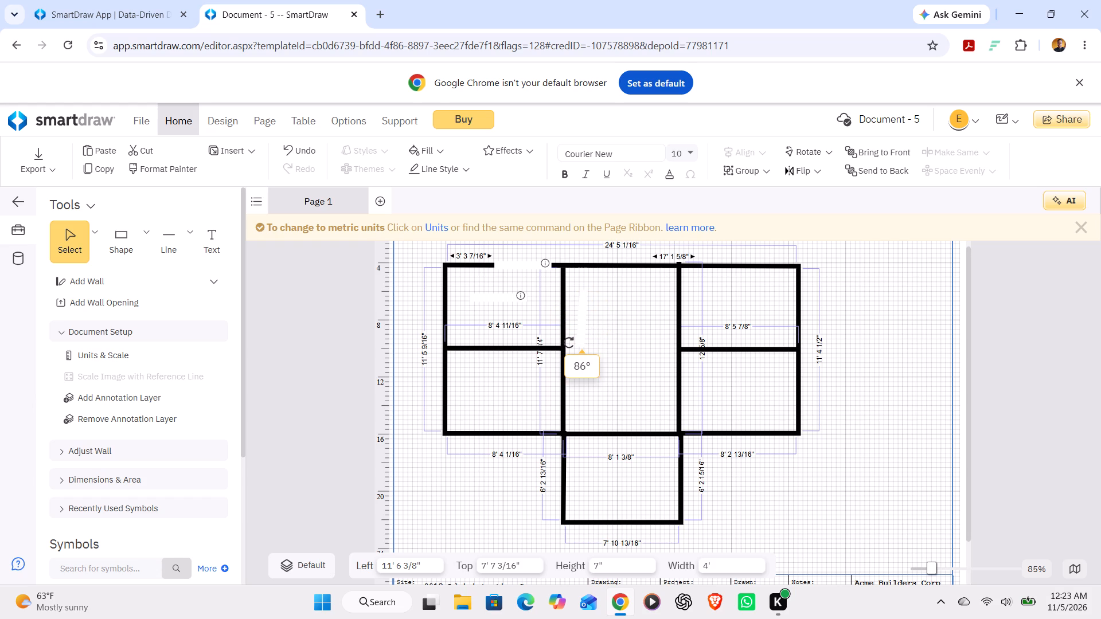
{"action": "left_click_drag", "start_coordinate": [569, 343], "coordinate": [566, 342]}
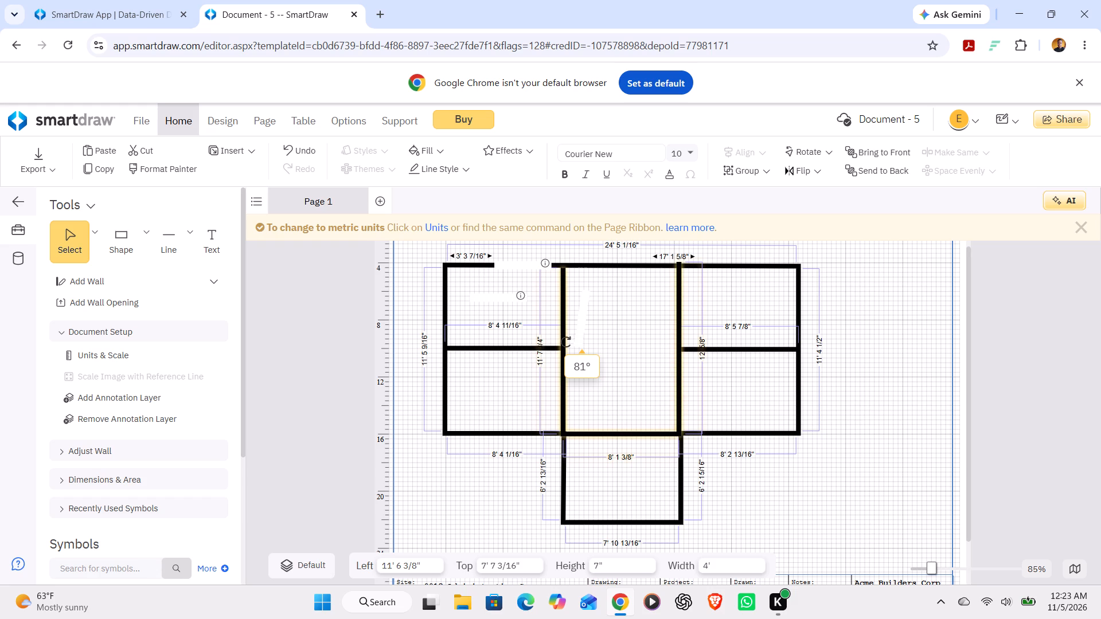
{"action": "left_click_drag", "start_coordinate": [566, 342], "coordinate": [572, 342]}
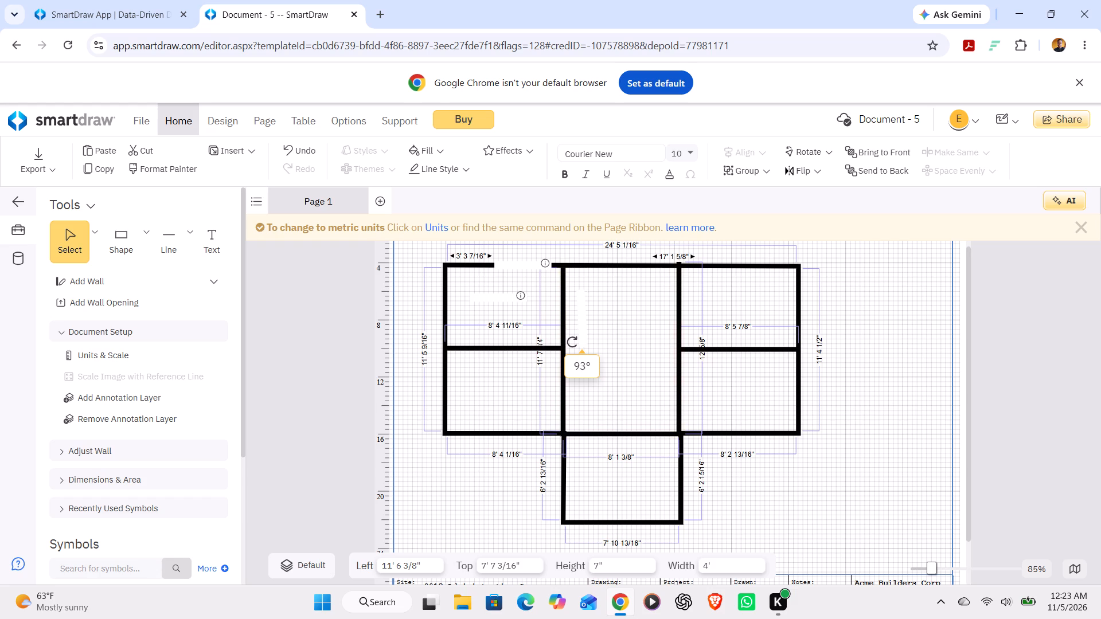
{"action": "left_click_drag", "start_coordinate": [572, 342], "coordinate": [571, 342]}
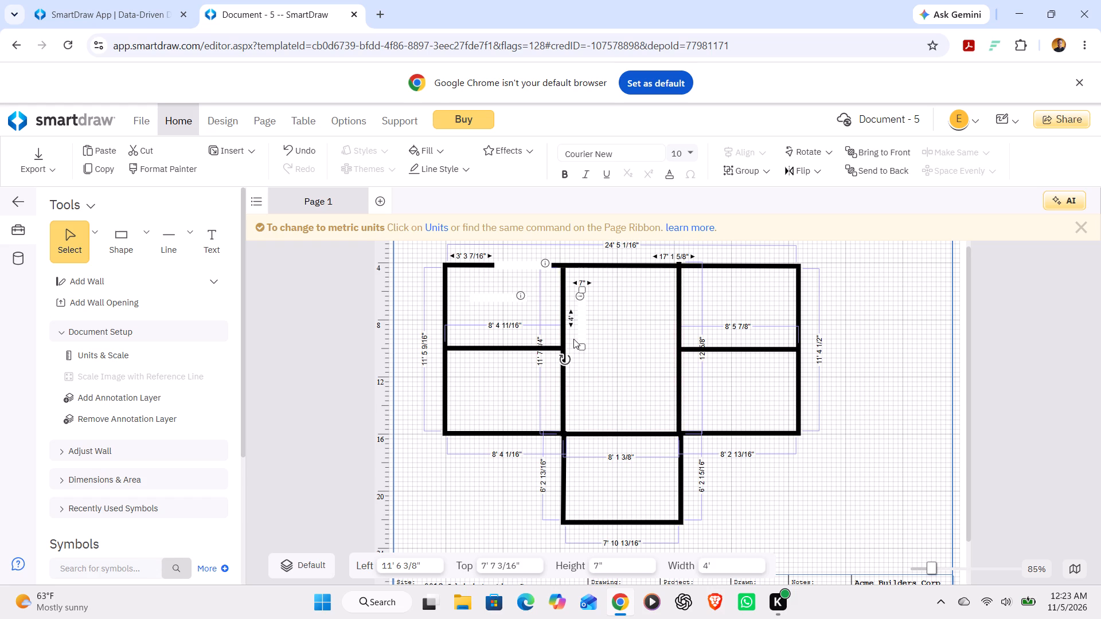
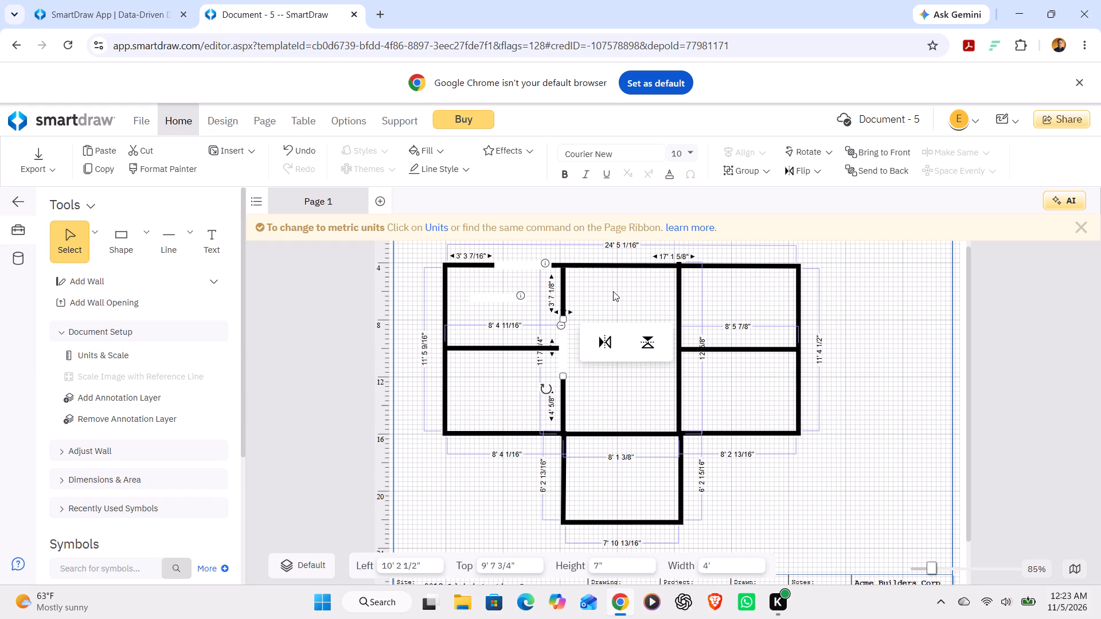
Place a wall opening in the central room's right partition beside the upper-right room and shorten it to about 2' 4".
{"action": "left_click", "coordinate": [613, 291]}
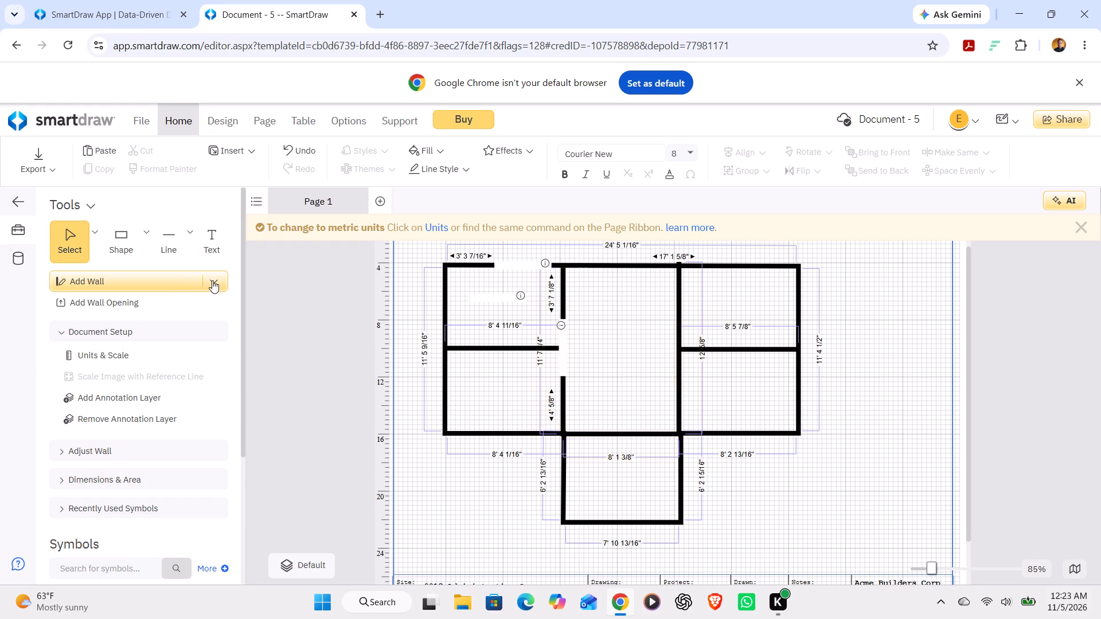
{"action": "left_click", "coordinate": [178, 296]}
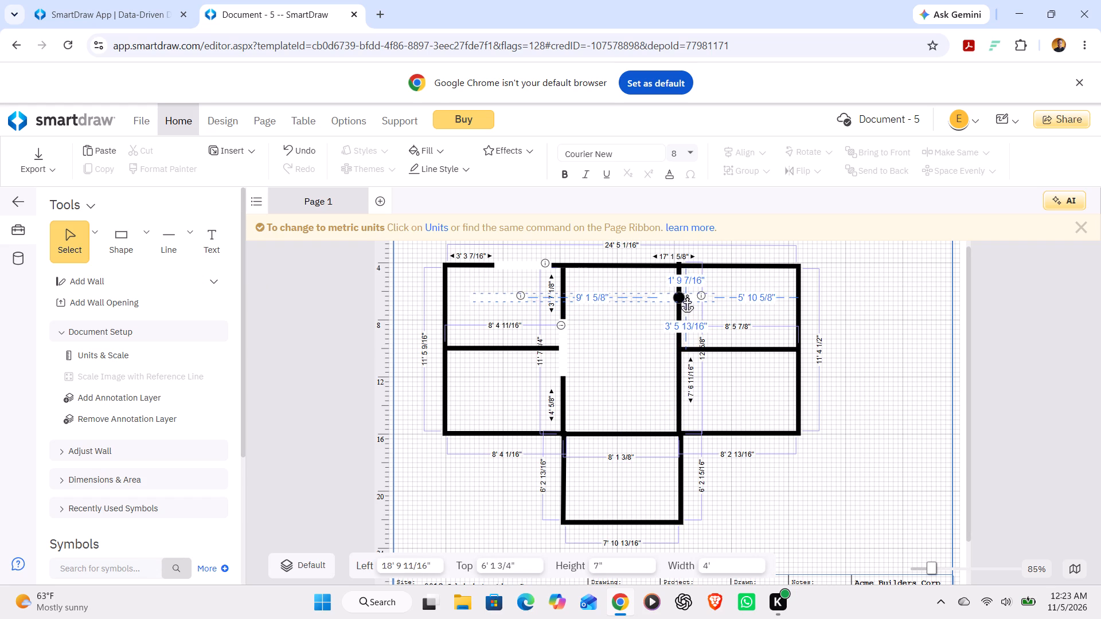
{"action": "left_click", "coordinate": [686, 295]}
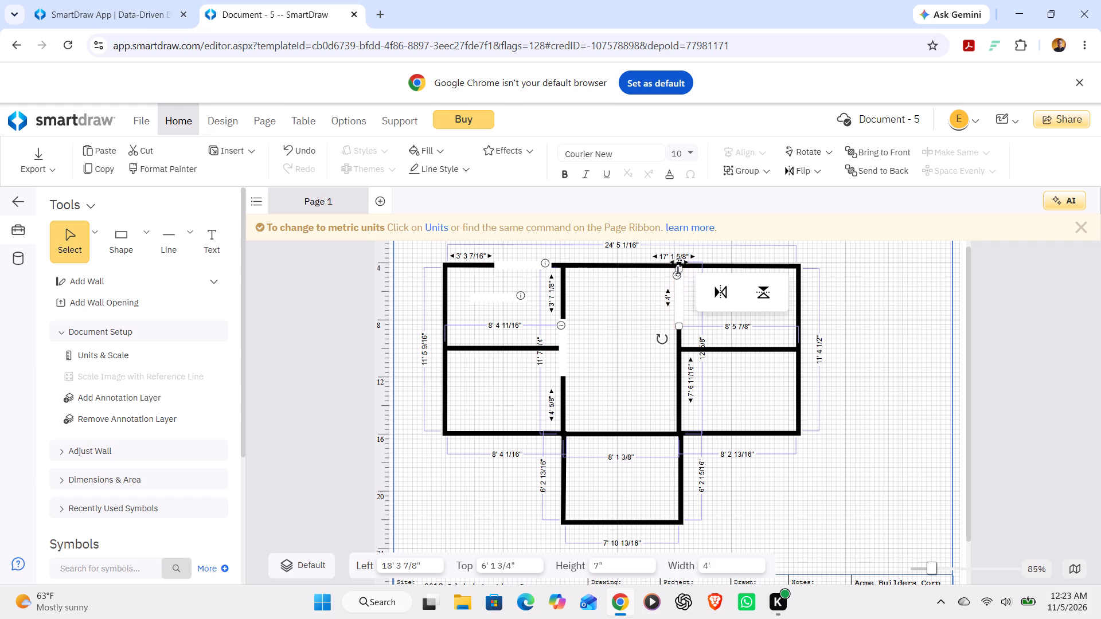
{"action": "left_click_drag", "start_coordinate": [678, 270], "coordinate": [678, 284]}
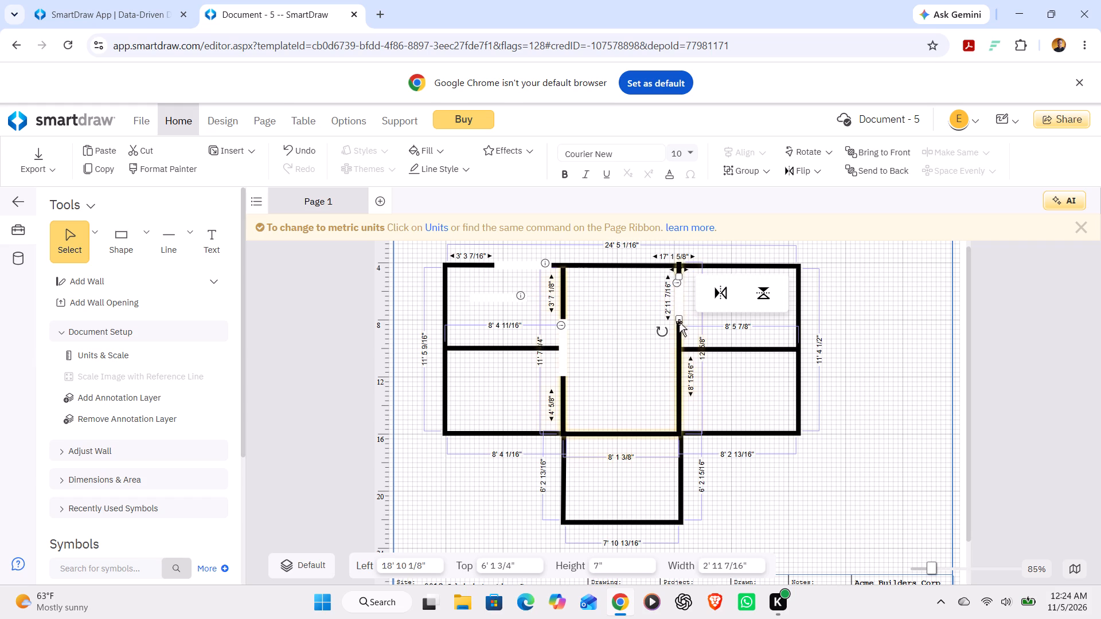
{"action": "left_click_drag", "start_coordinate": [680, 320], "coordinate": [680, 313]}
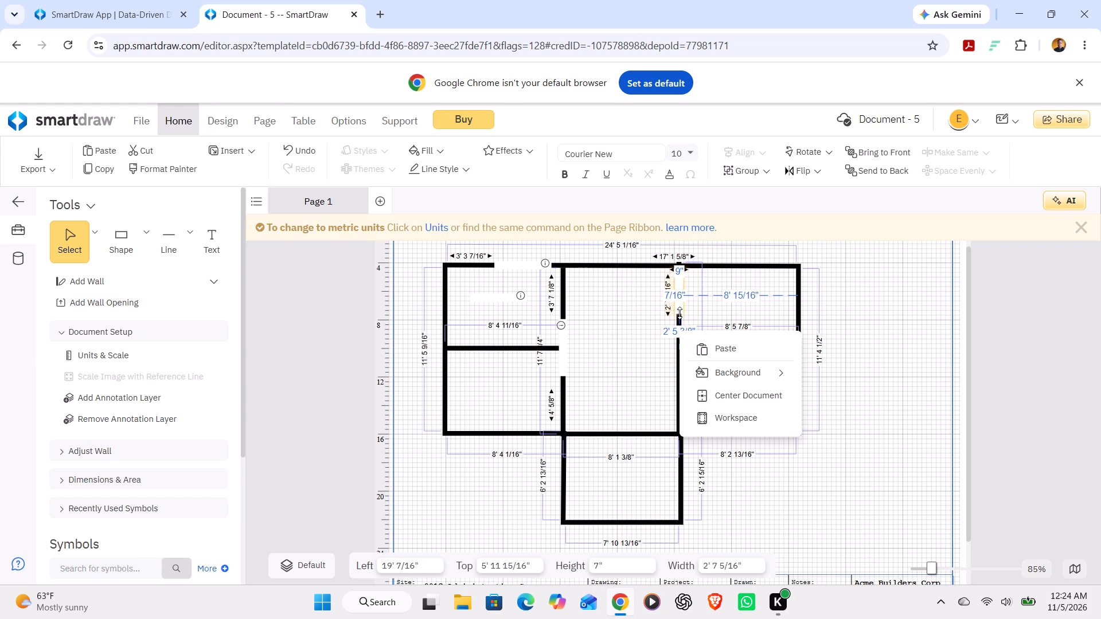
{"action": "left_click_drag", "start_coordinate": [680, 313], "coordinate": [680, 309]}
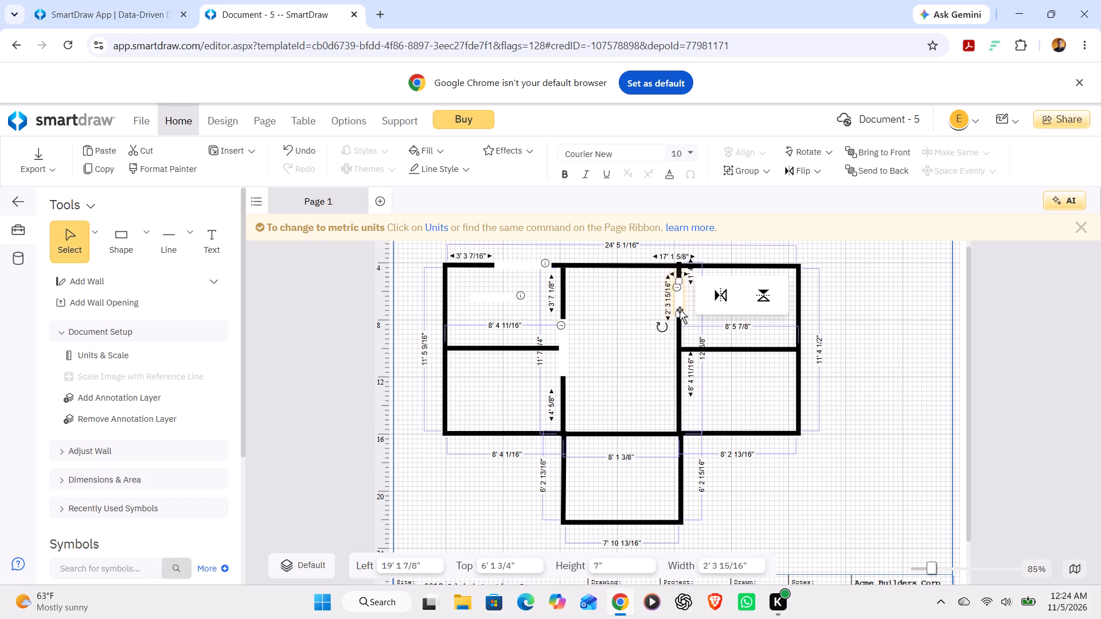
{"action": "left_click", "coordinate": [650, 351]}
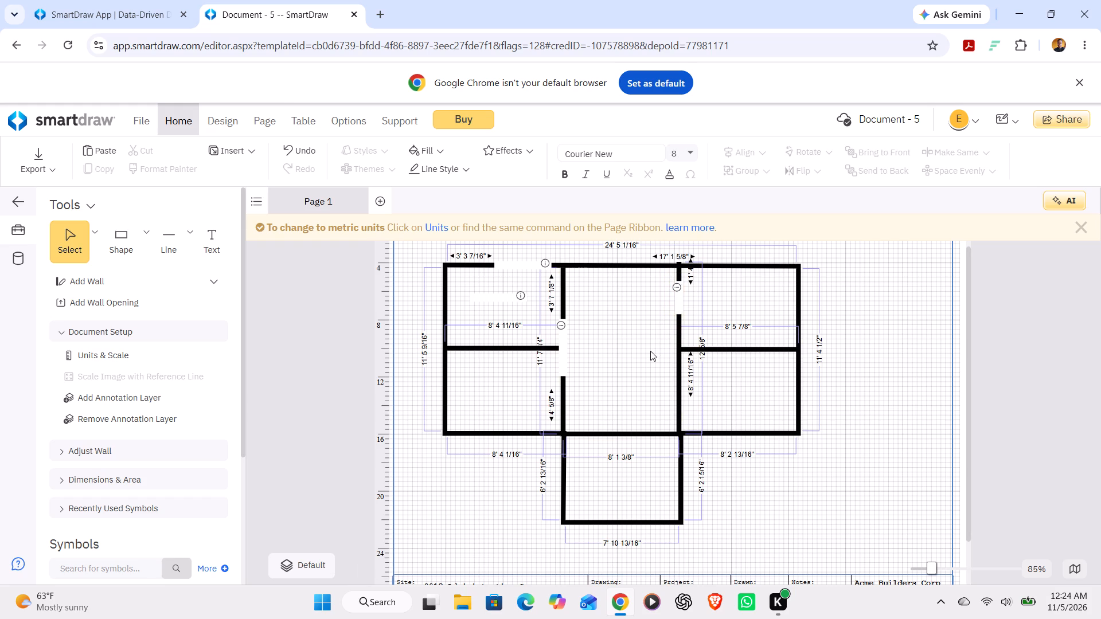
{"action": "left_click", "coordinate": [650, 351]}
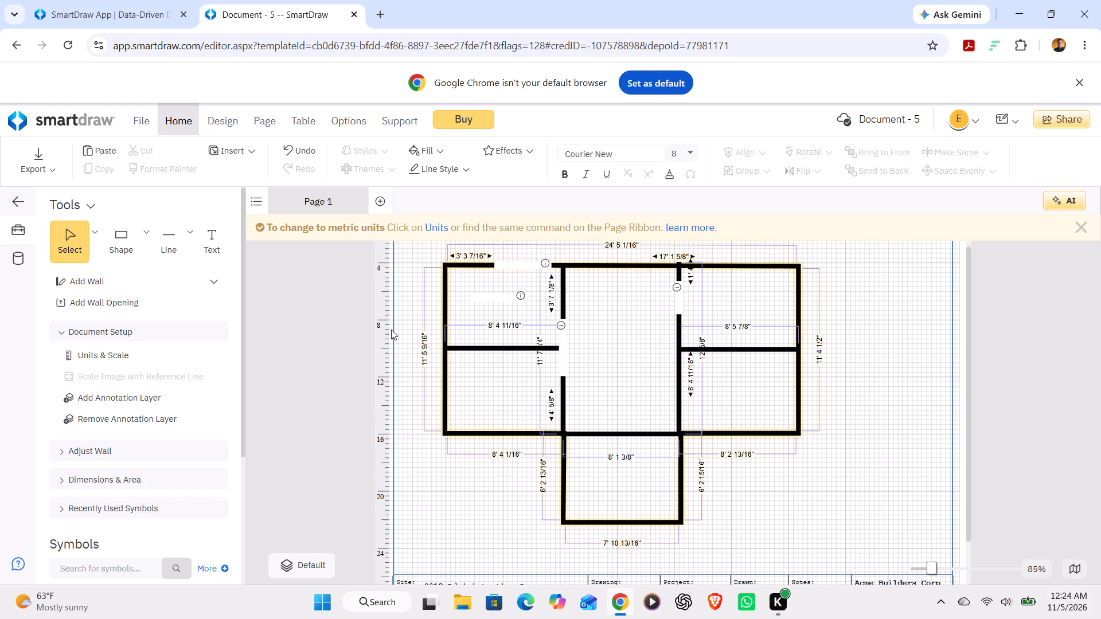
Place a wall opening in the central room's right partition beside the lower-right room and shorten it to about 1' 9".
{"action": "left_click", "coordinate": [125, 311]}
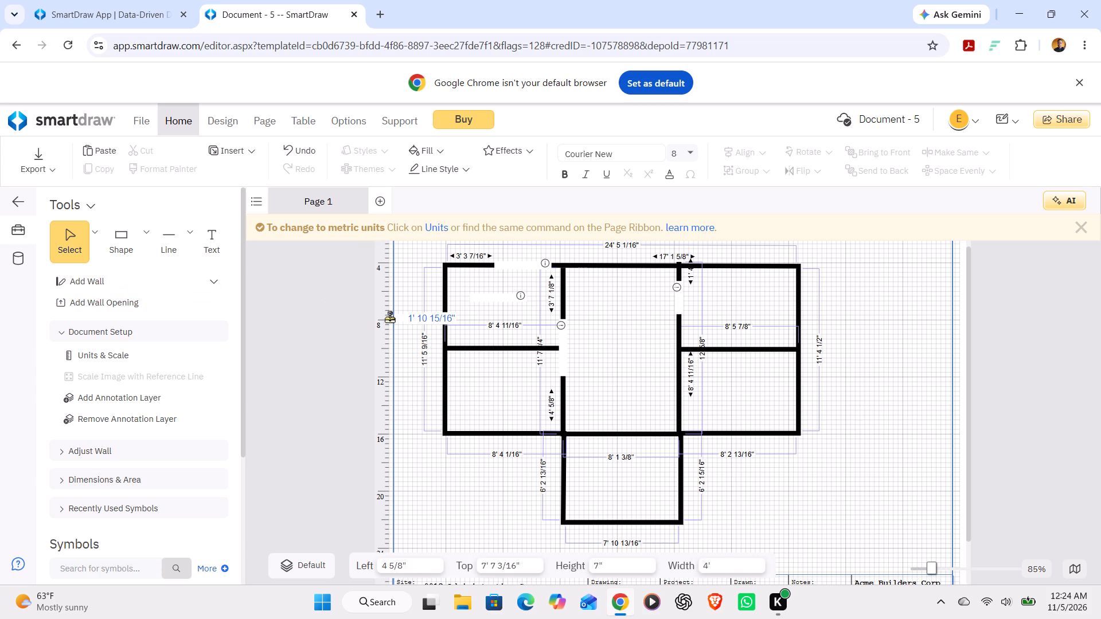
{"action": "left_click", "coordinate": [684, 377]}
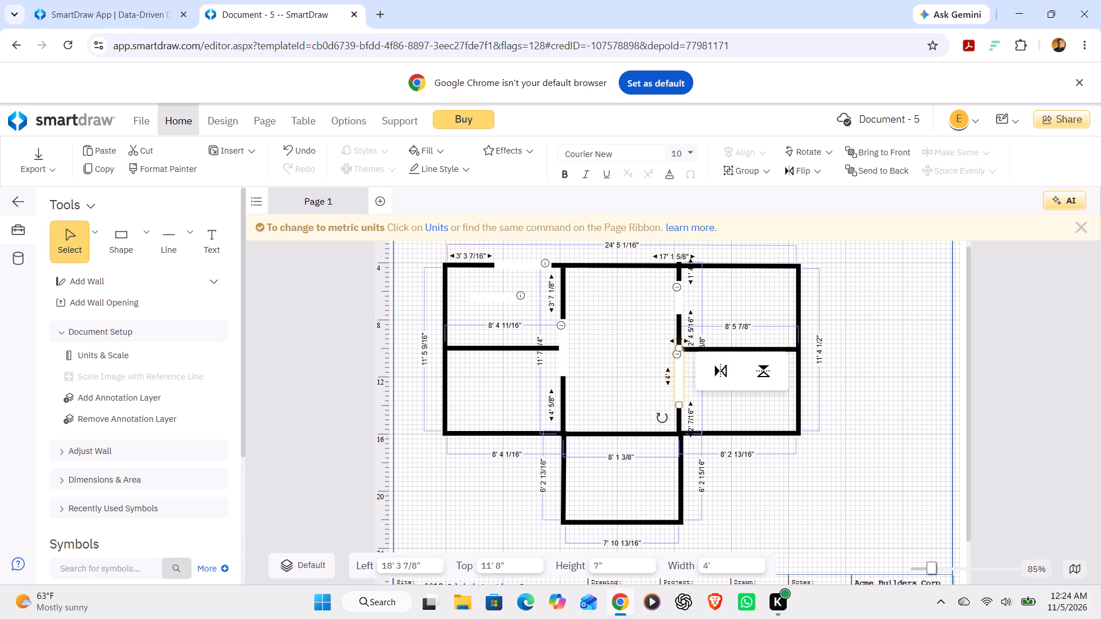
{"action": "left_click_drag", "start_coordinate": [678, 348], "coordinate": [678, 355]}
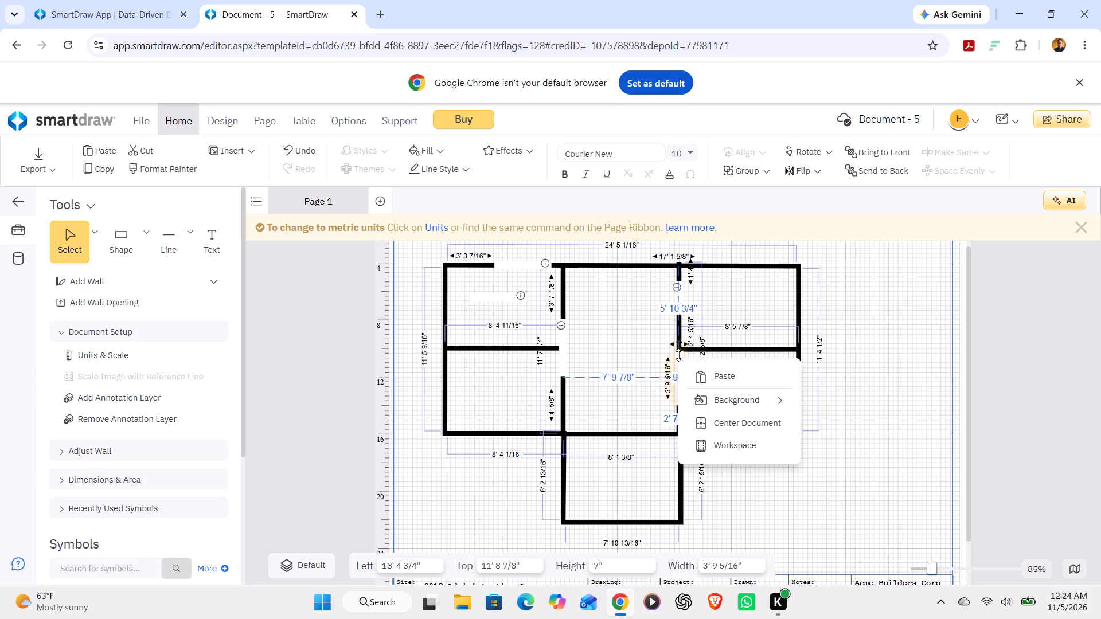
{"action": "left_click_drag", "start_coordinate": [678, 355], "coordinate": [679, 362]}
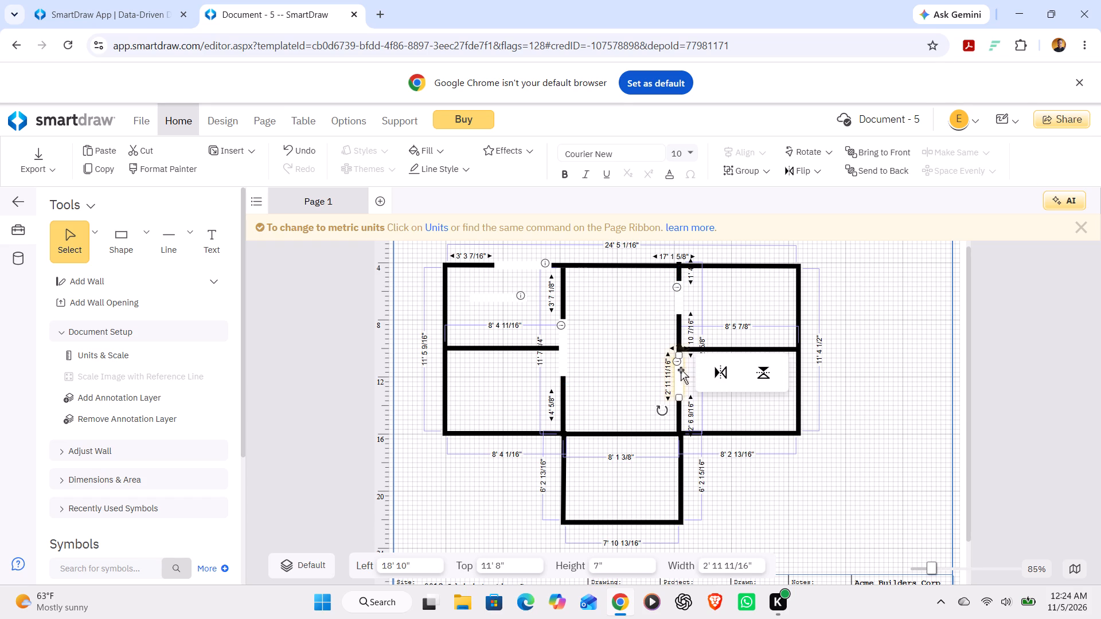
{"action": "left_click_drag", "start_coordinate": [678, 355], "coordinate": [678, 356]}
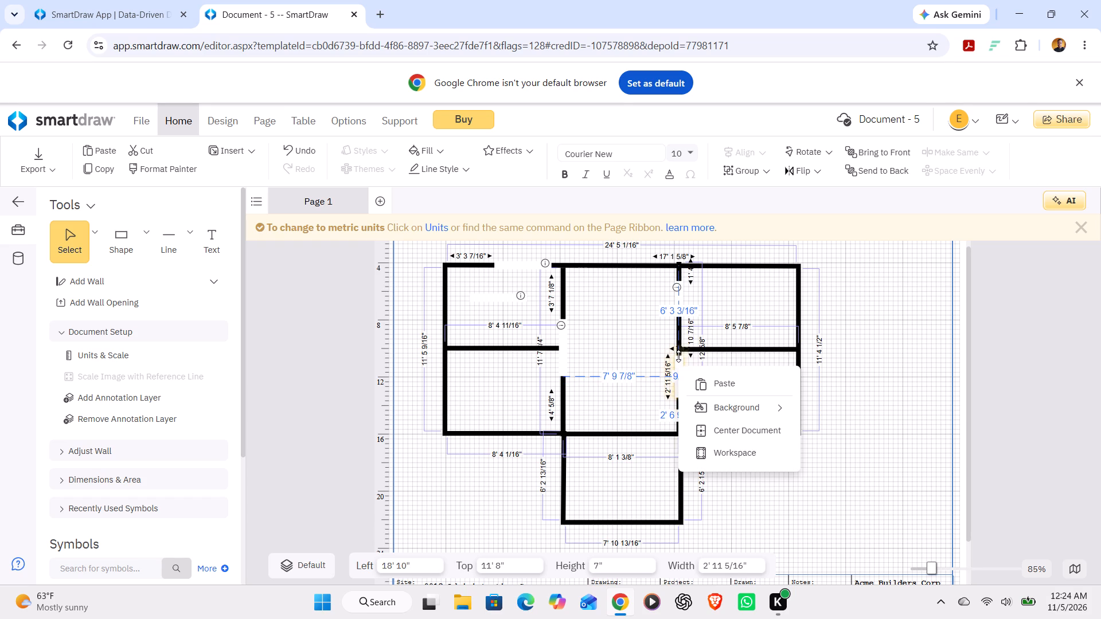
{"action": "left_click_drag", "start_coordinate": [678, 356], "coordinate": [676, 362]}
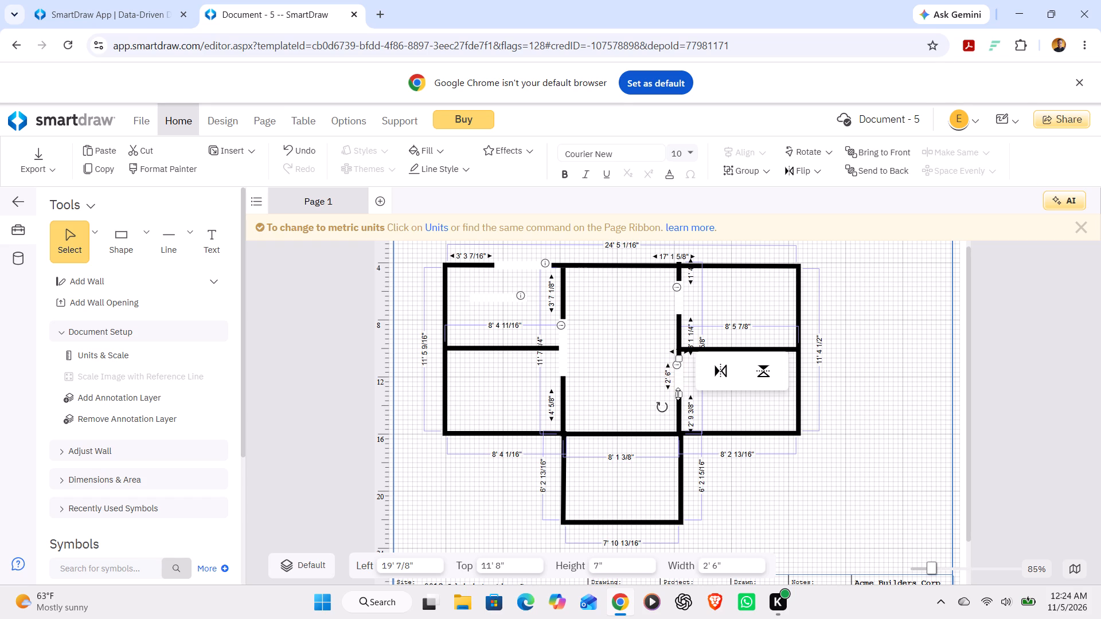
{"action": "left_click_drag", "start_coordinate": [678, 394], "coordinate": [678, 383]}
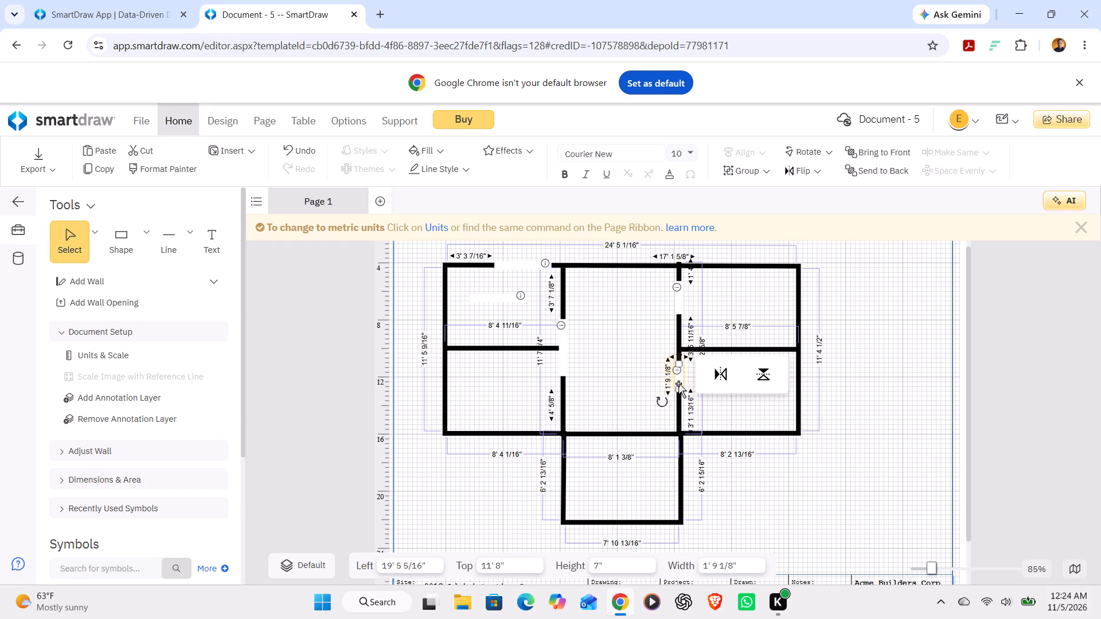
{"action": "left_click", "coordinate": [847, 328]}
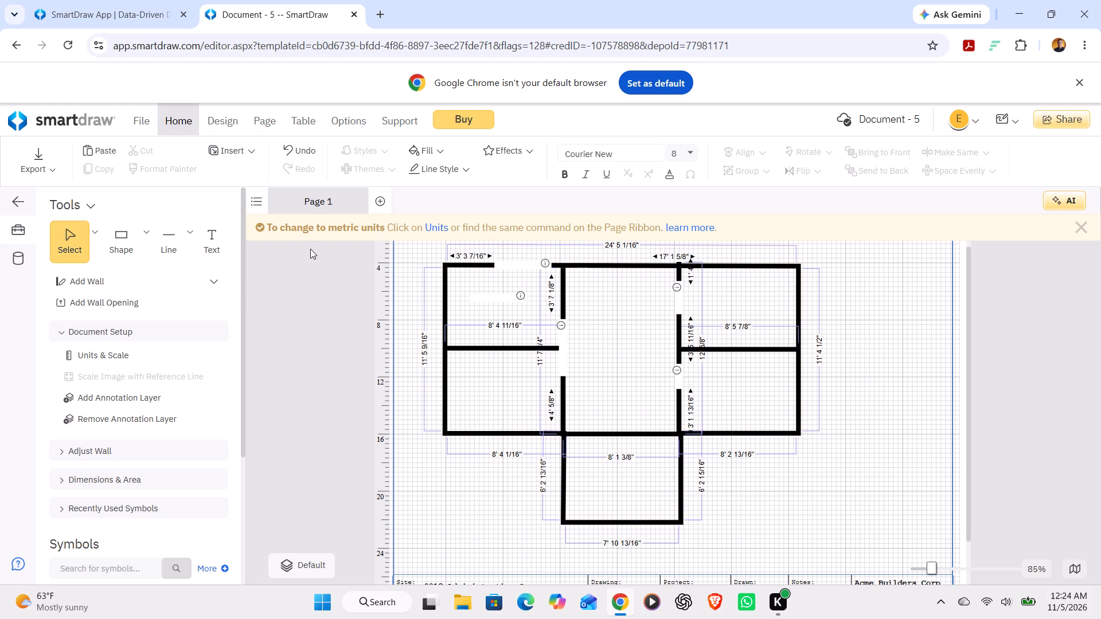
Place a 4' wall opening in the wall between the central room and the bottom room.
{"action": "left_click", "coordinate": [150, 296]}
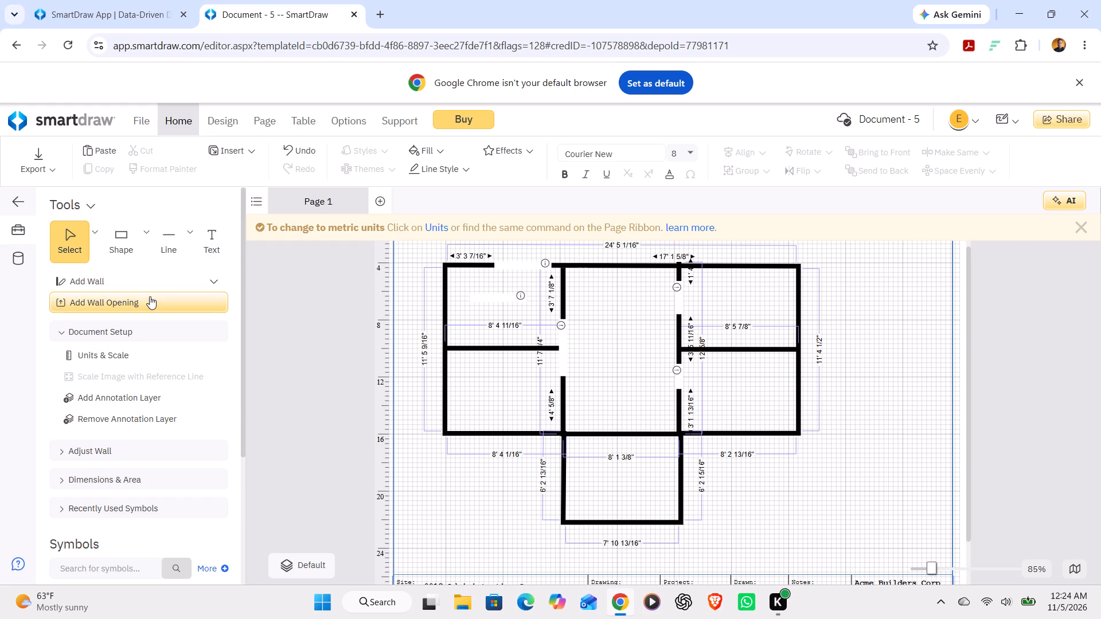
{"action": "left_click", "coordinate": [181, 311]}
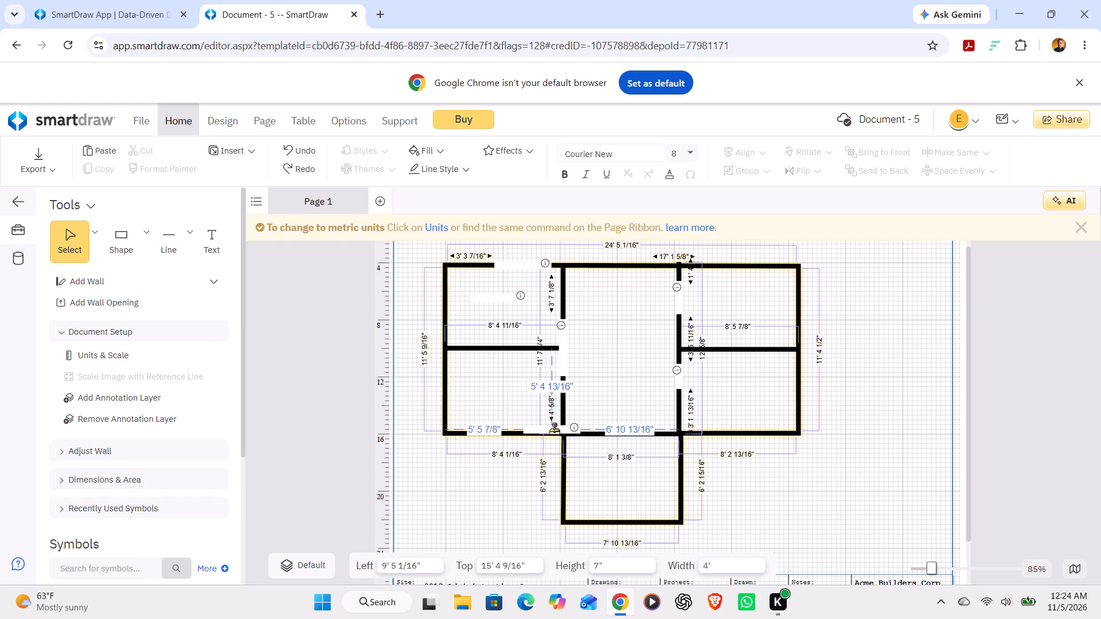
{"action": "left_click", "coordinate": [607, 428]}
{"action": "left_click", "coordinate": [612, 399]}
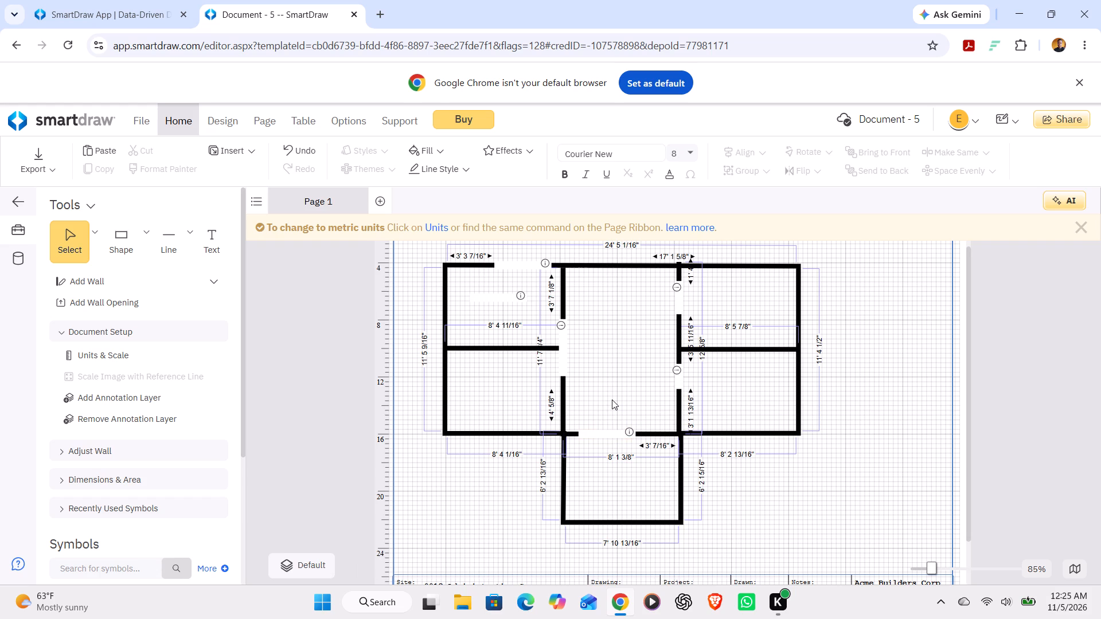
{"action": "left_click", "coordinate": [624, 393]}
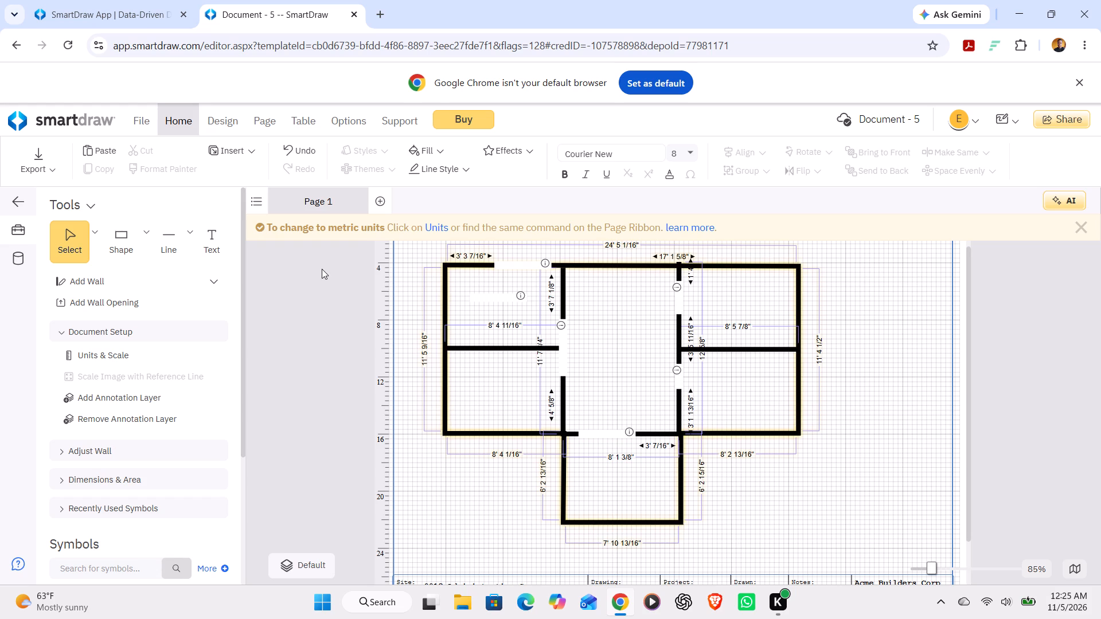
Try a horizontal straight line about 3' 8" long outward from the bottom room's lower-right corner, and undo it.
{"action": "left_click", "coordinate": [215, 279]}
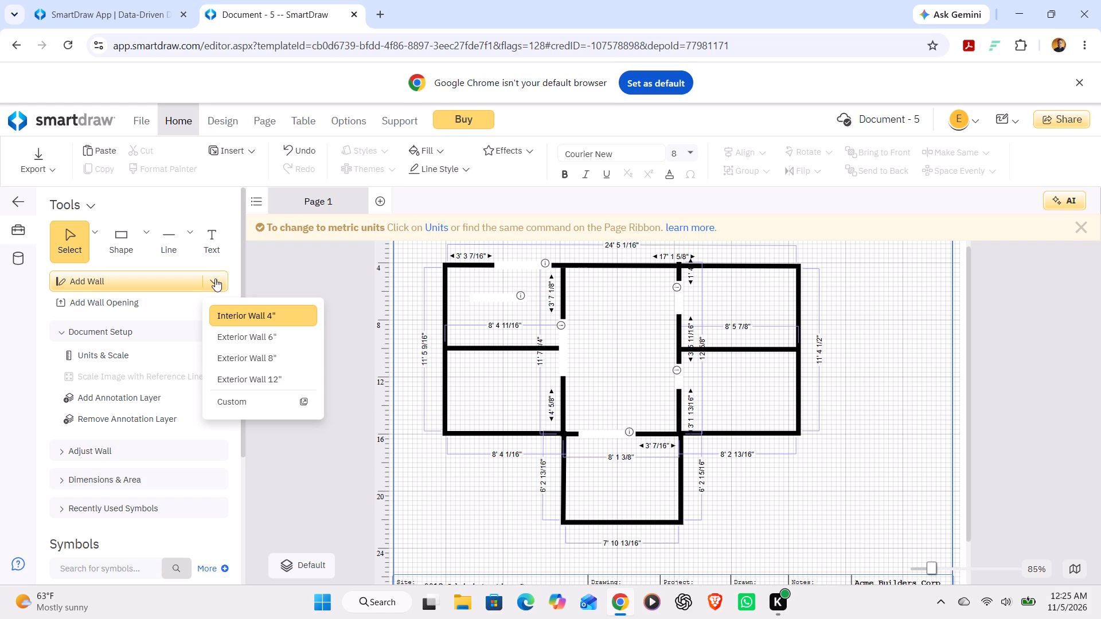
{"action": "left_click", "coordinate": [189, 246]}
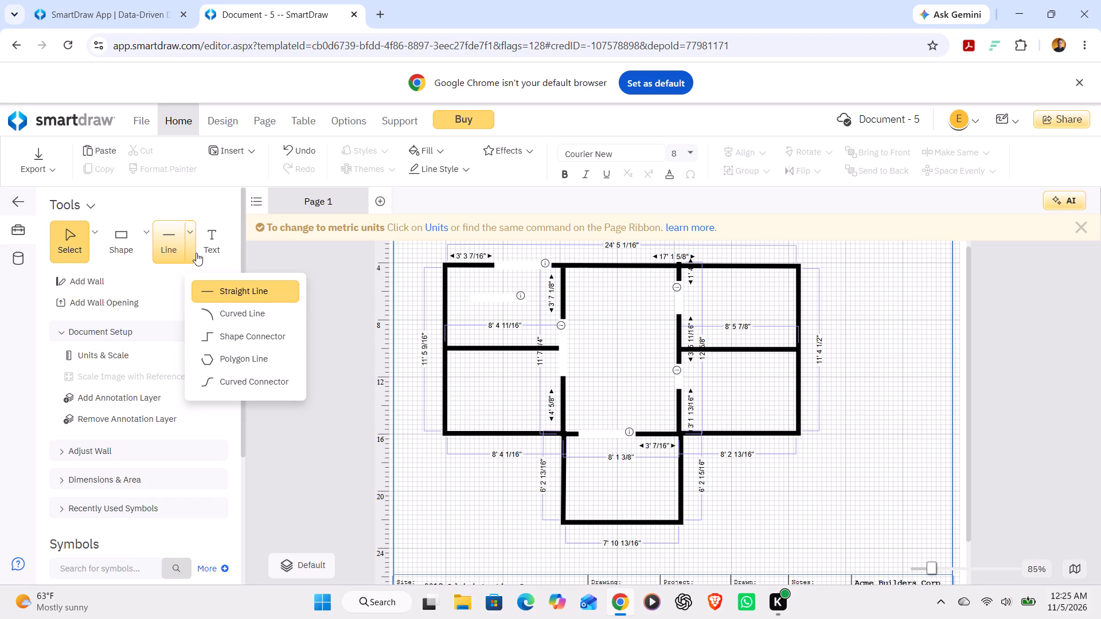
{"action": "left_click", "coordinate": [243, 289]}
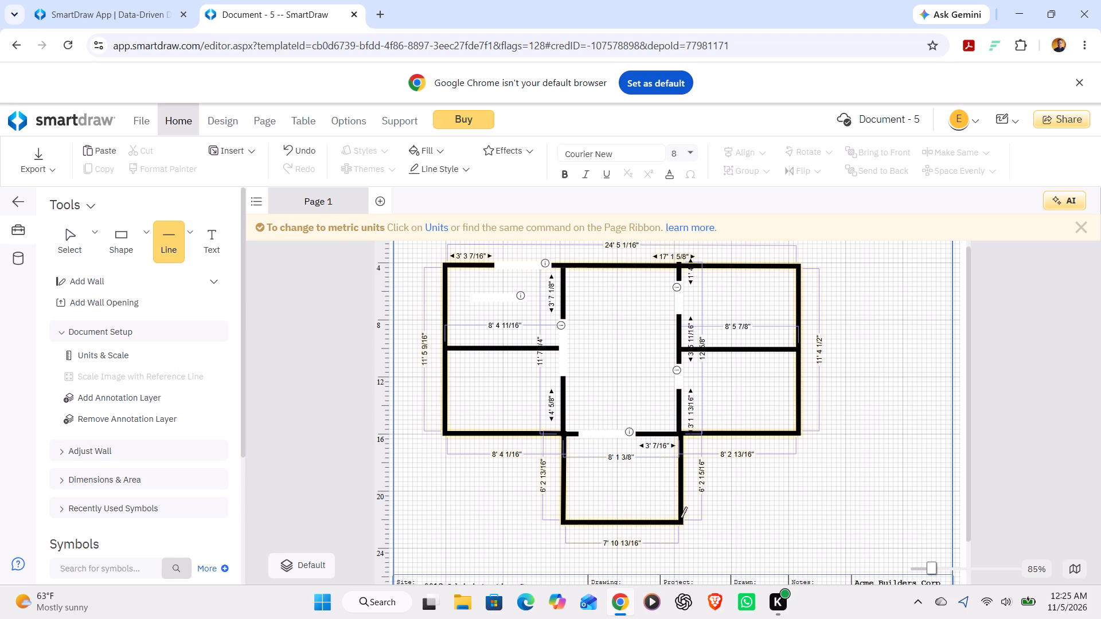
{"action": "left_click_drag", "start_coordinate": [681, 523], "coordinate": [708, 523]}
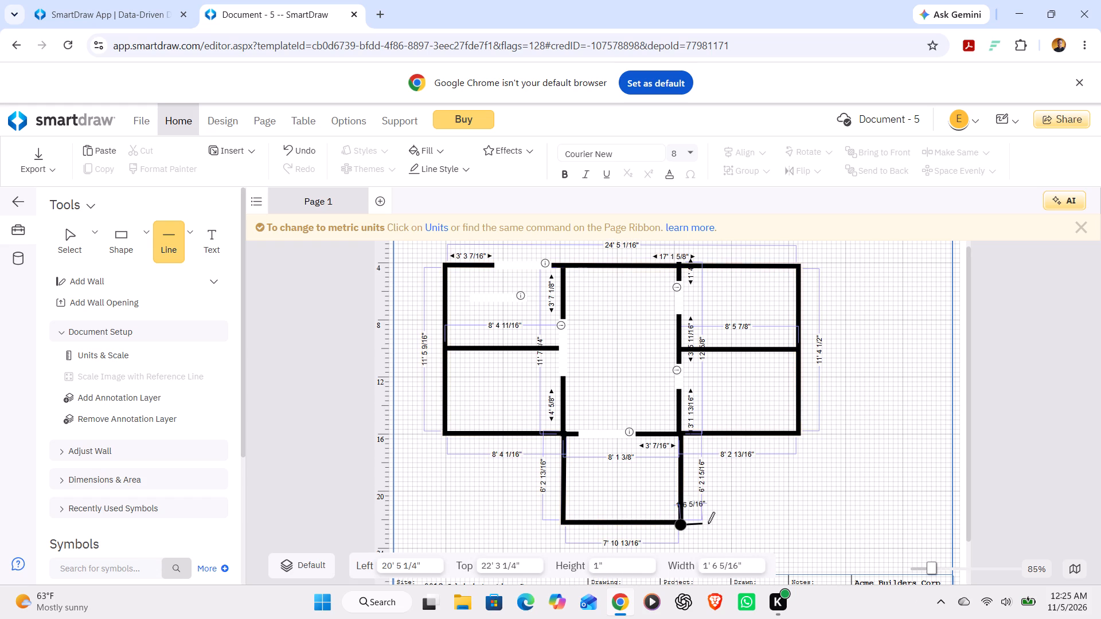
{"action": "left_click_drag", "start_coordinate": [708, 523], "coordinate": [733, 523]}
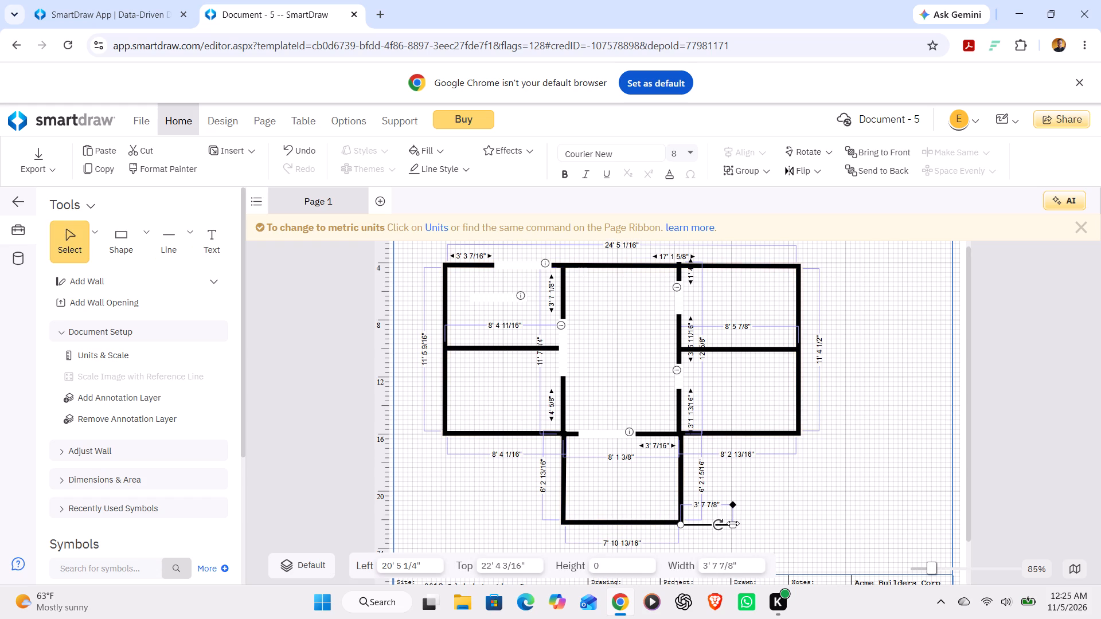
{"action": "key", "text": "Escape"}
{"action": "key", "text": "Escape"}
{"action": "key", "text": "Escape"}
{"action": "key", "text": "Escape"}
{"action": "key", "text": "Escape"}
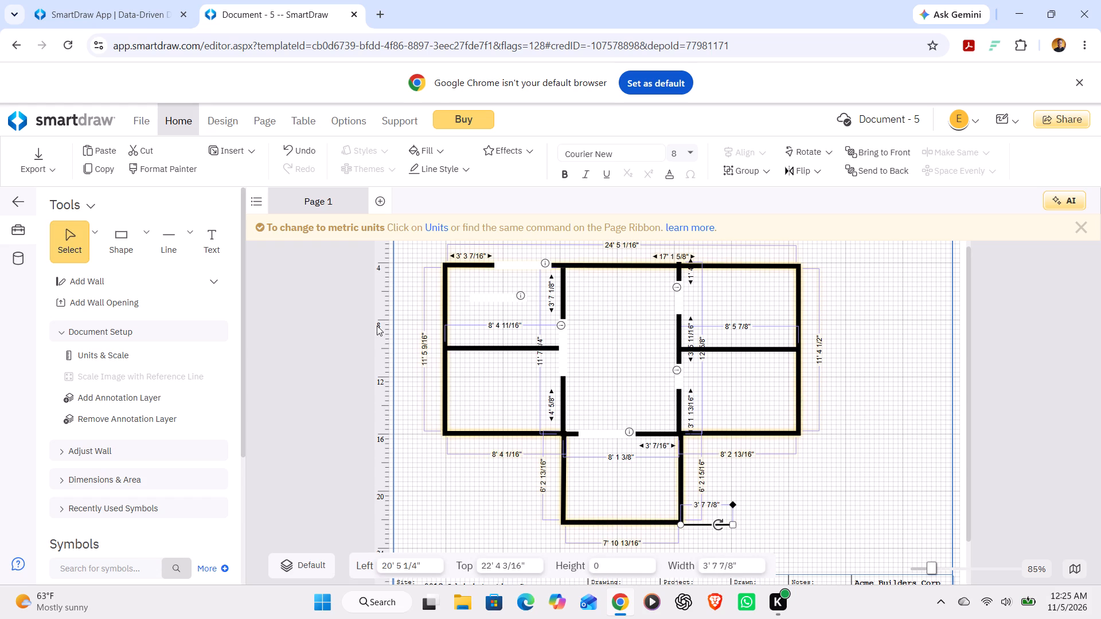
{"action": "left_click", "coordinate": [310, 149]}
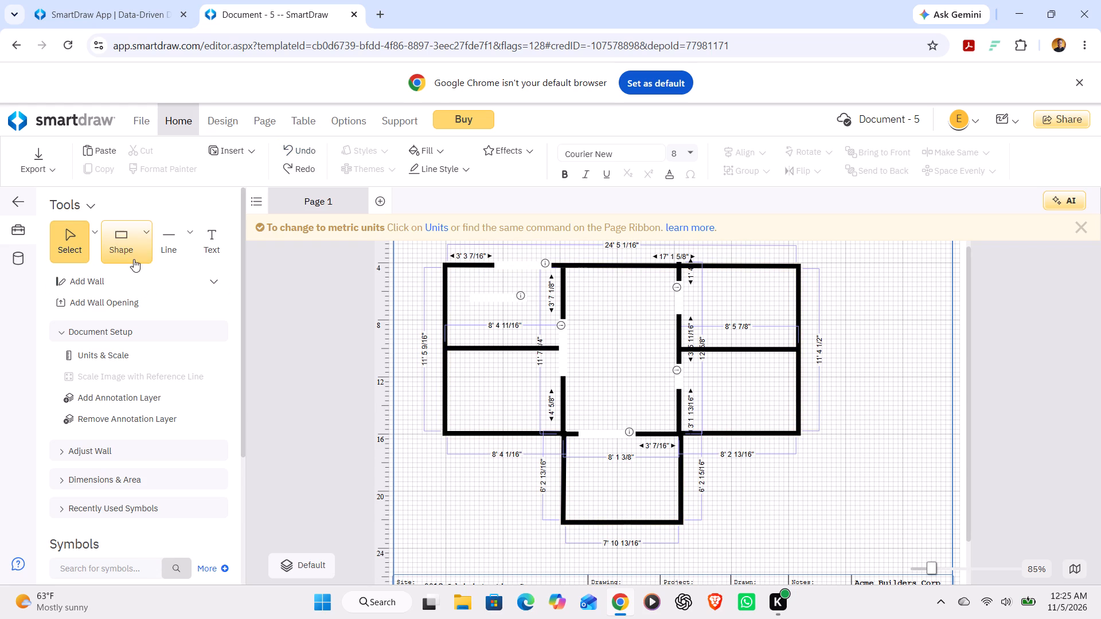
Draw a horizontal straight line about 8' 4" long from the bottom room's lower-right corner, ending below the plan's right outer wall.
{"action": "left_click", "coordinate": [196, 237]}
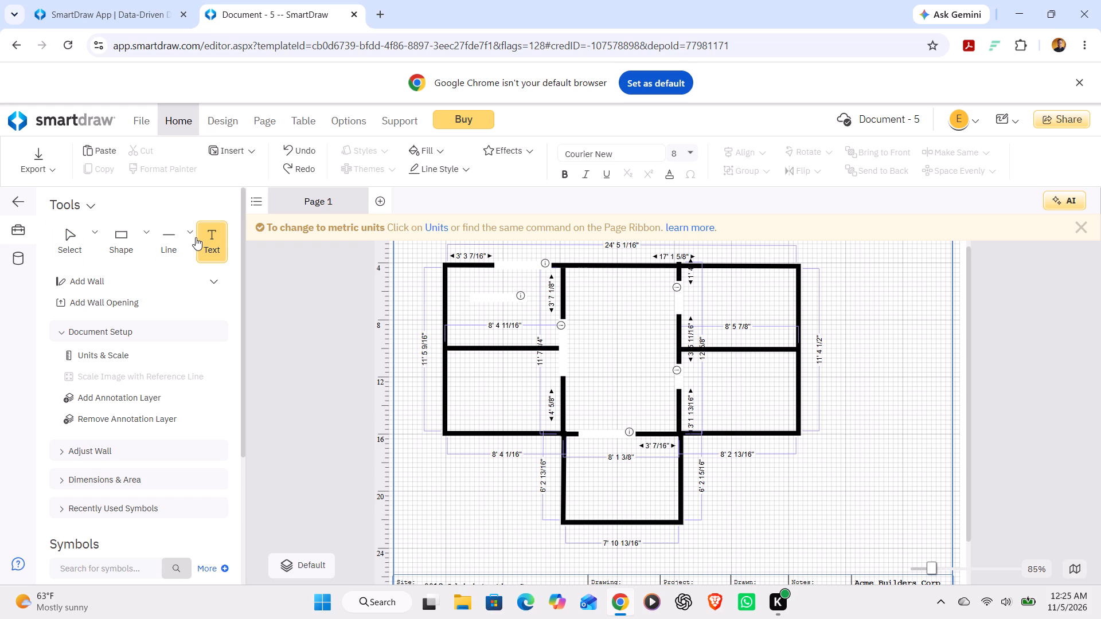
{"action": "left_click", "coordinate": [186, 235]}
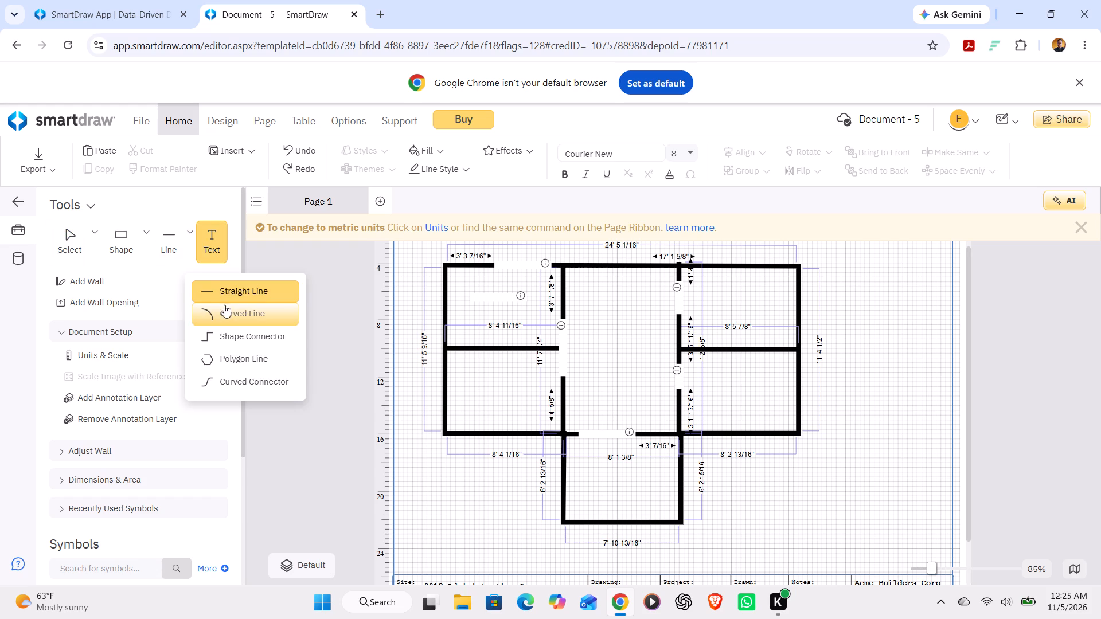
{"action": "left_click", "coordinate": [228, 292]}
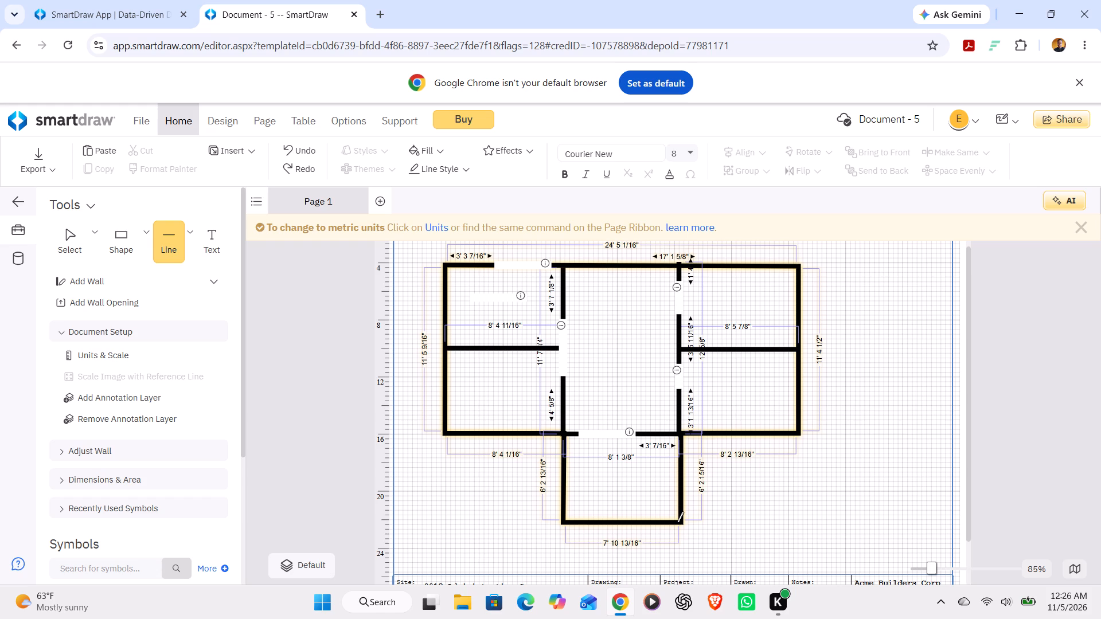
{"action": "left_click_drag", "start_coordinate": [679, 522], "coordinate": [791, 518]}
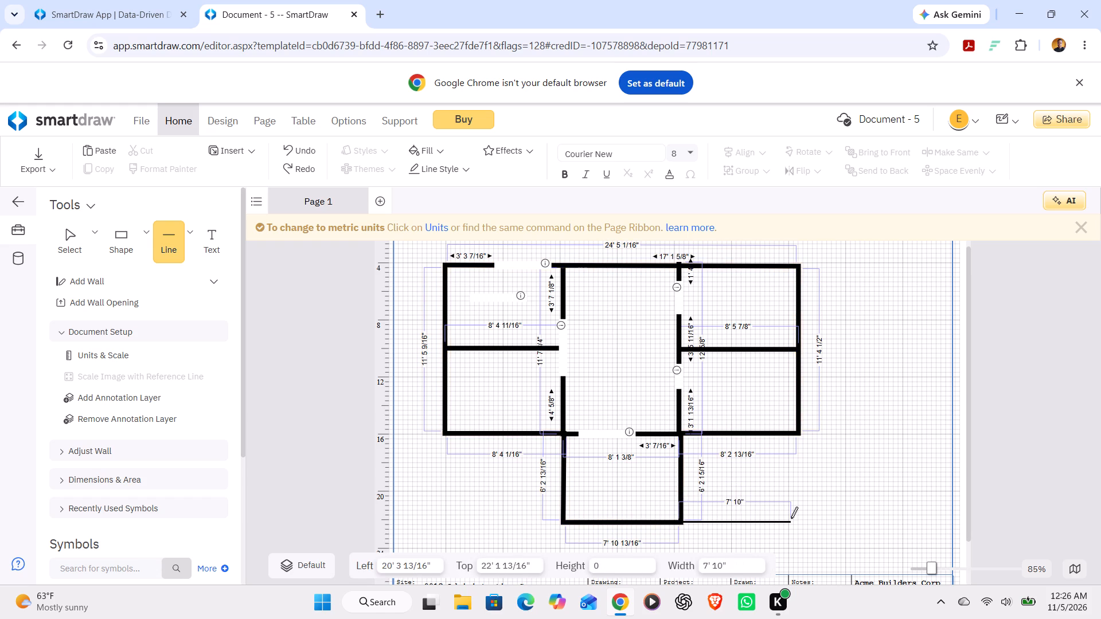
{"action": "left_click_drag", "start_coordinate": [791, 518], "coordinate": [791, 520]}
{"action": "left_click_drag", "start_coordinate": [791, 520], "coordinate": [796, 519]}
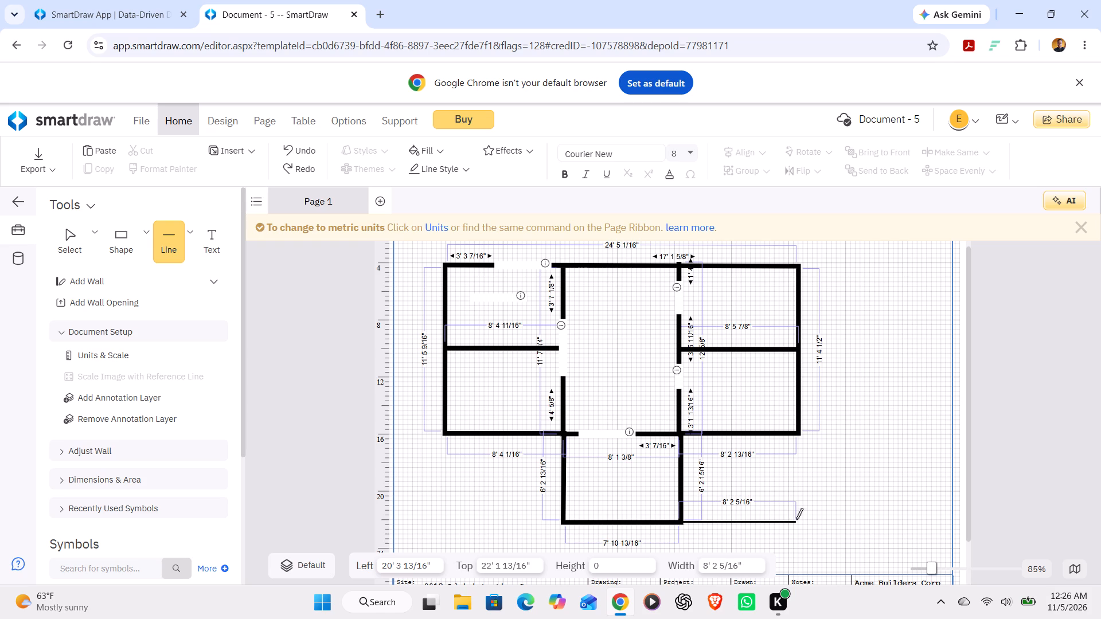
{"action": "left_click_drag", "start_coordinate": [796, 519], "coordinate": [798, 522]}
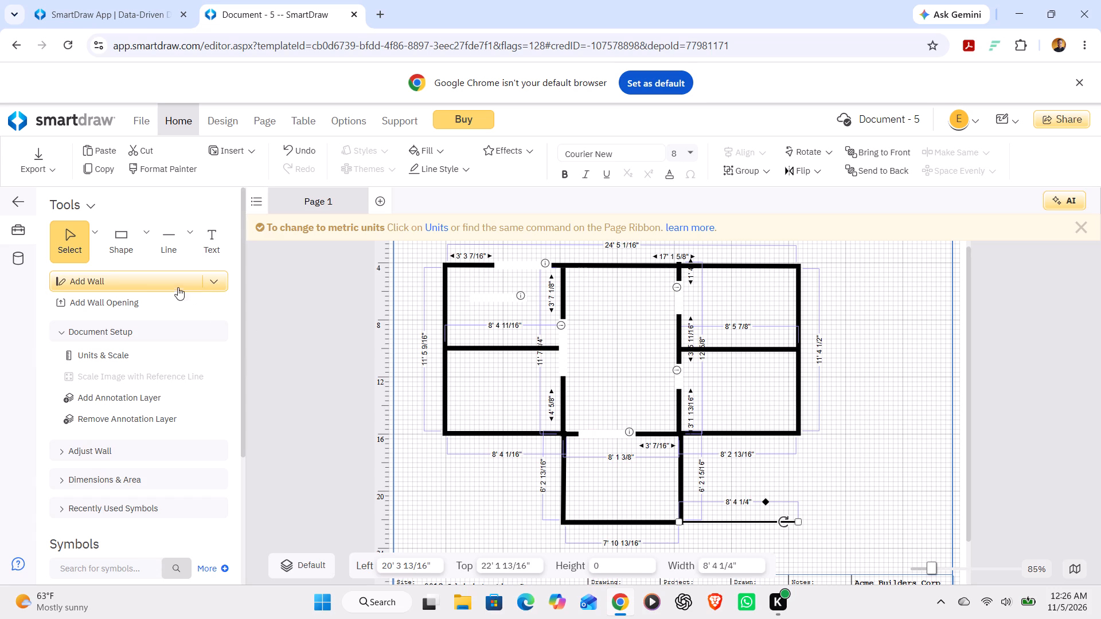
Draw a vertical straight line about 6' 3" long from the right outer wall's lower corner to the end of the thin horizontal line.
{"action": "left_click", "coordinate": [187, 247]}
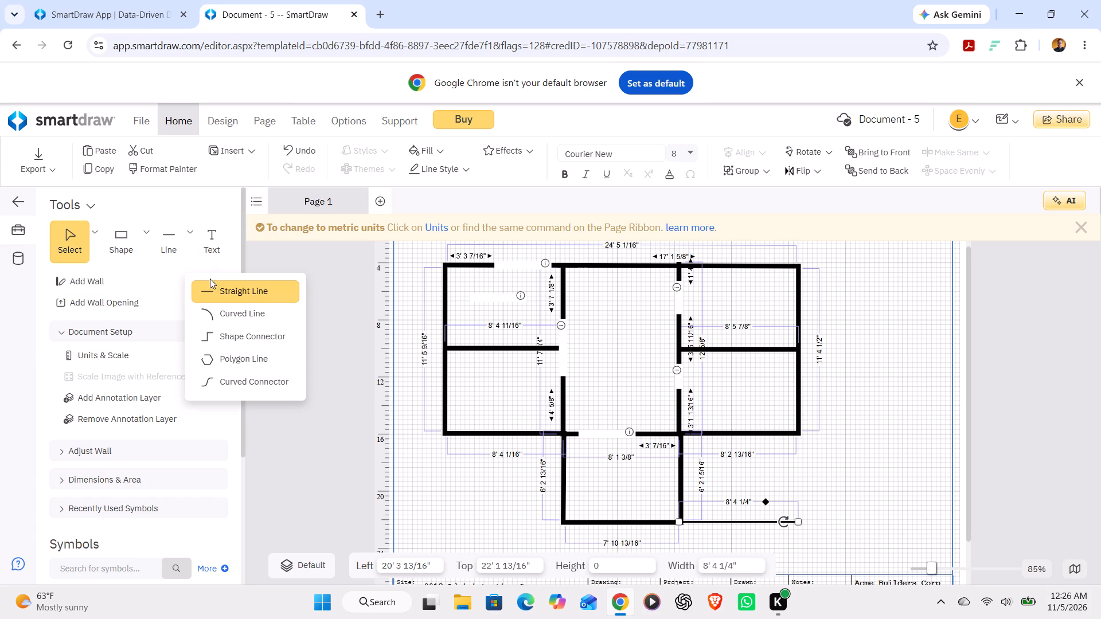
{"action": "left_click", "coordinate": [222, 290]}
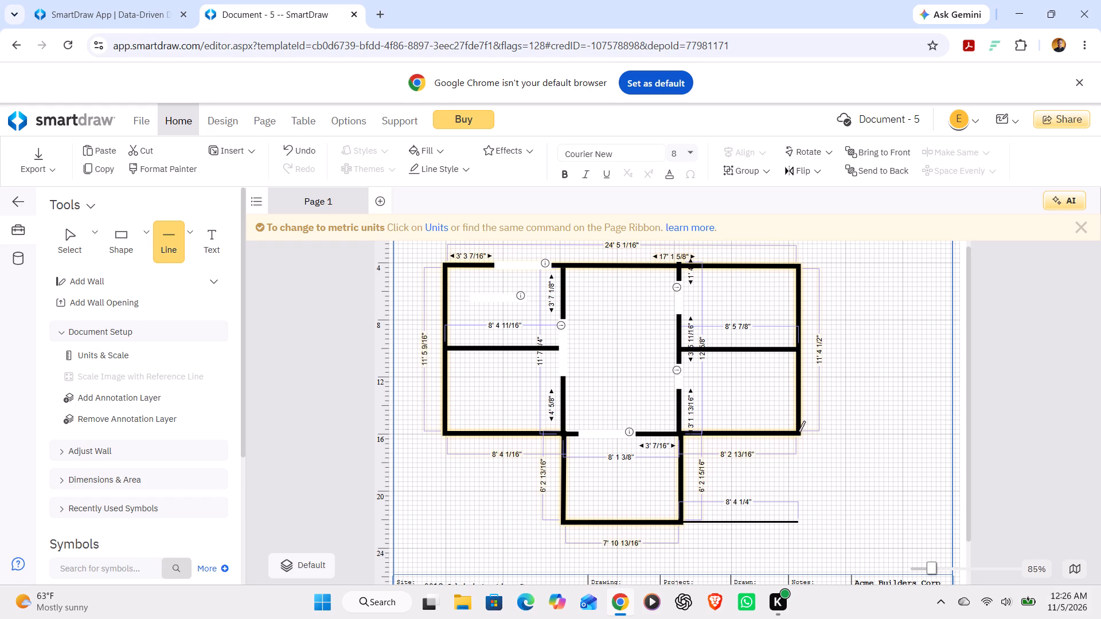
{"action": "left_click_drag", "start_coordinate": [798, 432], "coordinate": [804, 487]}
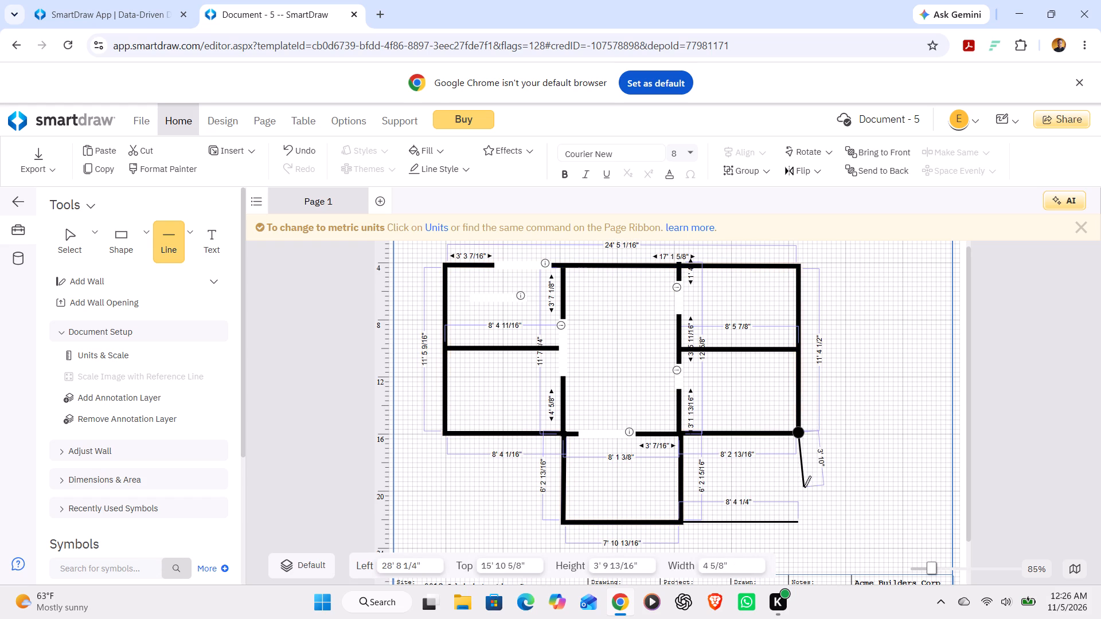
{"action": "left_click_drag", "start_coordinate": [804, 487], "coordinate": [802, 519]}
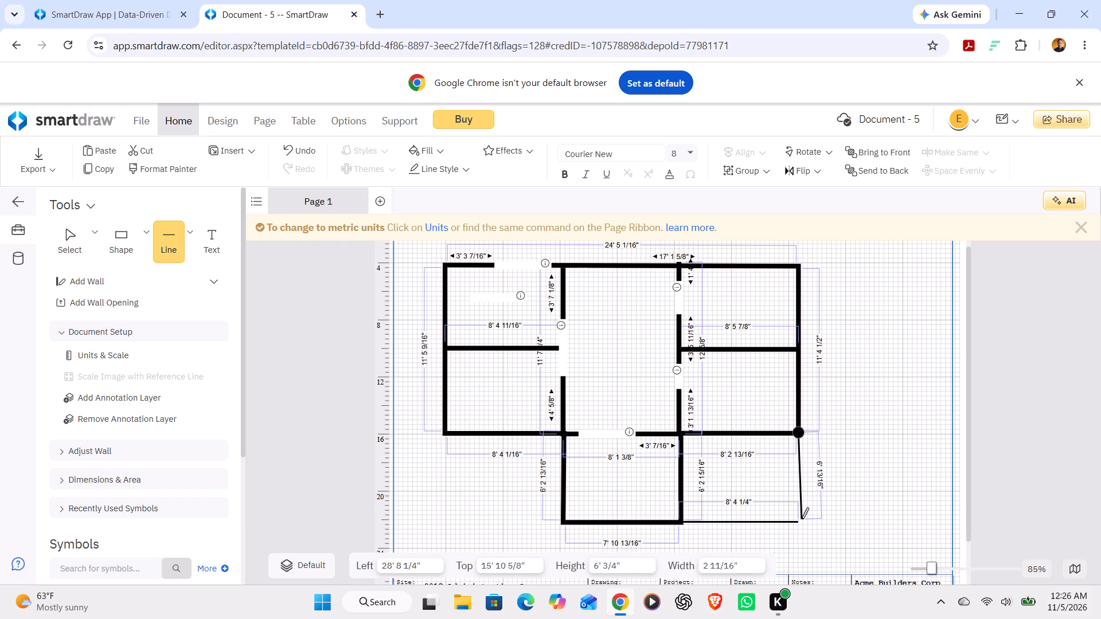
{"action": "left_click_drag", "start_coordinate": [802, 519], "coordinate": [799, 521]}
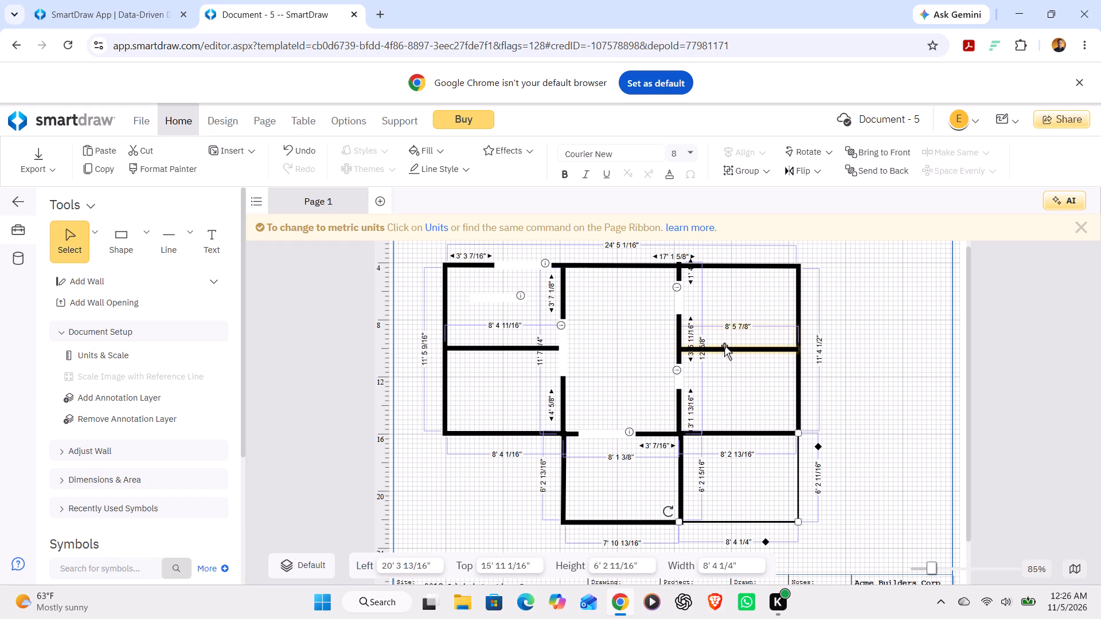
Extend the bottom room downward by moving its lower outer wall until the side walls are about 8' 6" long.
{"action": "scroll", "coordinate": [724, 346], "scroll_direction": "down", "scroll_amount": 1}
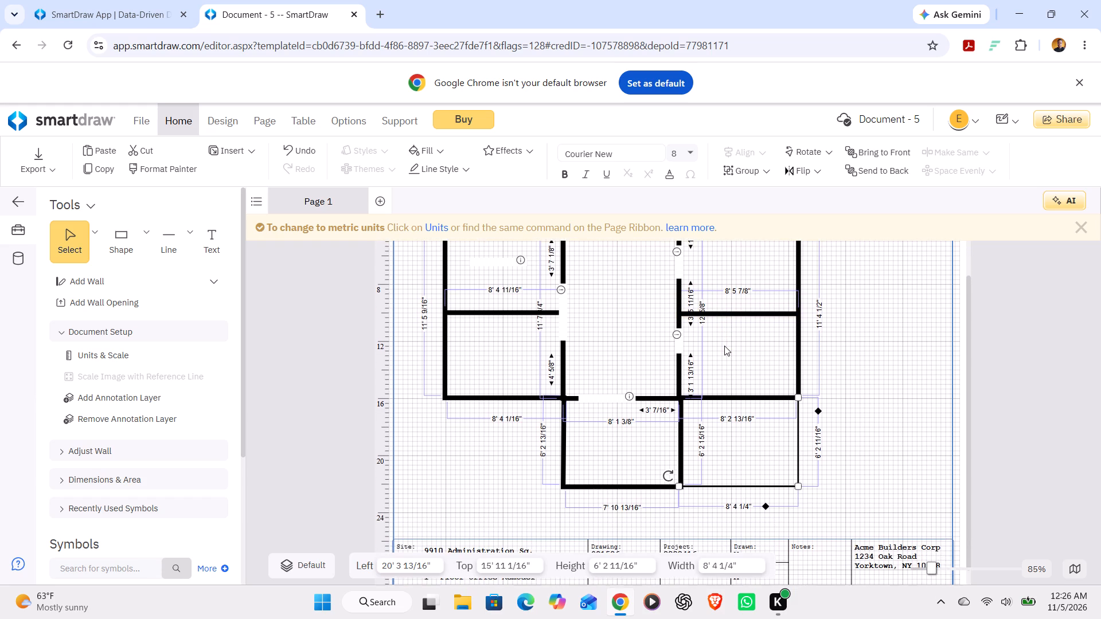
{"action": "scroll", "coordinate": [724, 346], "scroll_direction": "down", "scroll_amount": 2}
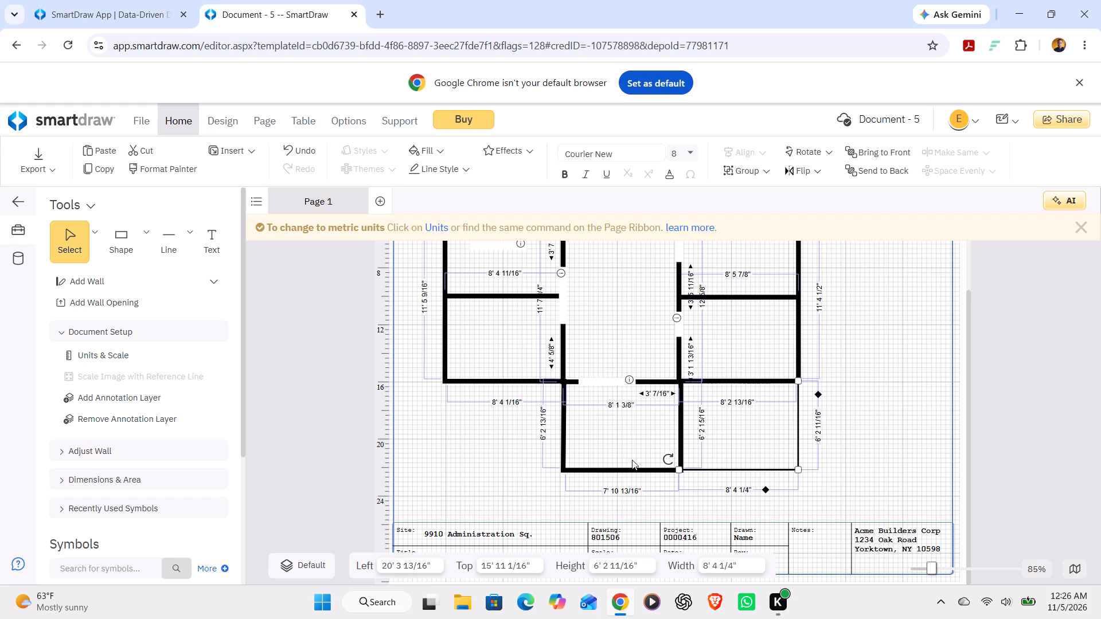
{"action": "left_click", "coordinate": [639, 472]}
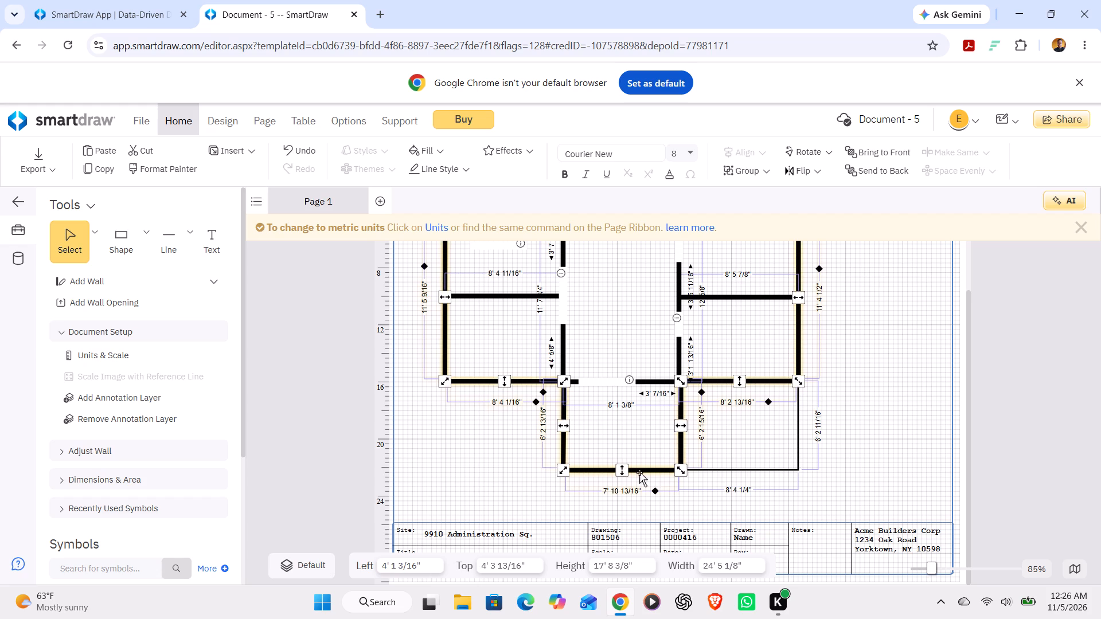
{"action": "left_click_drag", "start_coordinate": [621, 471], "coordinate": [611, 497]}
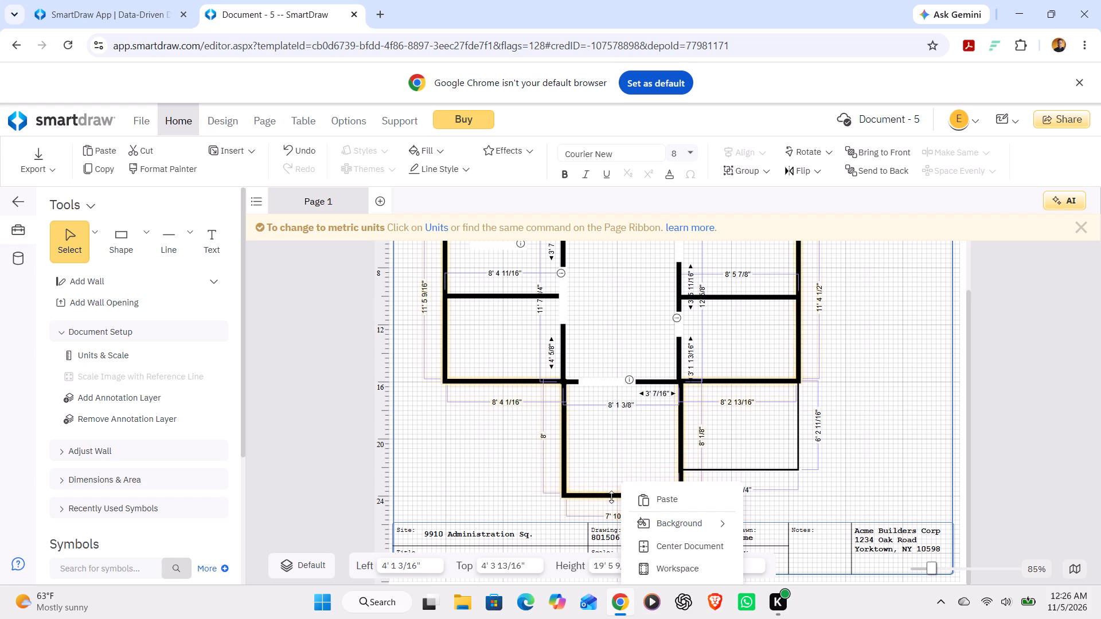
{"action": "left_click_drag", "start_coordinate": [611, 497], "coordinate": [608, 502]}
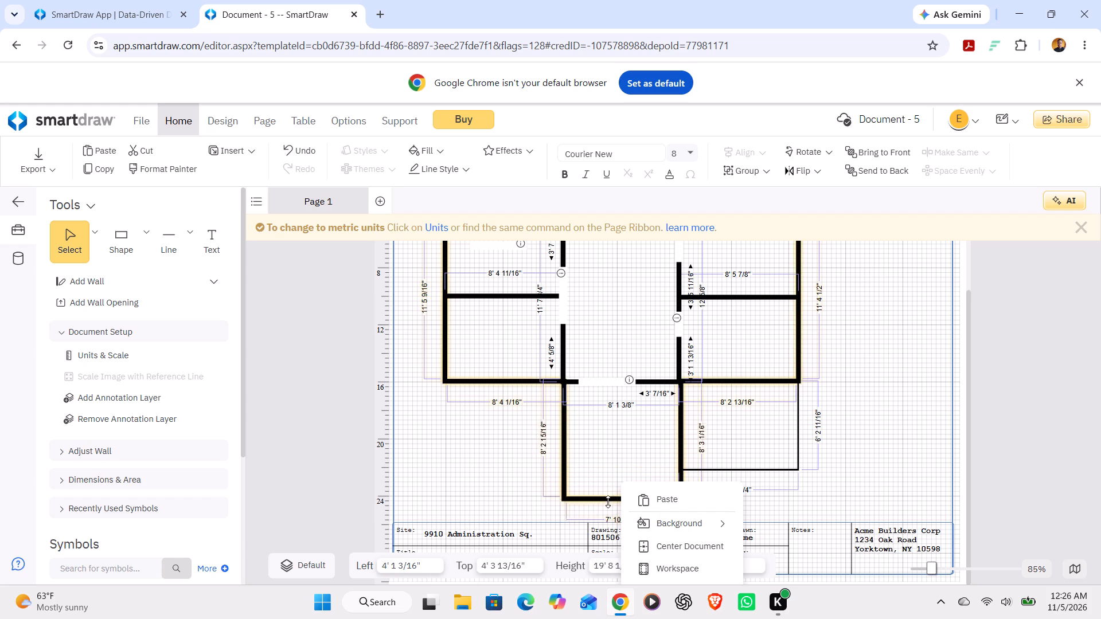
{"action": "left_click_drag", "start_coordinate": [608, 502], "coordinate": [608, 504]}
Move the thin L-shaped line down so its horizontal part starts at the bottom room's lower-right corner.
{"action": "scroll", "coordinate": [608, 504], "scroll_direction": "down", "scroll_amount": 1}
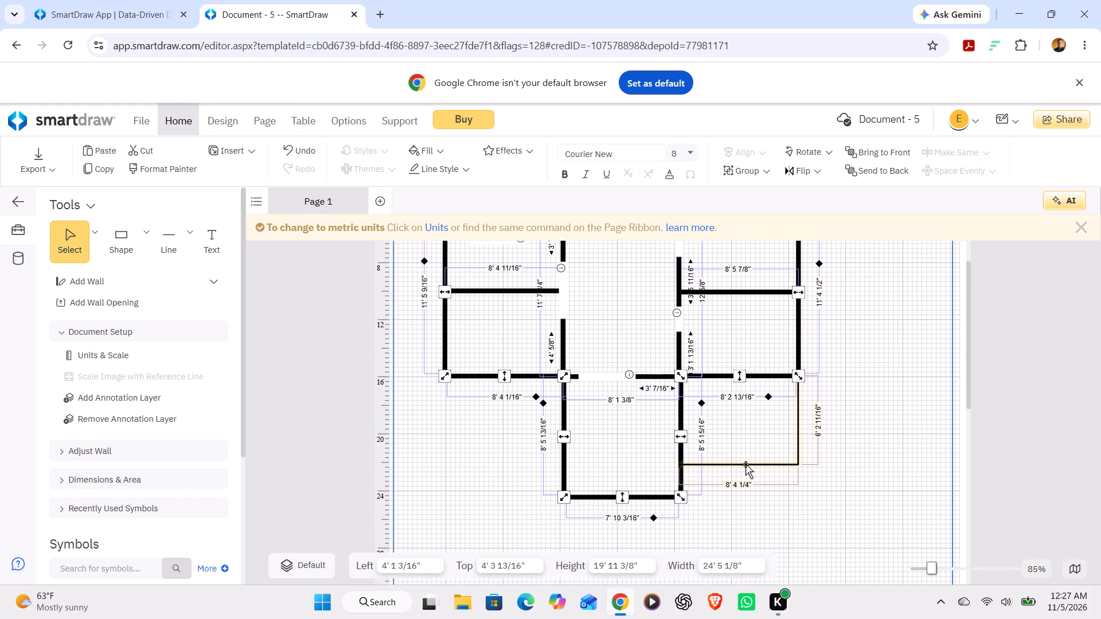
{"action": "left_click_drag", "start_coordinate": [788, 463], "coordinate": [798, 492]}
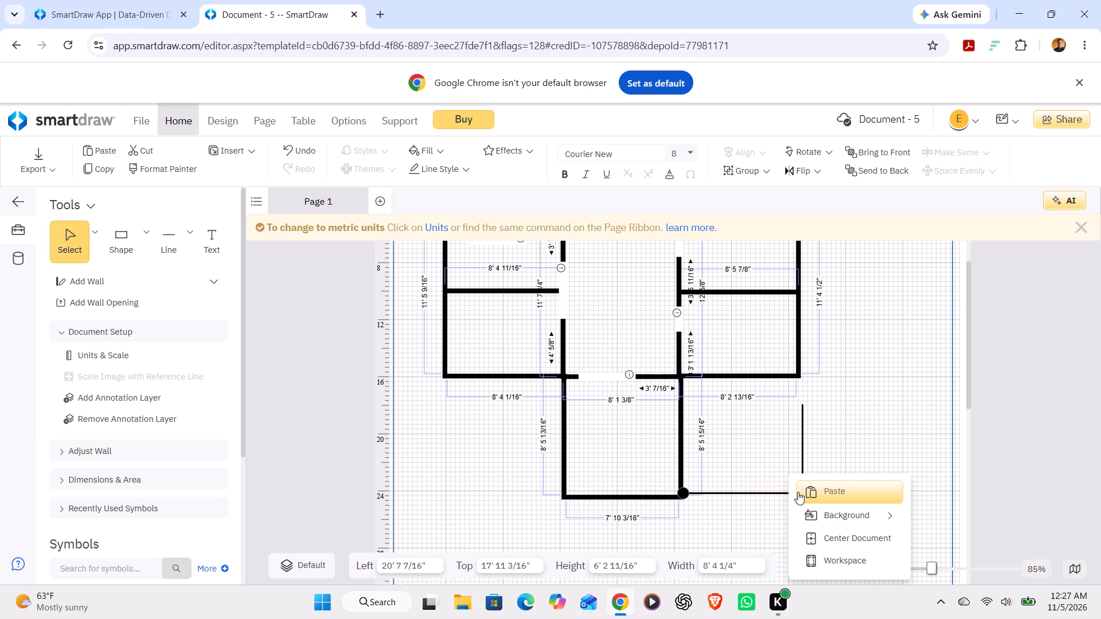
{"action": "left_click_drag", "start_coordinate": [798, 492], "coordinate": [791, 495]}
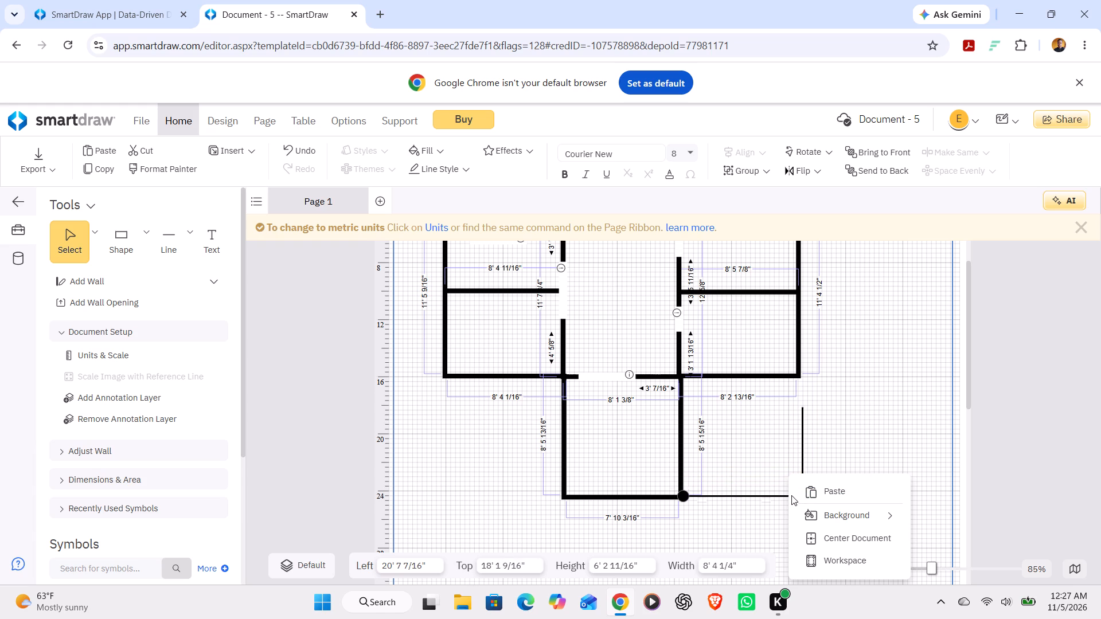
{"action": "left_click_drag", "start_coordinate": [791, 495], "coordinate": [791, 495]}
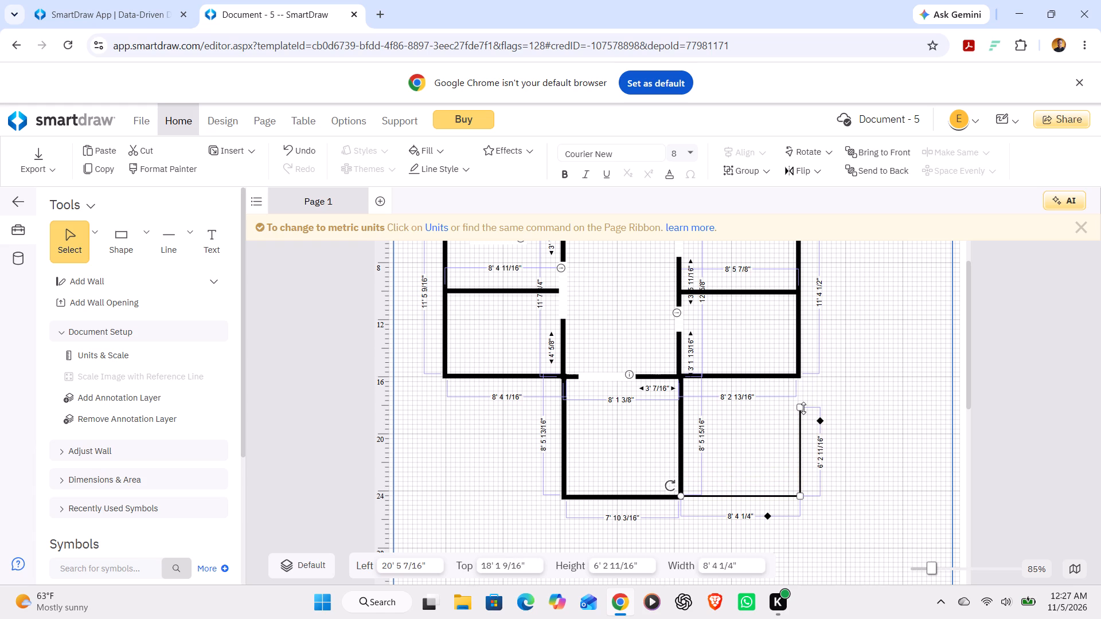
Stretch the thin vertical line up to the right outer wall's lower corner, making it about 8' 4" long.
{"action": "left_click_drag", "start_coordinate": [801, 408], "coordinate": [797, 381]}
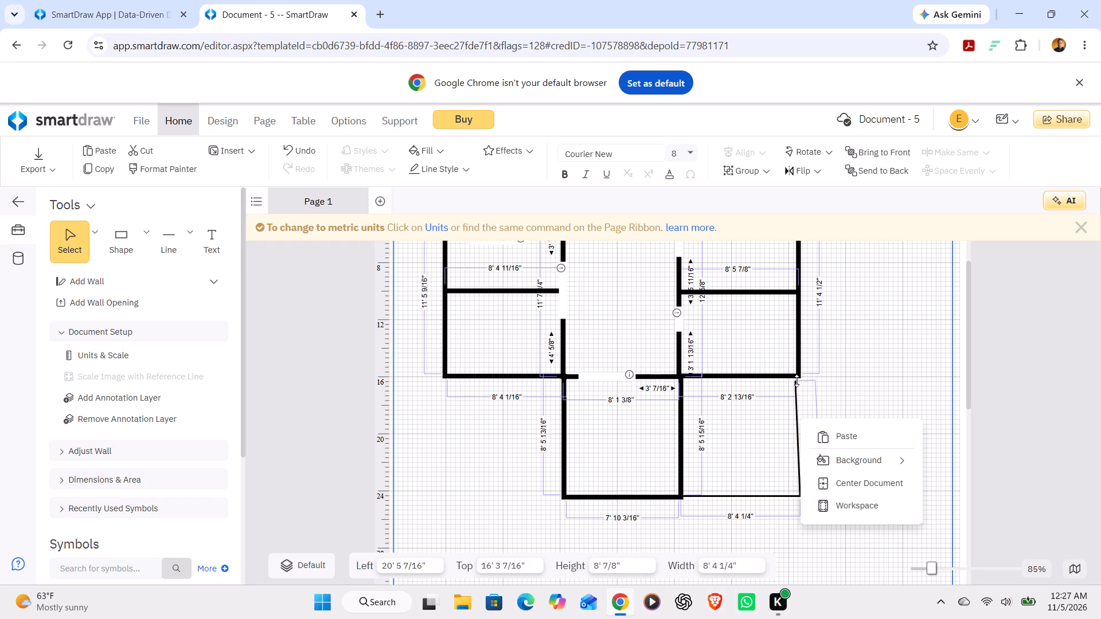
{"action": "left_click_drag", "start_coordinate": [797, 381], "coordinate": [802, 377]}
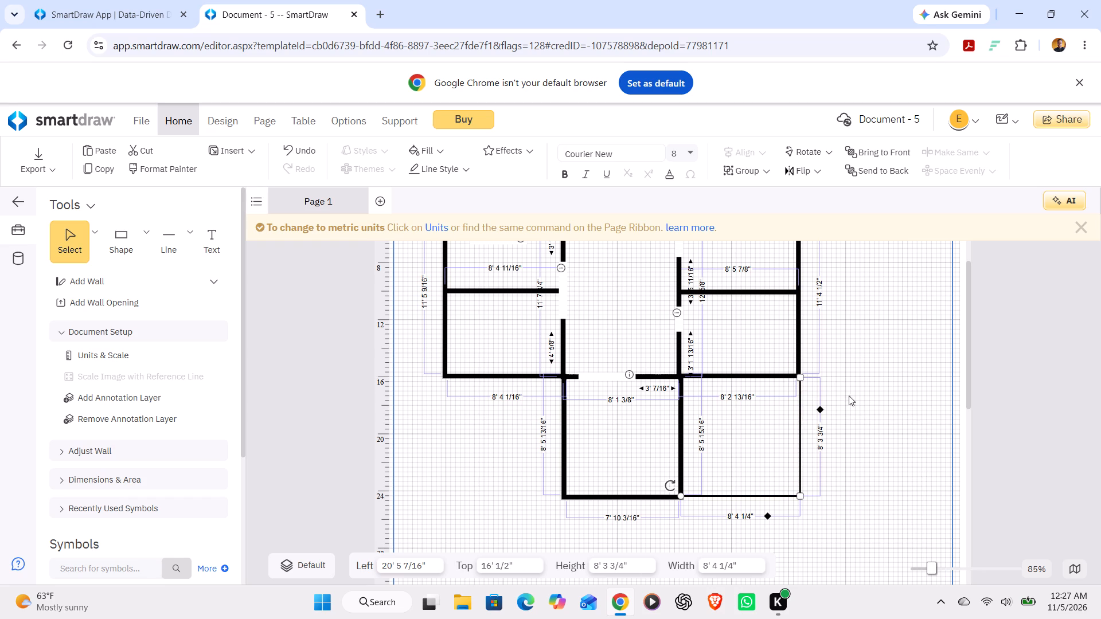
{"action": "left_click", "coordinate": [858, 405]}
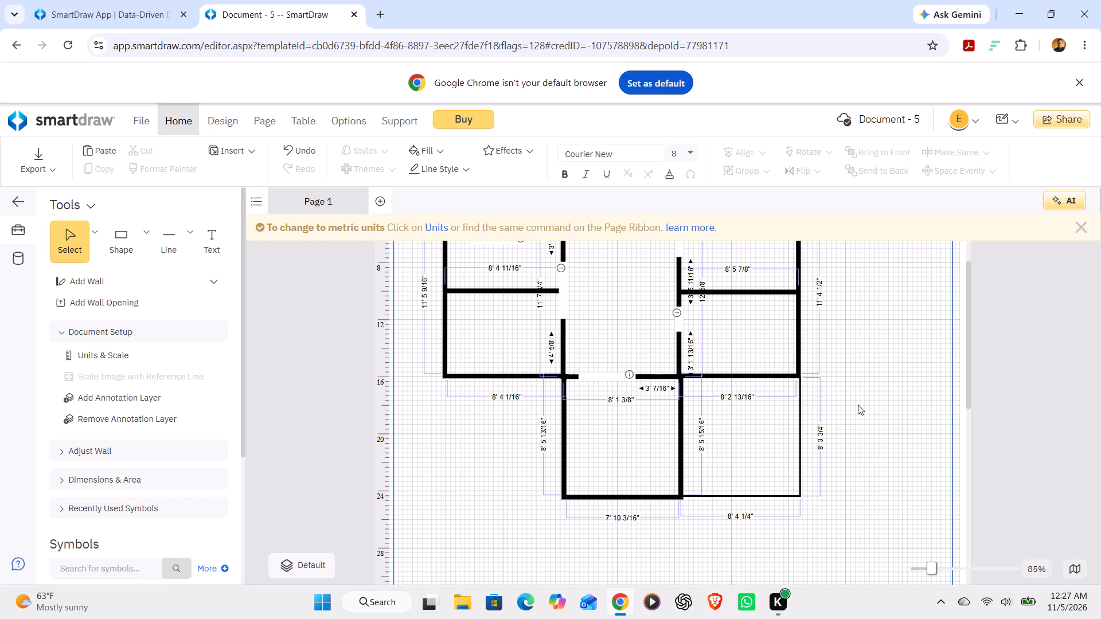
{"action": "left_click", "coordinate": [773, 361]}
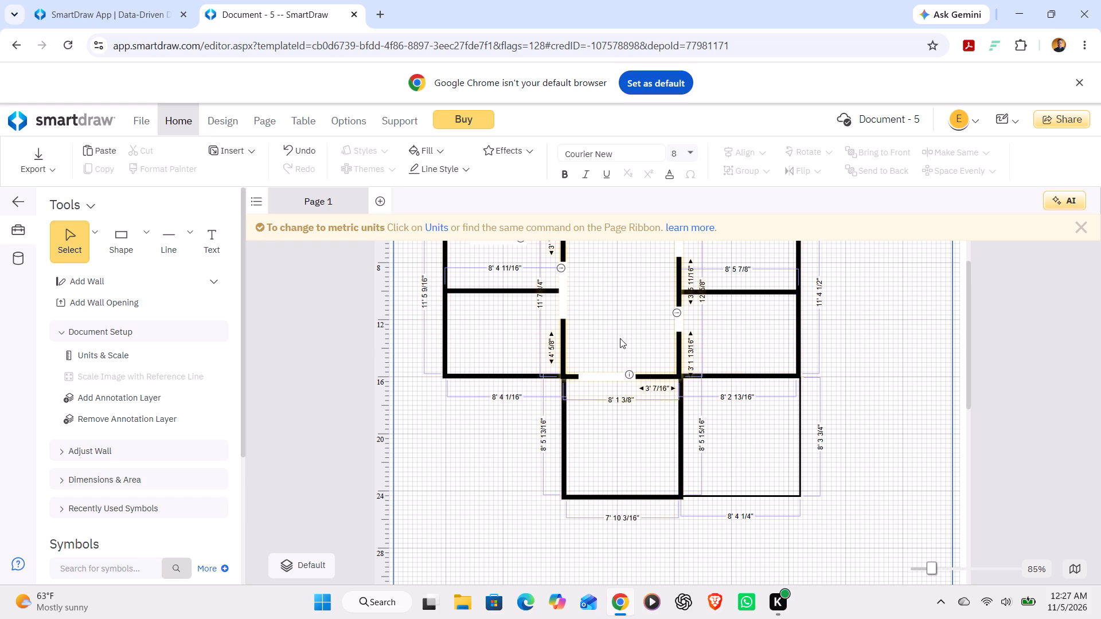
Adjust the outer wall's upper-right corner to a square corner, with the top wall about 24' 5" and the right wall about 11' 5" long.
{"action": "scroll", "coordinate": [649, 374], "scroll_direction": "up", "scroll_amount": 1}
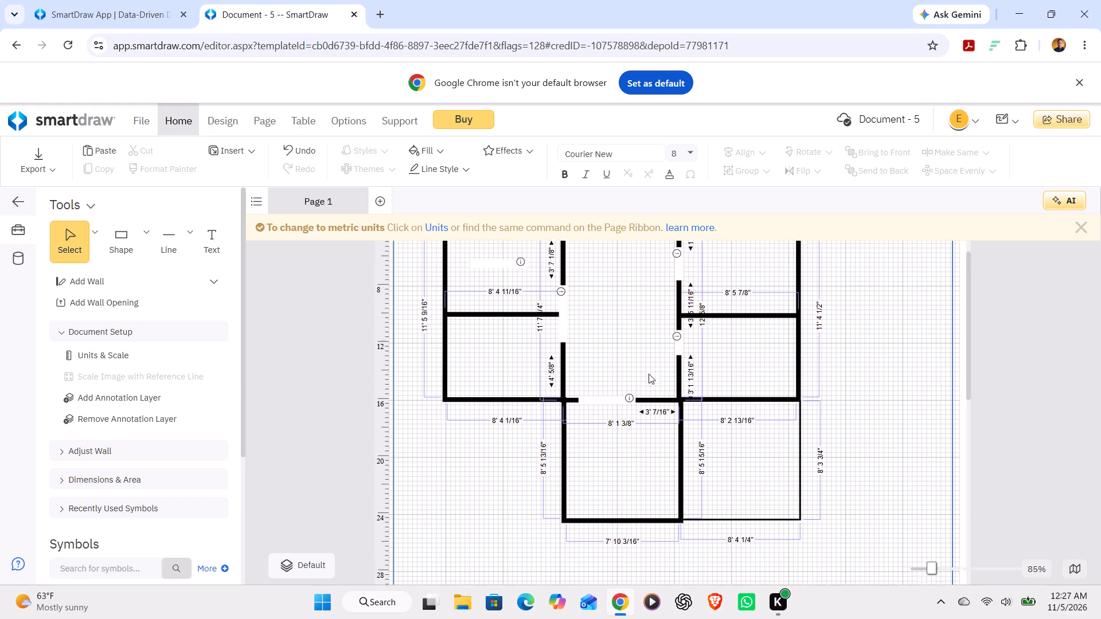
{"action": "scroll", "coordinate": [649, 374], "scroll_direction": "up", "scroll_amount": 1}
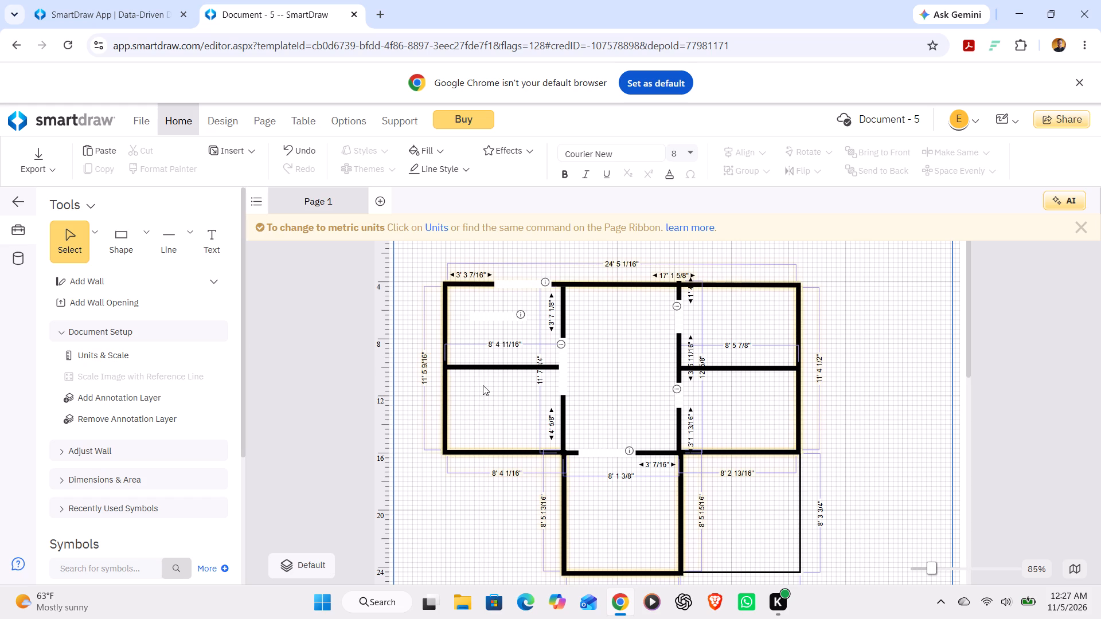
{"action": "left_click", "coordinate": [762, 290]}
{"action": "left_click", "coordinate": [784, 283]}
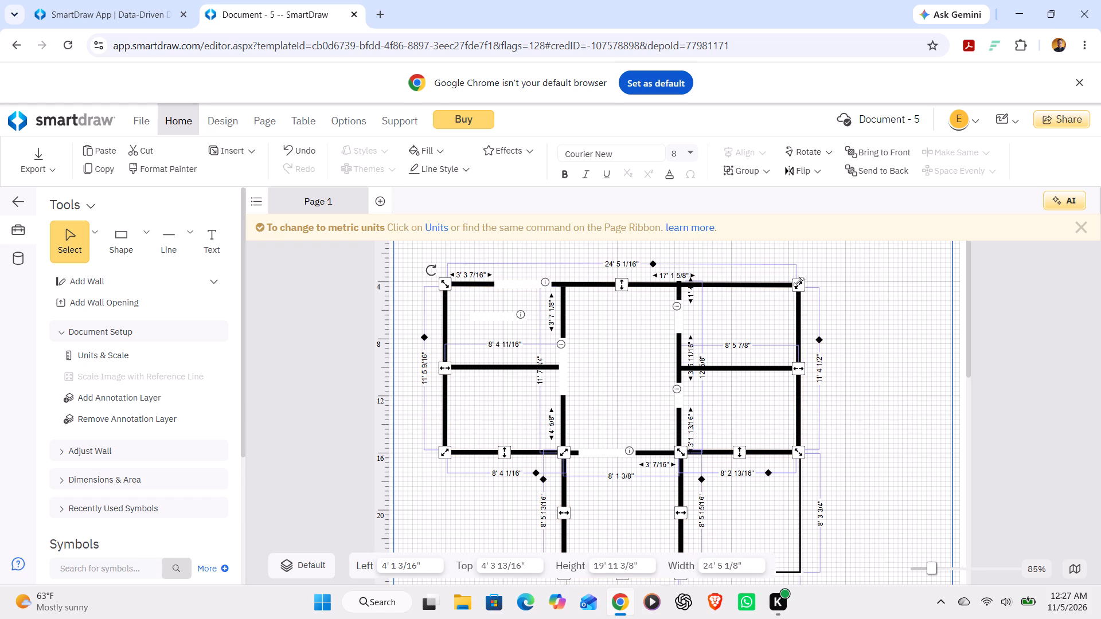
{"action": "left_click_drag", "start_coordinate": [798, 281], "coordinate": [816, 275]}
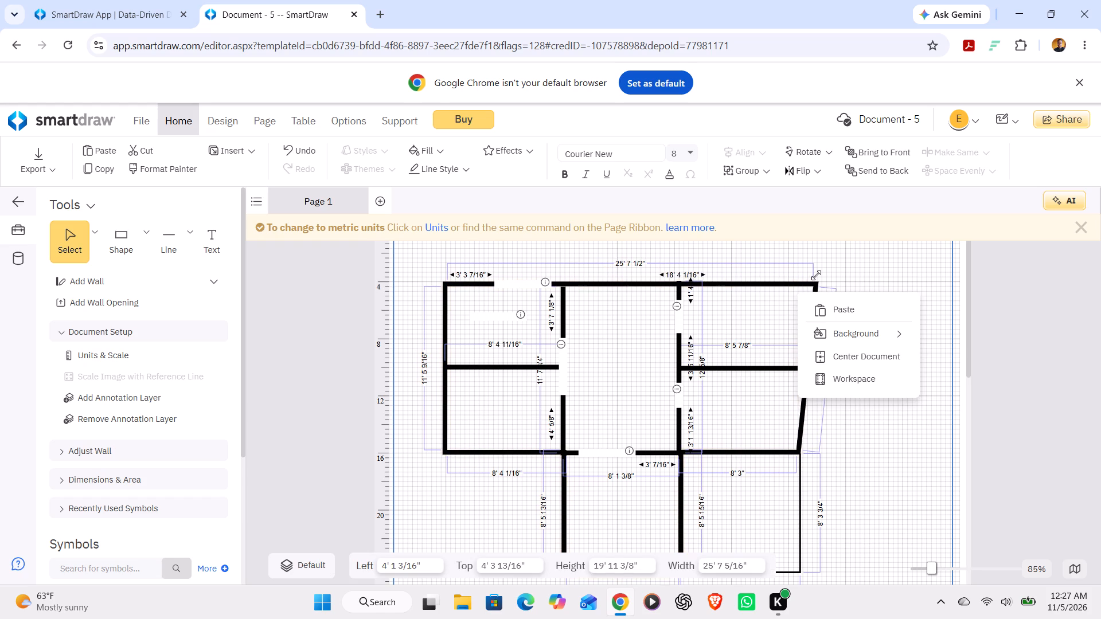
{"action": "left_click_drag", "start_coordinate": [816, 275], "coordinate": [792, 265]}
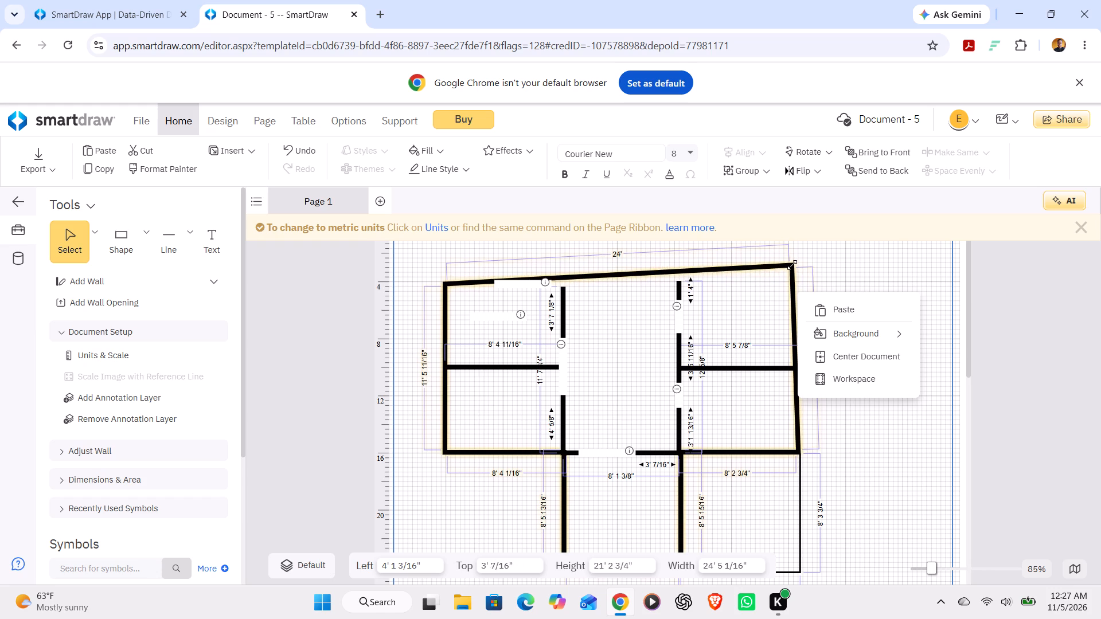
{"action": "left_click_drag", "start_coordinate": [792, 265], "coordinate": [795, 276]}
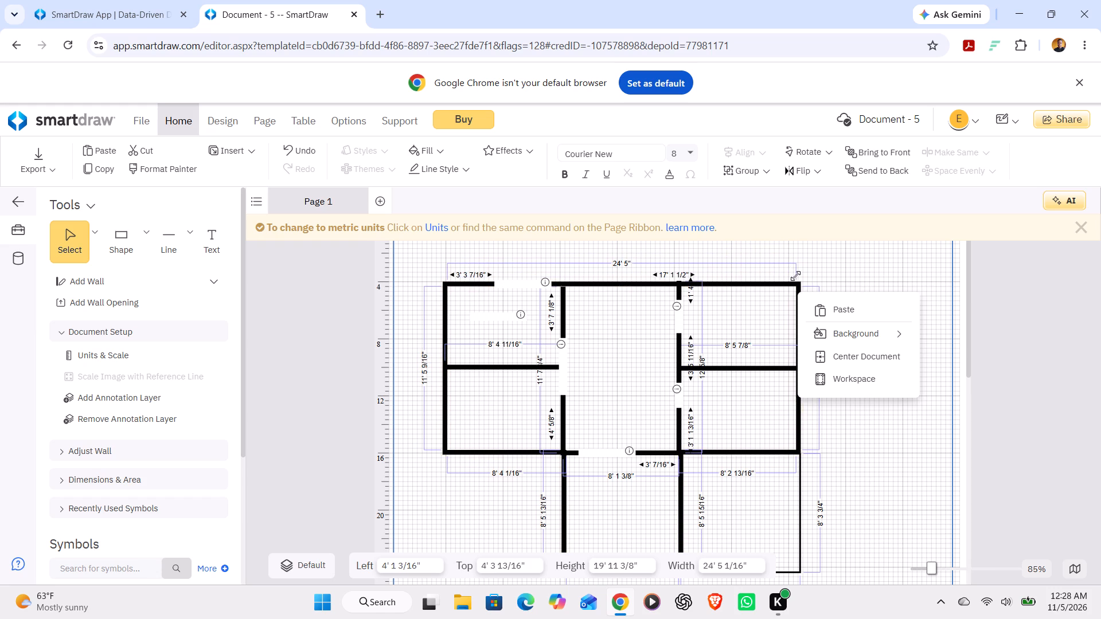
{"action": "left_click", "coordinate": [849, 293]}
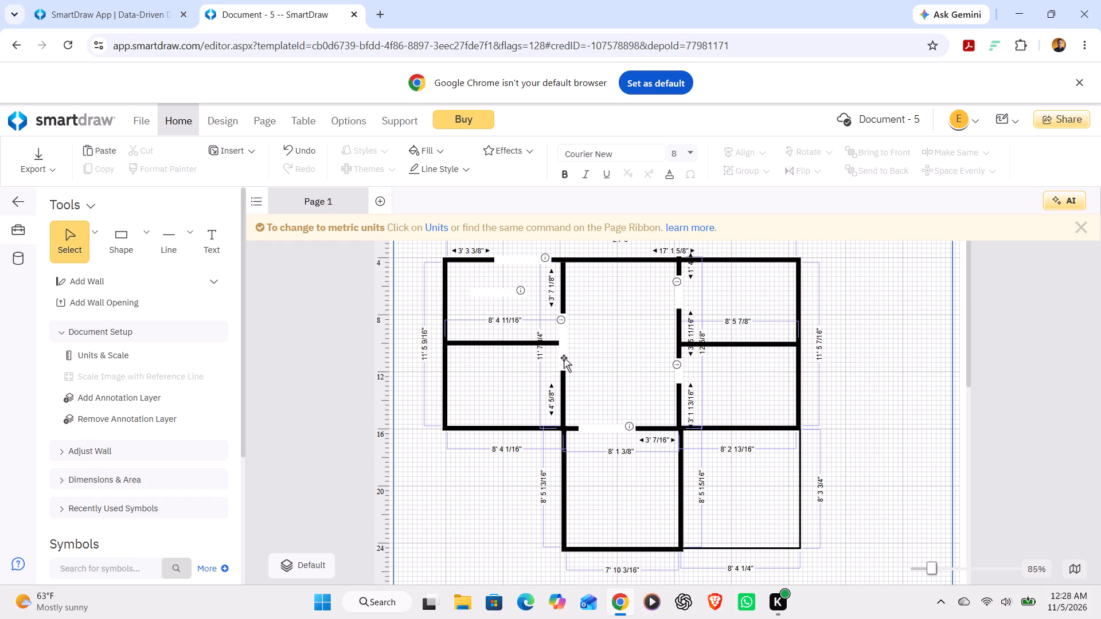
{"action": "left_click", "coordinate": [606, 367]}
{"action": "left_click", "coordinate": [606, 367]}
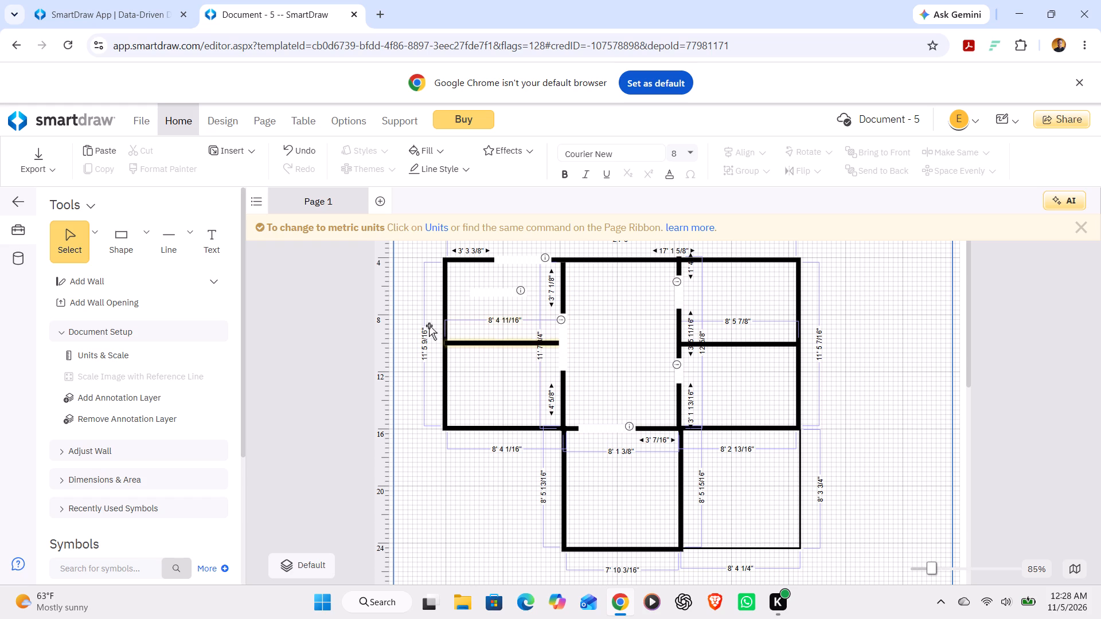
Browse the available symbol libraries, from building outlines and doors to outlets, electrical wiring and switches, for symbols suited to the floor plan.
{"action": "scroll", "coordinate": [204, 455], "scroll_direction": "down", "scroll_amount": 1}
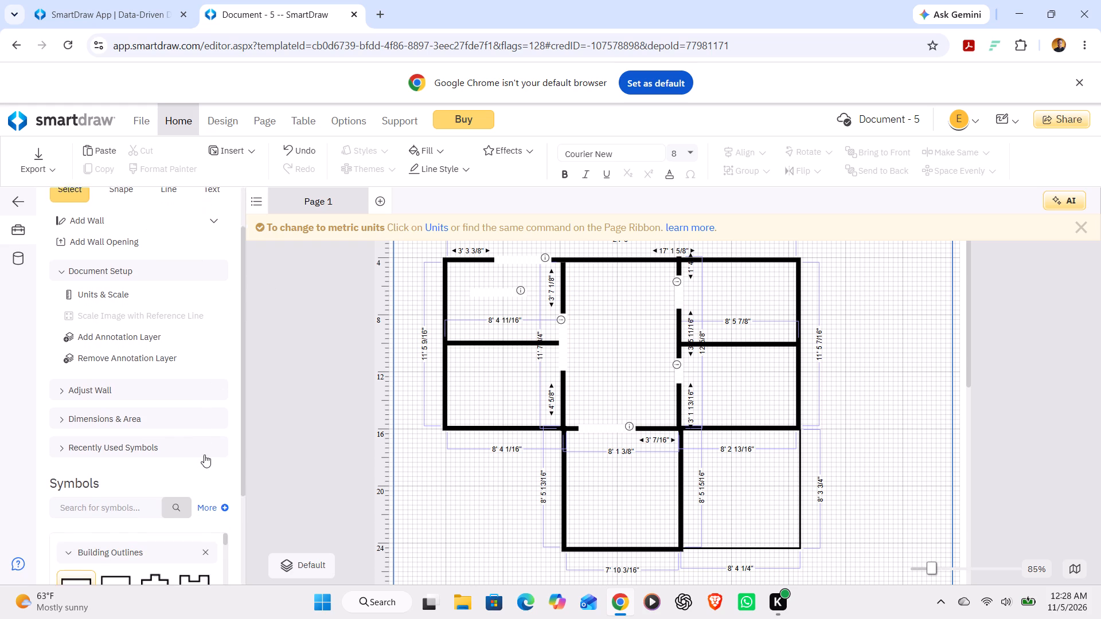
{"action": "scroll", "coordinate": [204, 455], "scroll_direction": "down", "scroll_amount": 4}
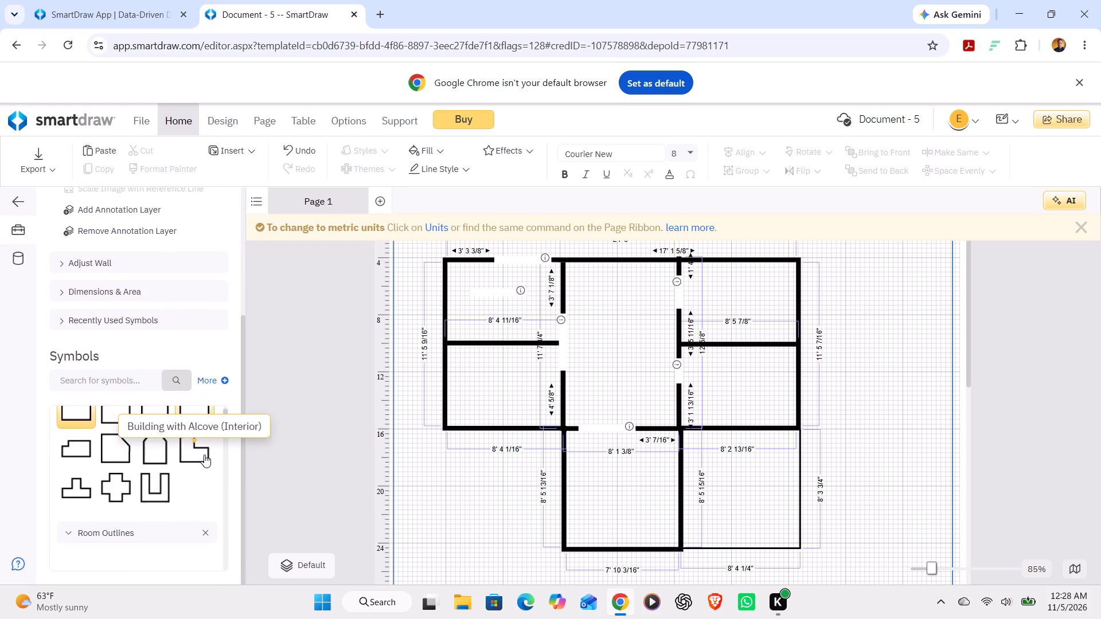
{"action": "scroll", "coordinate": [204, 455], "scroll_direction": "down", "scroll_amount": 4}
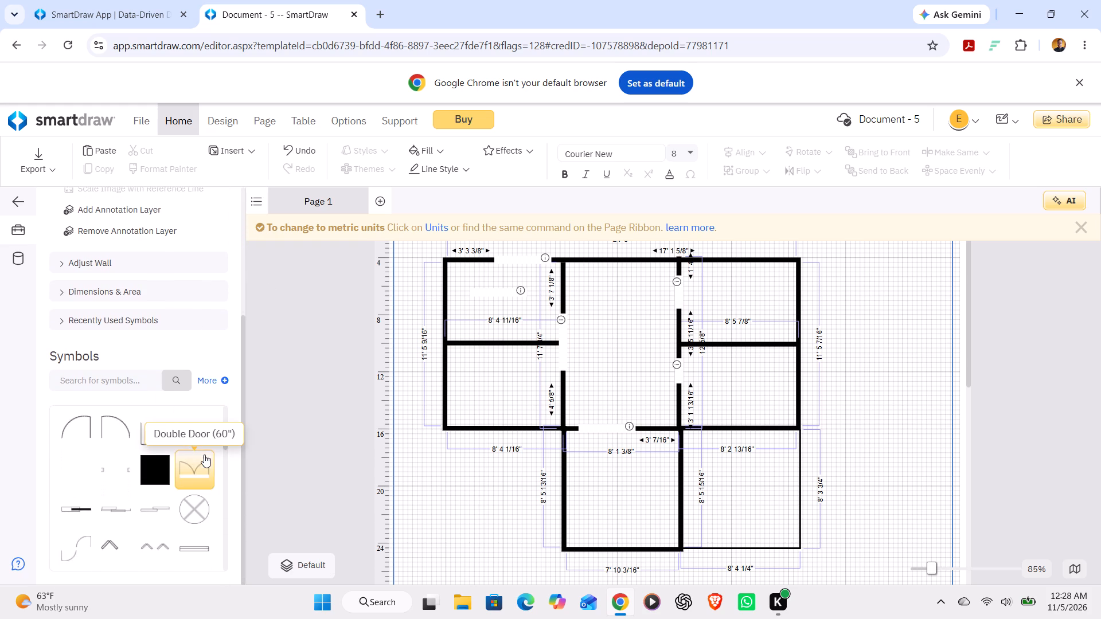
{"action": "scroll", "coordinate": [204, 455], "scroll_direction": "down", "scroll_amount": 3}
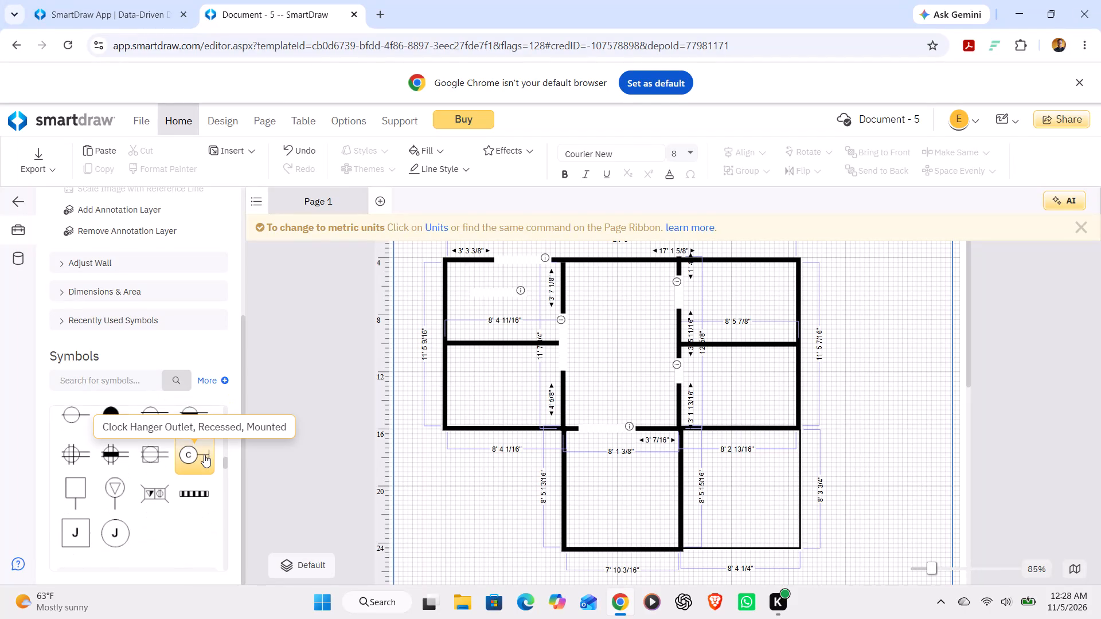
{"action": "scroll", "coordinate": [204, 455], "scroll_direction": "down", "scroll_amount": 4}
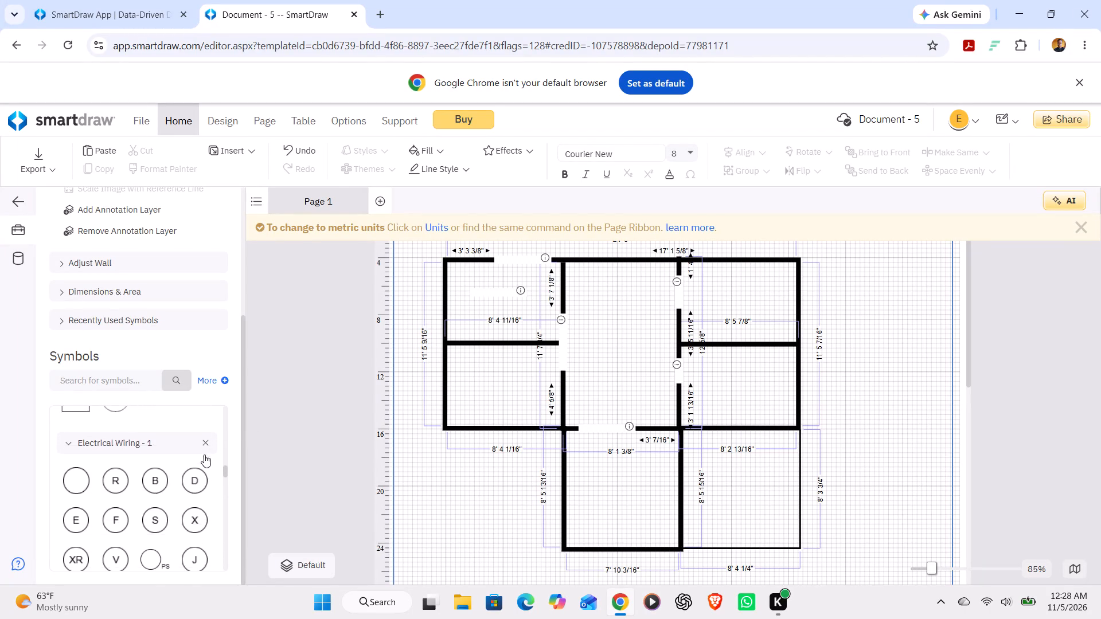
{"action": "scroll", "coordinate": [204, 455], "scroll_direction": "down", "scroll_amount": 1}
{"action": "scroll", "coordinate": [204, 455], "scroll_direction": "up", "scroll_amount": 2}
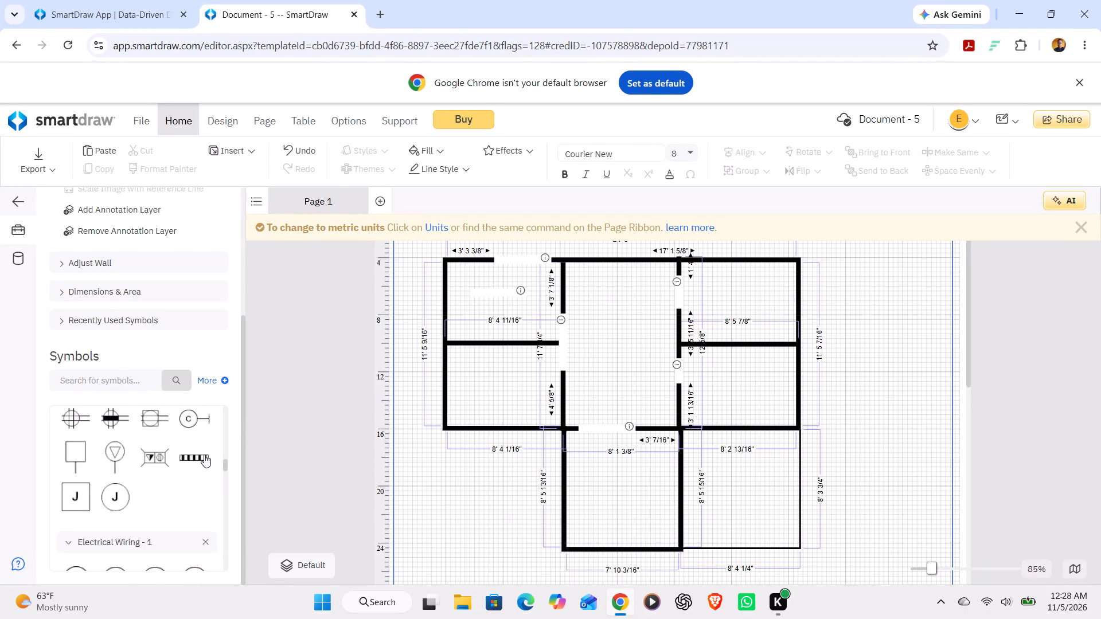
{"action": "scroll", "coordinate": [204, 455], "scroll_direction": "up", "scroll_amount": 3}
{"action": "scroll", "coordinate": [204, 455], "scroll_direction": "down", "scroll_amount": 2}
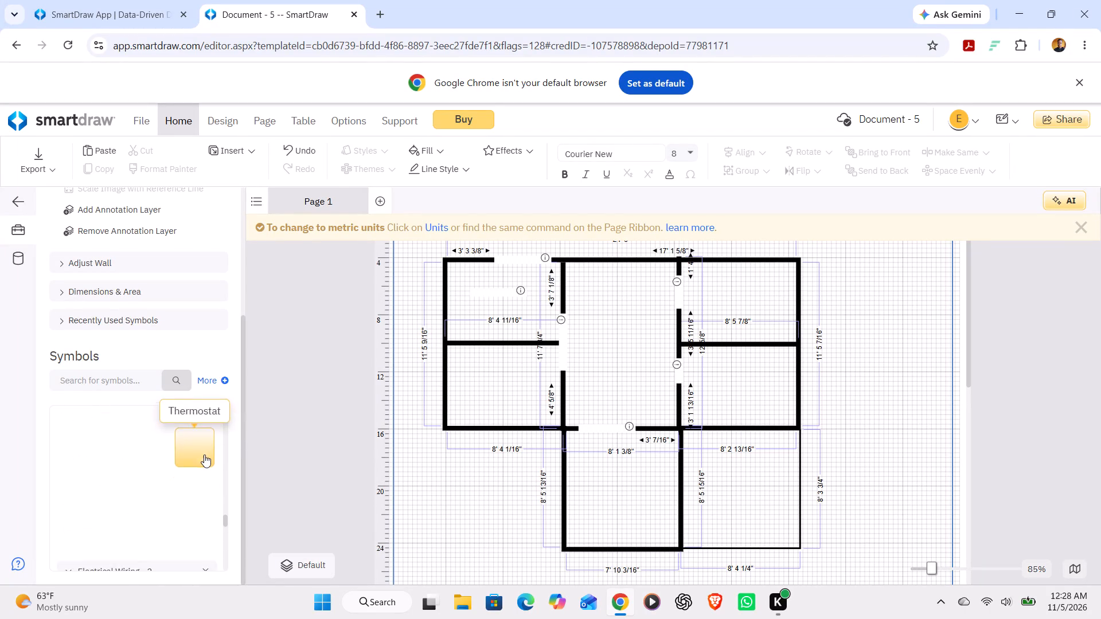
{"action": "scroll", "coordinate": [204, 455], "scroll_direction": "down", "scroll_amount": 1}
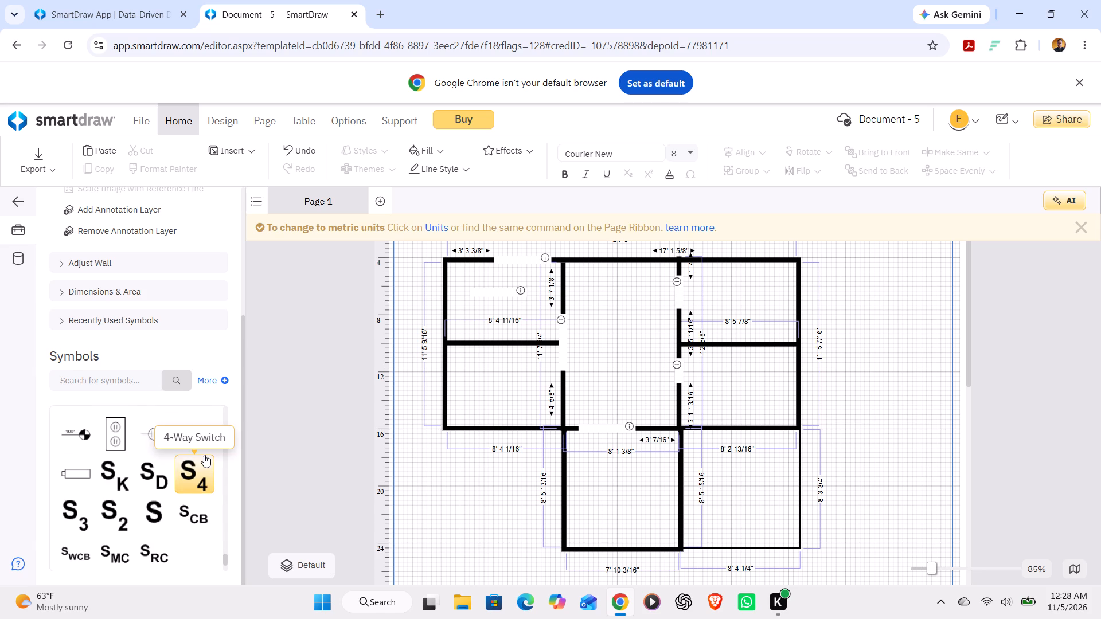
{"action": "scroll", "coordinate": [204, 455], "scroll_direction": "down", "scroll_amount": 3}
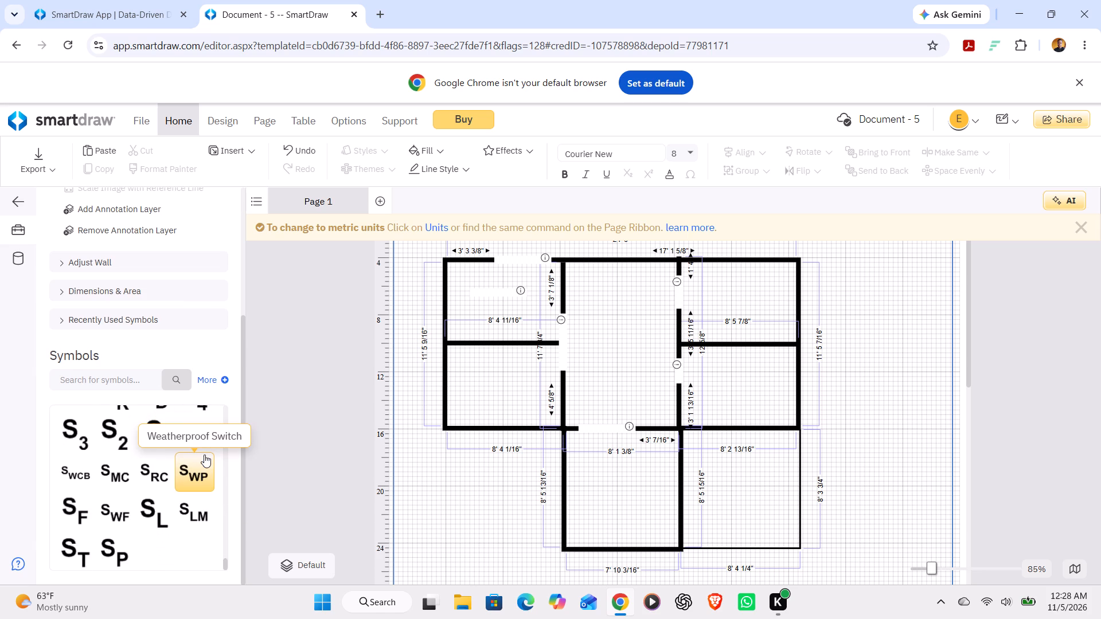
{"action": "scroll", "coordinate": [204, 455], "scroll_direction": "down", "scroll_amount": 1}
{"action": "scroll", "coordinate": [204, 455], "scroll_direction": "up", "scroll_amount": 6}
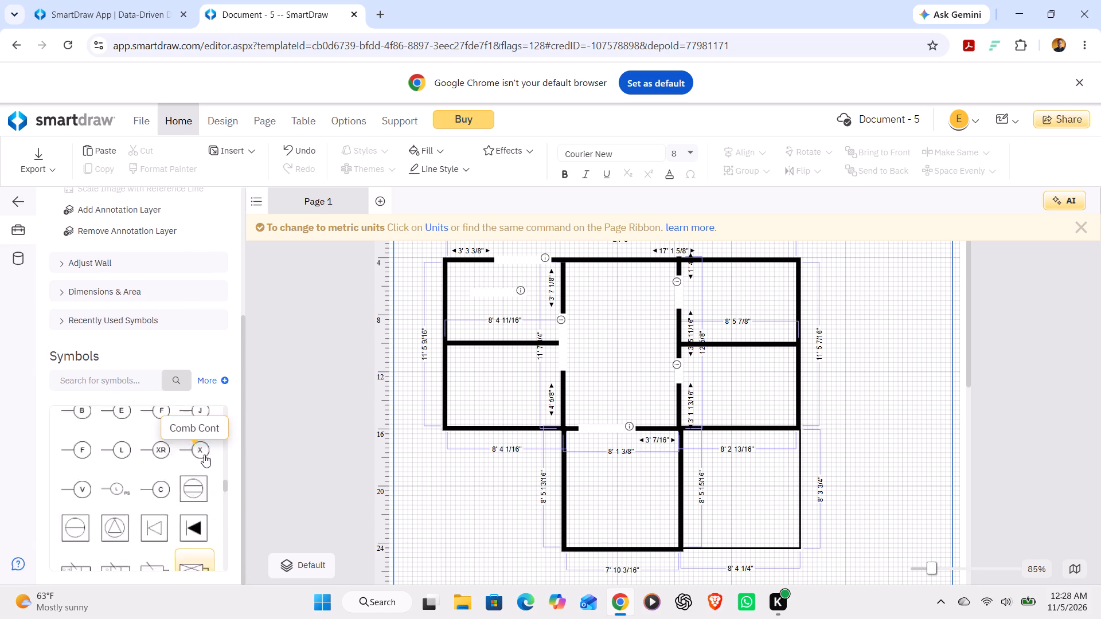
{"action": "scroll", "coordinate": [204, 455], "scroll_direction": "up", "scroll_amount": 4}
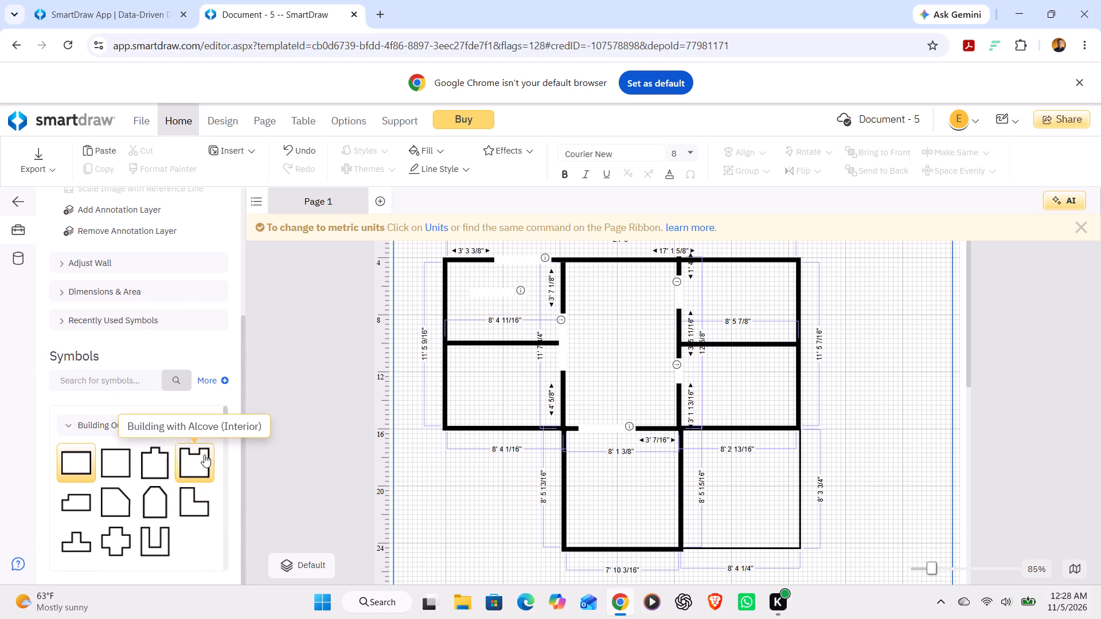
{"action": "scroll", "coordinate": [204, 455], "scroll_direction": "up", "scroll_amount": 1}
{"action": "scroll", "coordinate": [204, 455], "scroll_direction": "down", "scroll_amount": 2}
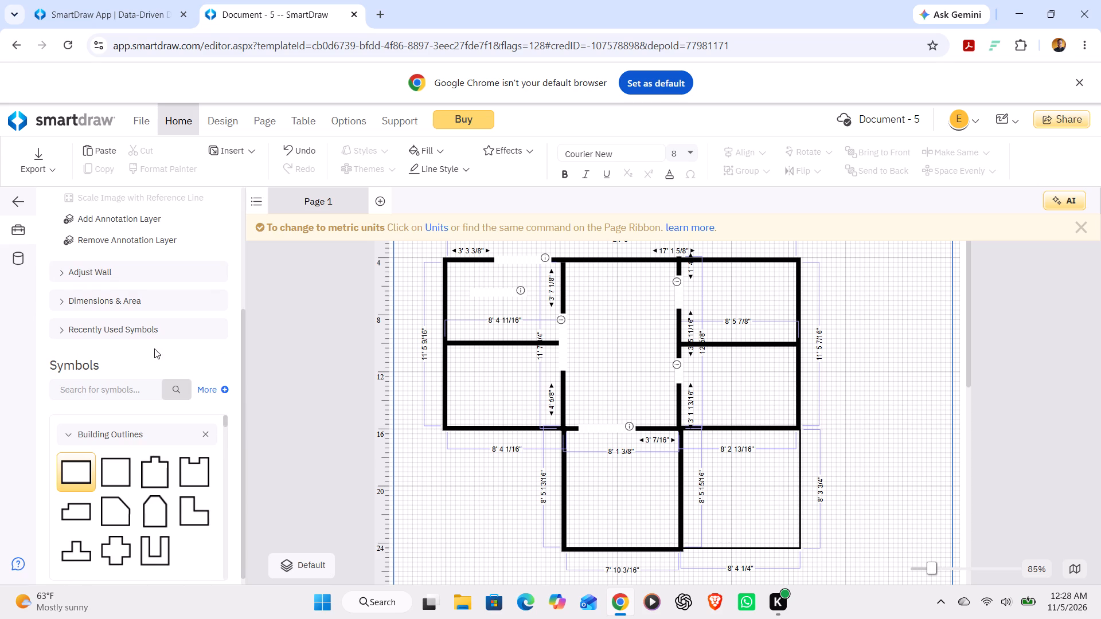
Expand the recently used symbols to check for anything reusable in the floor plan.
{"action": "double_click", "coordinate": [138, 335]}
{"action": "left_click", "coordinate": [75, 330]}
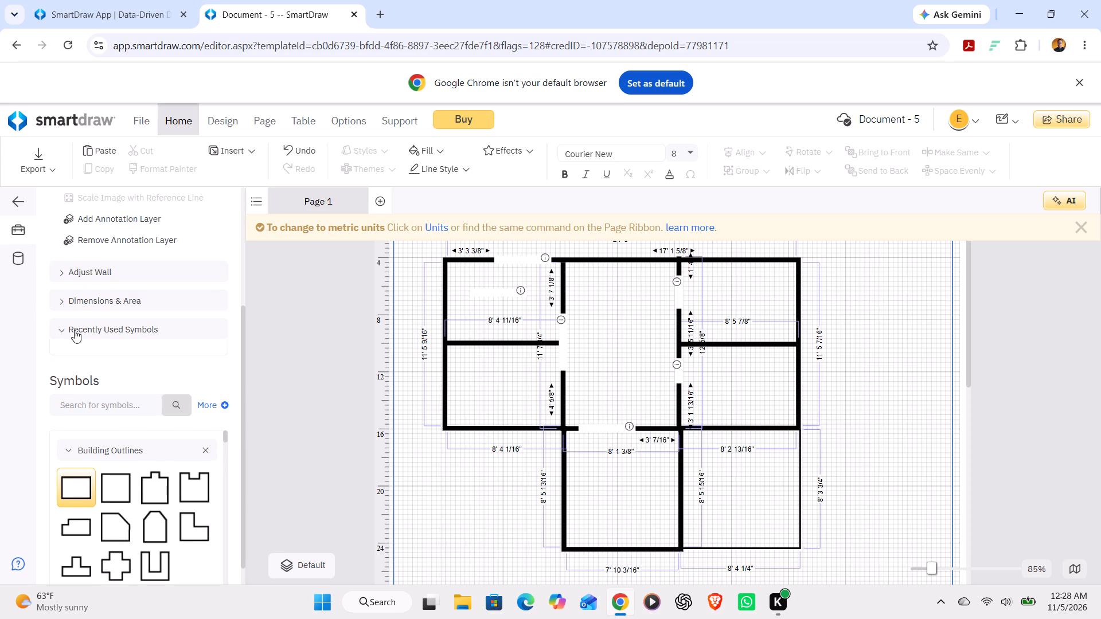
{"action": "double_click", "coordinate": [75, 330]}
{"action": "scroll", "coordinate": [166, 295], "scroll_direction": "down", "scroll_amount": 2}
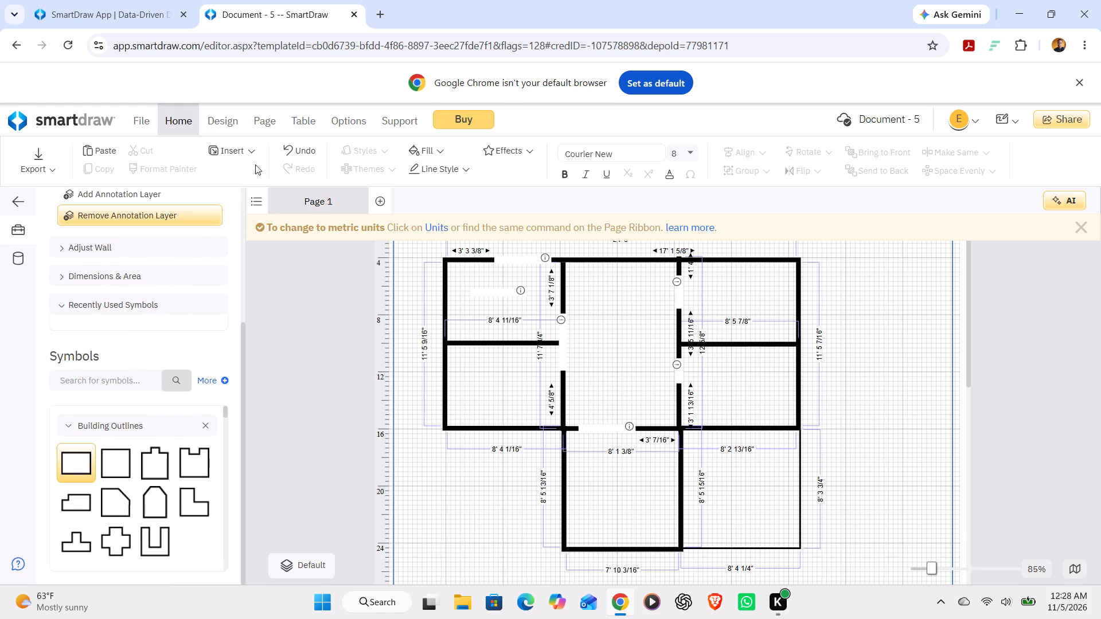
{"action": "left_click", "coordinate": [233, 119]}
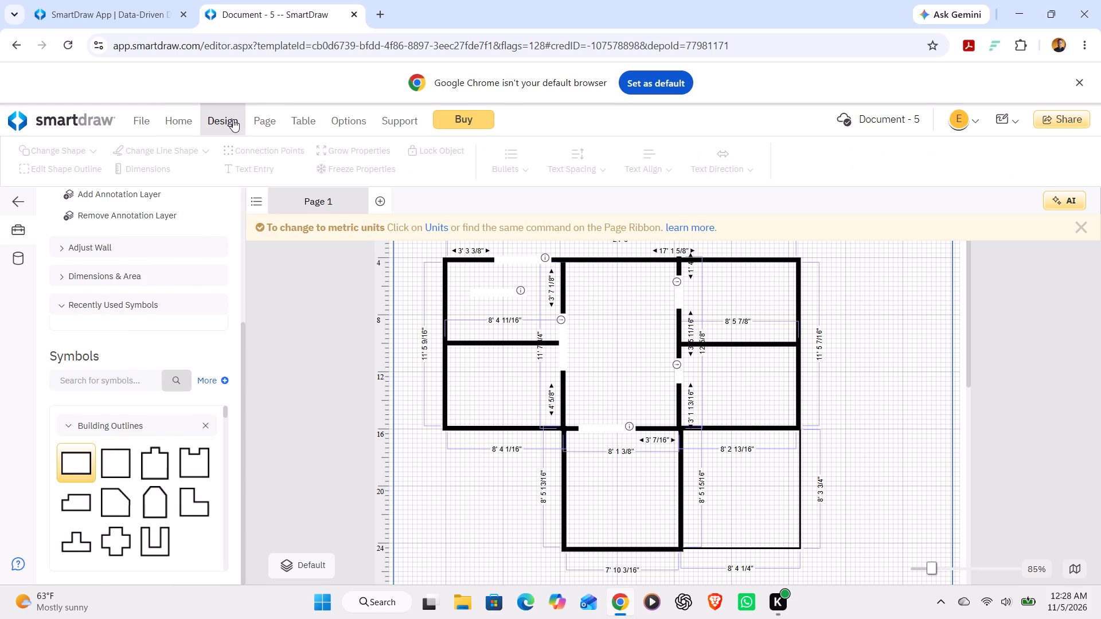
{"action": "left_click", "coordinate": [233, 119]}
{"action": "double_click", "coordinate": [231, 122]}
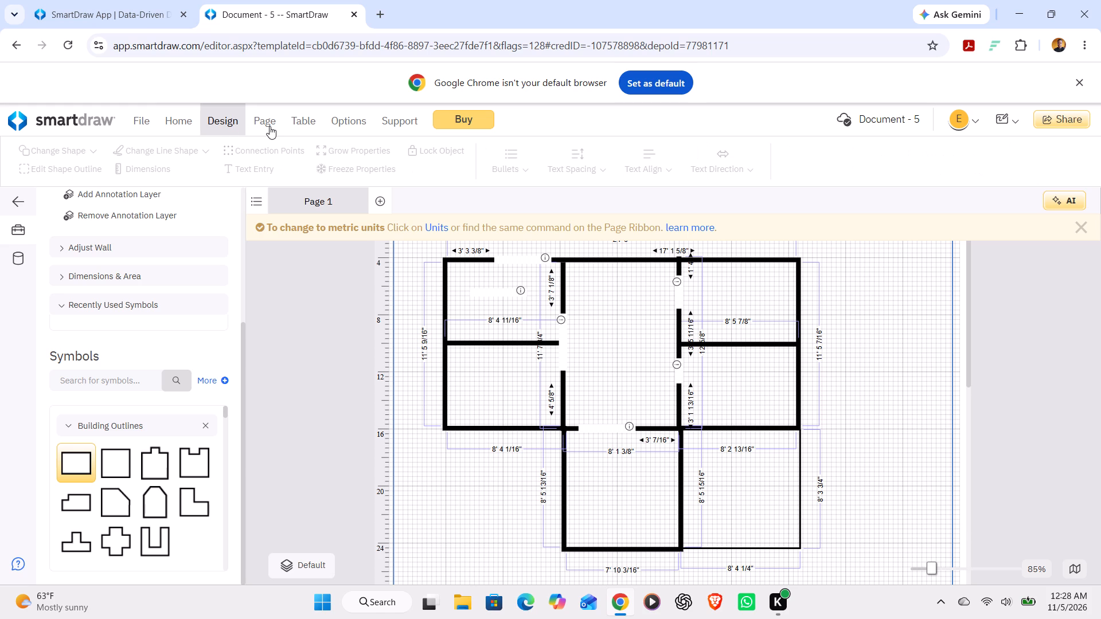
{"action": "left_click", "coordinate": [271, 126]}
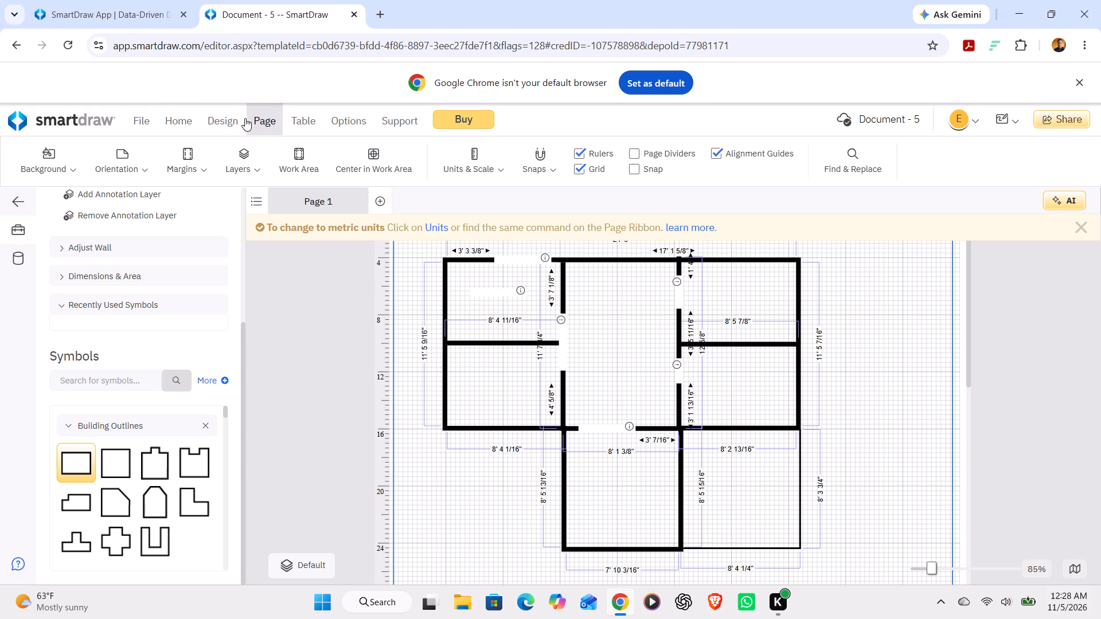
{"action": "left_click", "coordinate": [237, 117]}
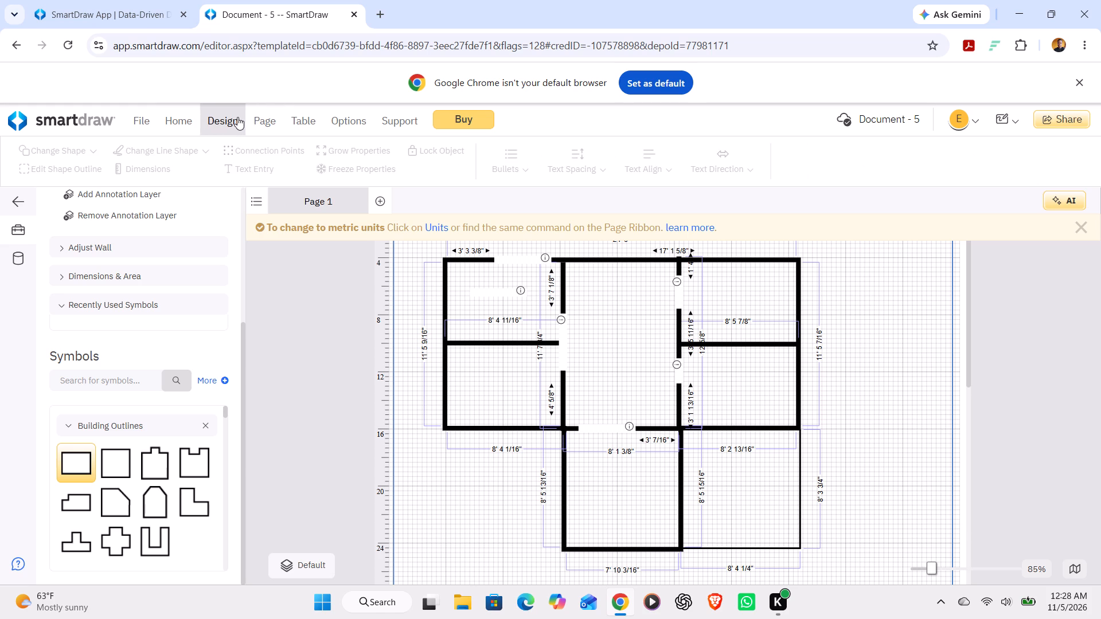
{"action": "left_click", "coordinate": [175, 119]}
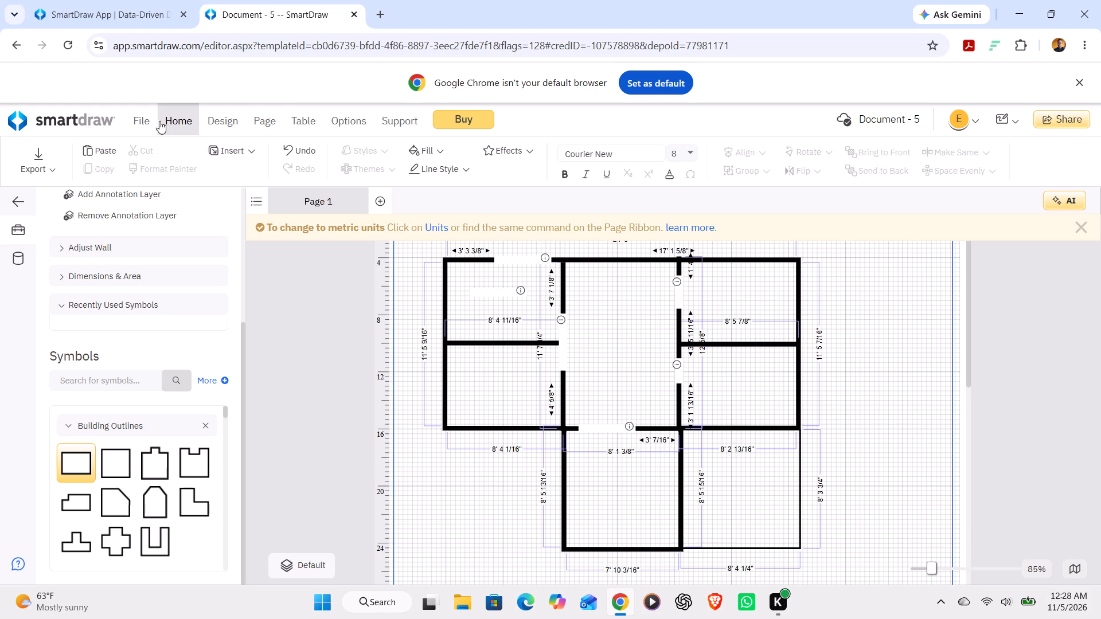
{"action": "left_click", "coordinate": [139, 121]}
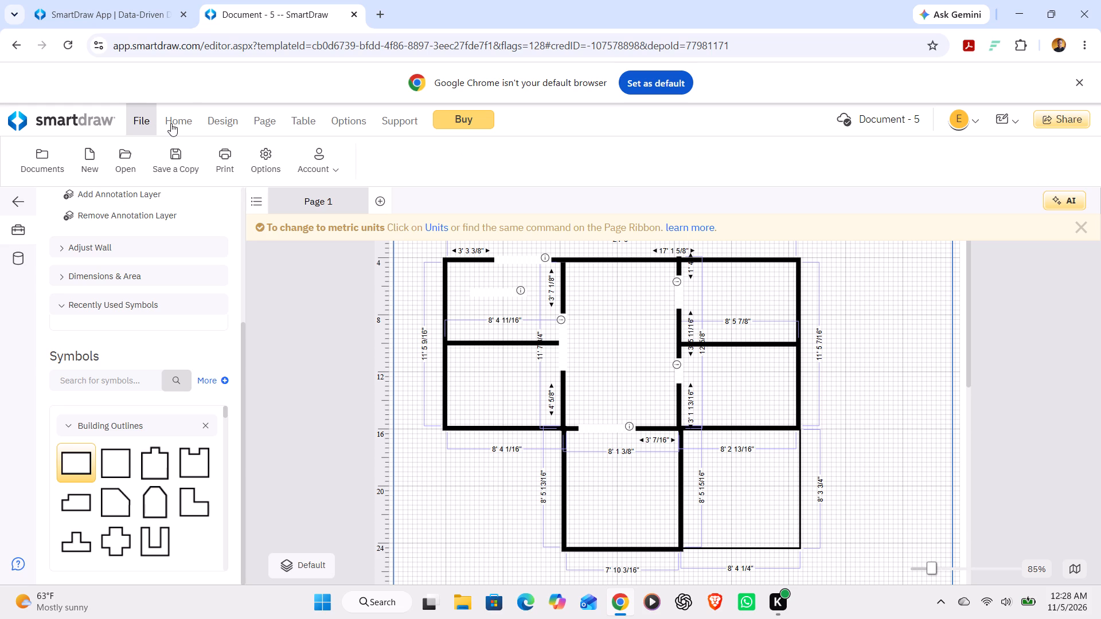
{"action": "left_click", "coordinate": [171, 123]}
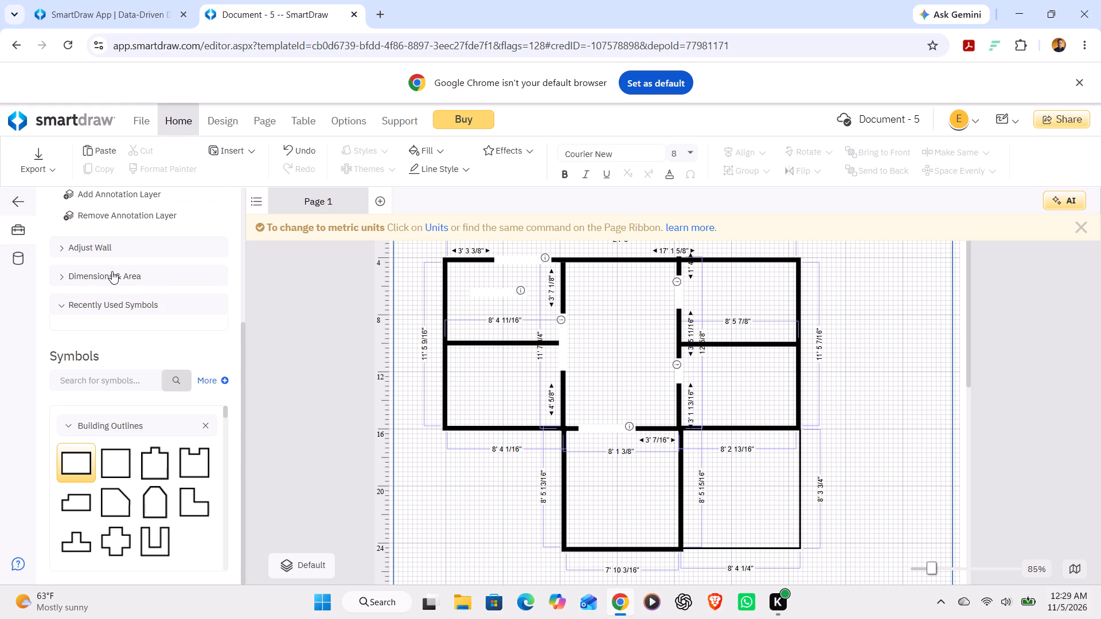
Collapse the recently used symbols and remove all open symbol libraries, starting with Building Outlines.
{"action": "scroll", "coordinate": [112, 271], "scroll_direction": "down", "scroll_amount": 1}
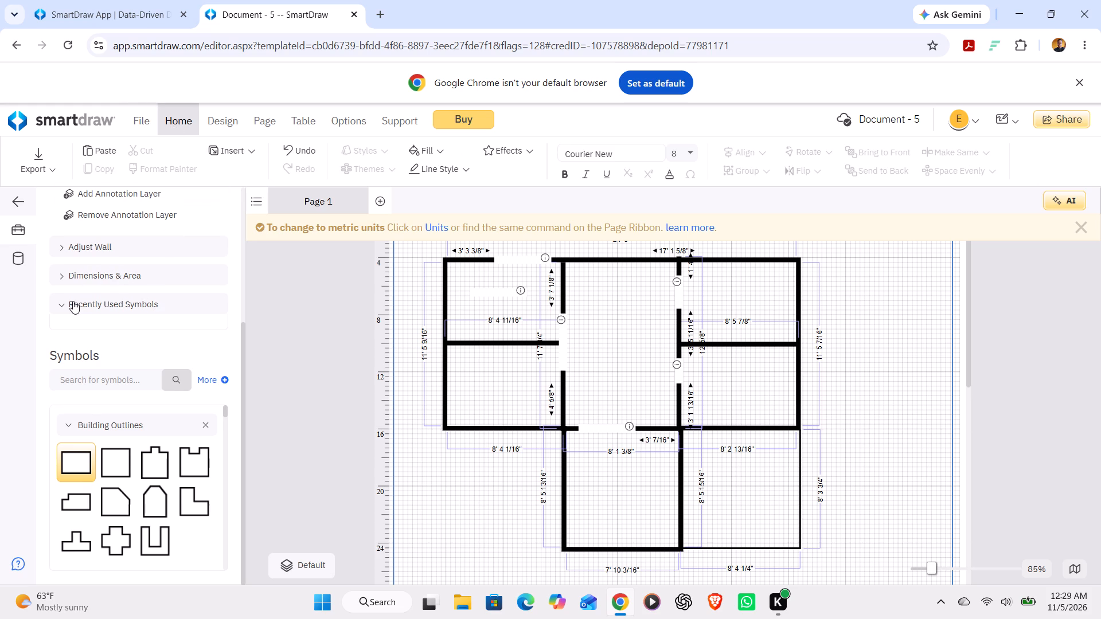
{"action": "left_click", "coordinate": [65, 305]}
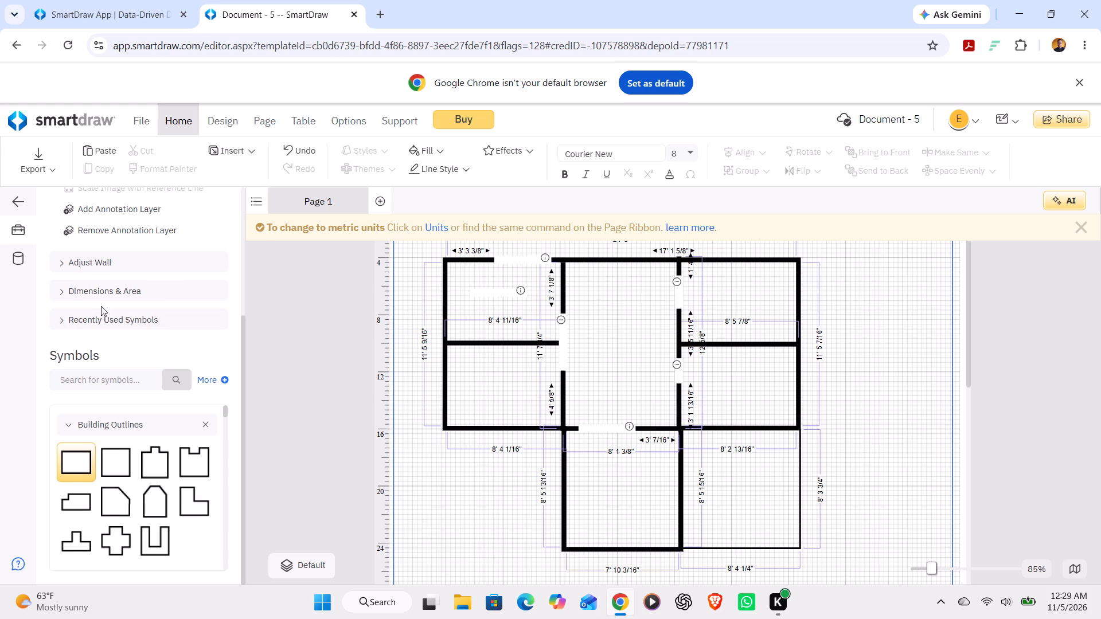
{"action": "double_click", "coordinate": [205, 424]}
{"action": "left_click", "coordinate": [205, 424]}
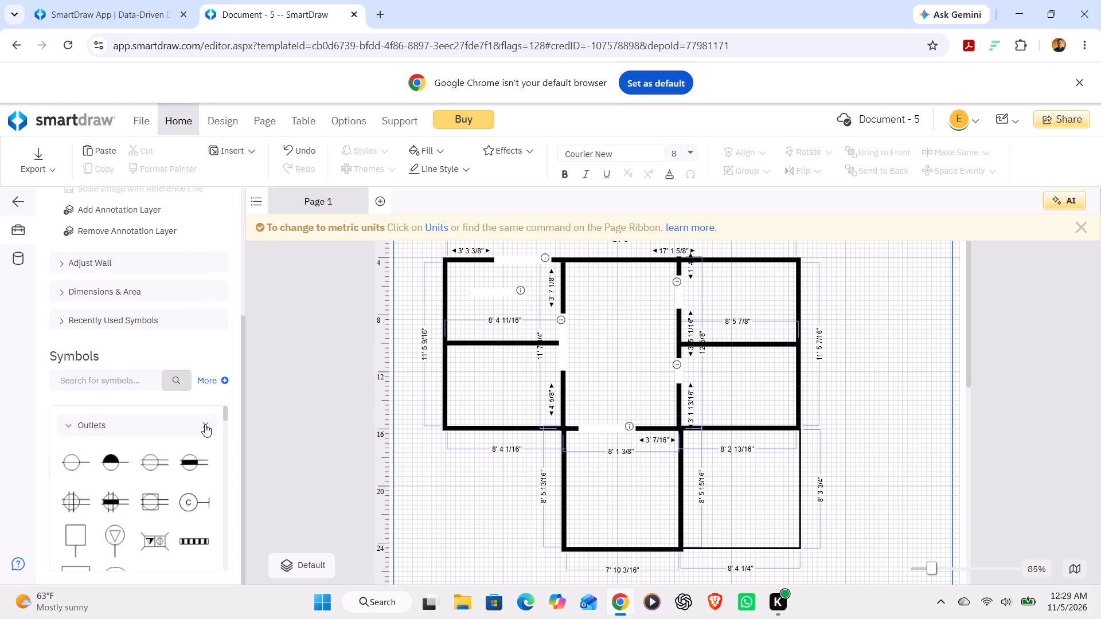
{"action": "left_click", "coordinate": [205, 424]}
{"action": "triple_click", "coordinate": [205, 424]}
{"action": "double_click", "coordinate": [205, 424]}
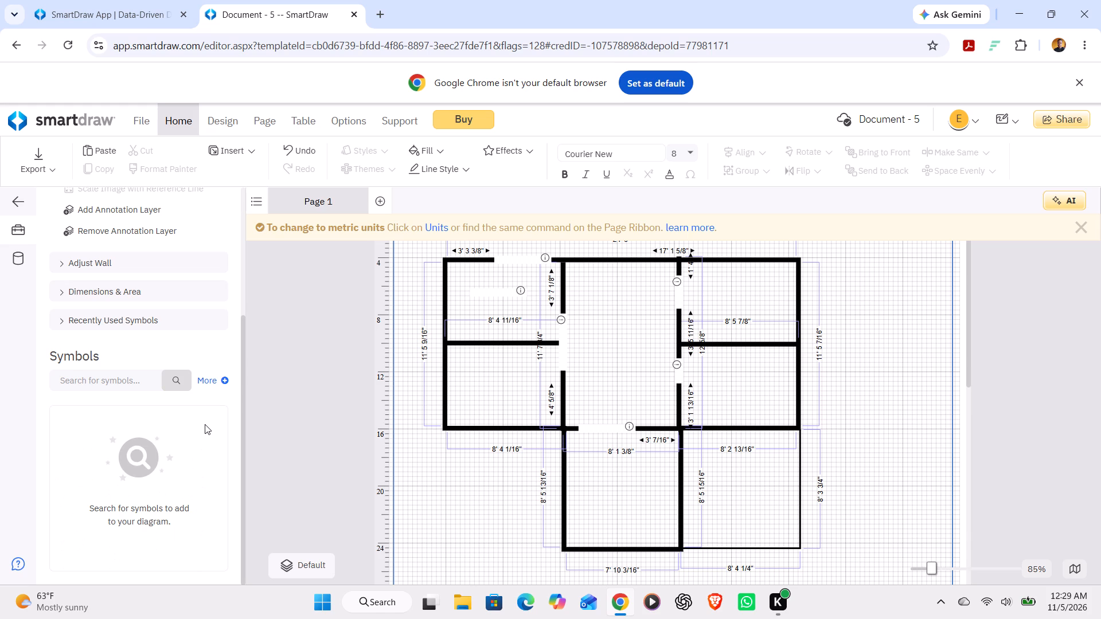
Search the symbol library for "bed".
{"action": "left_click", "coordinate": [154, 379]}
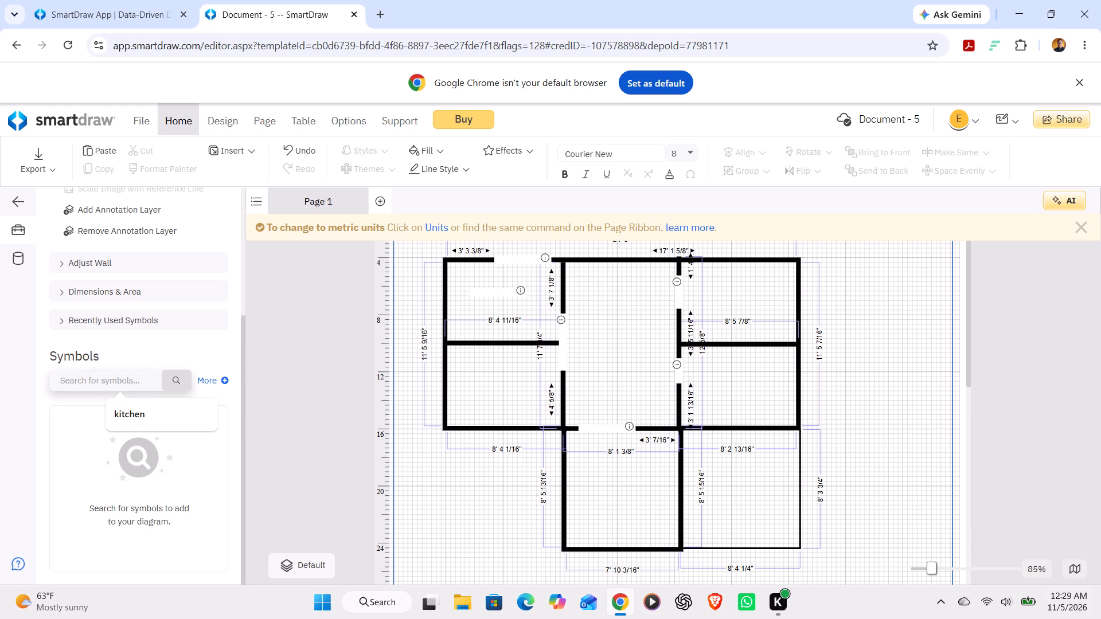
{"action": "type", "text": "bed"}
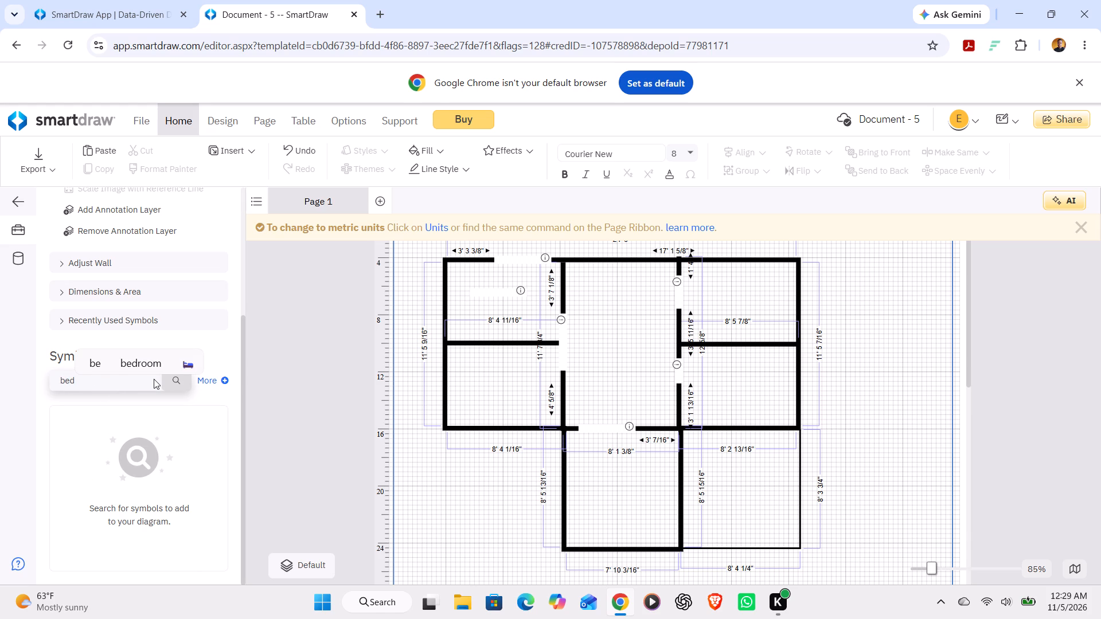
{"action": "left_click", "coordinate": [182, 375]}
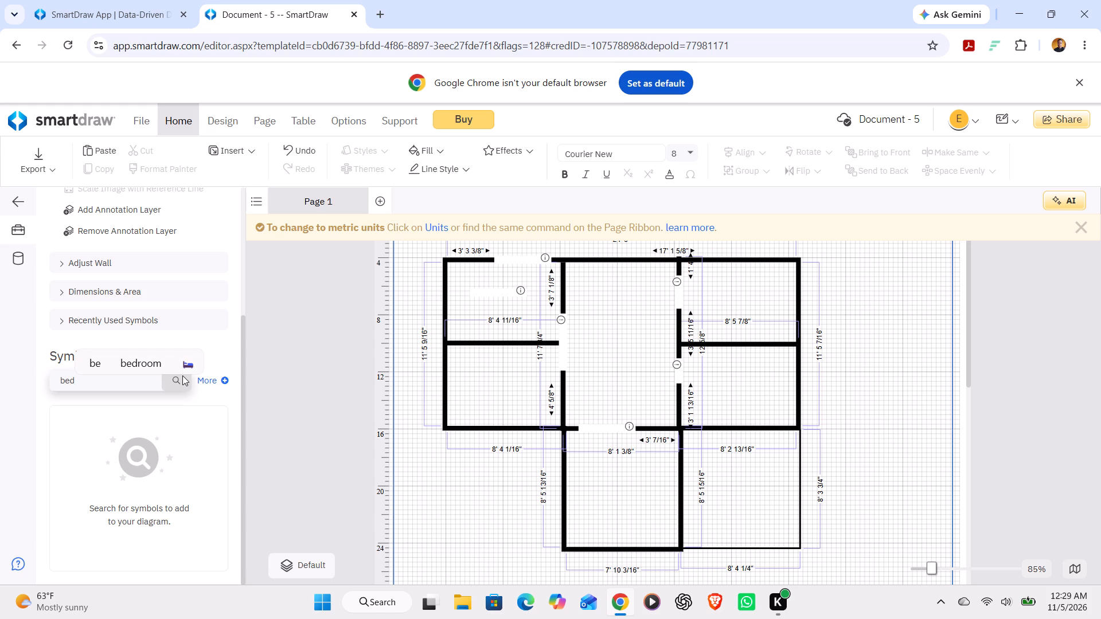
{"action": "left_click", "coordinate": [175, 377]}
{"action": "left_click", "coordinate": [175, 377]}
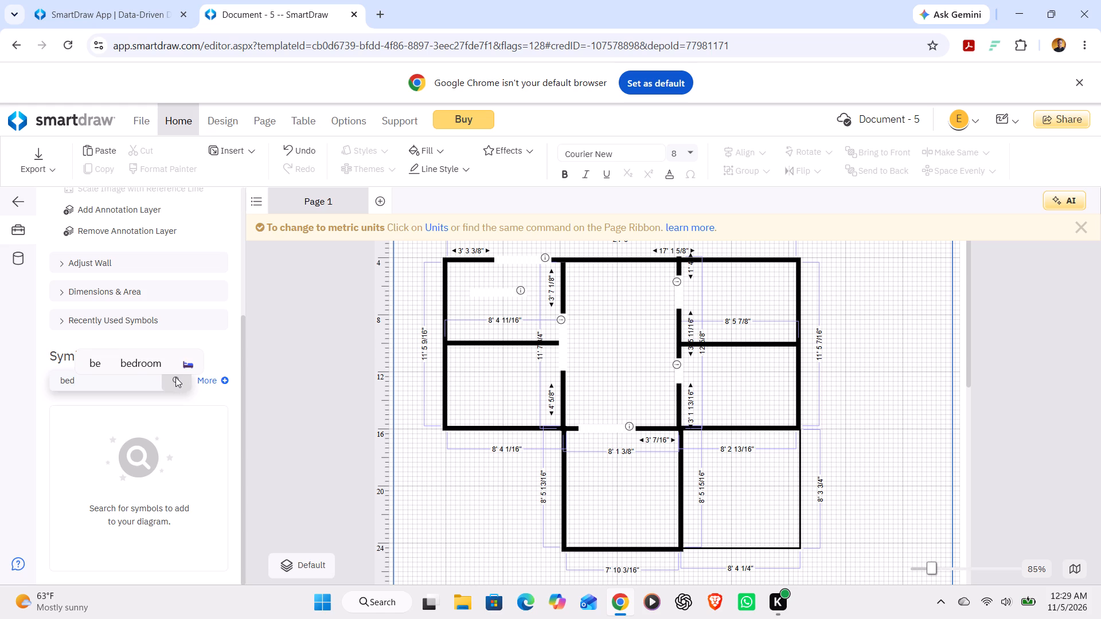
{"action": "double_click", "coordinate": [175, 377]}
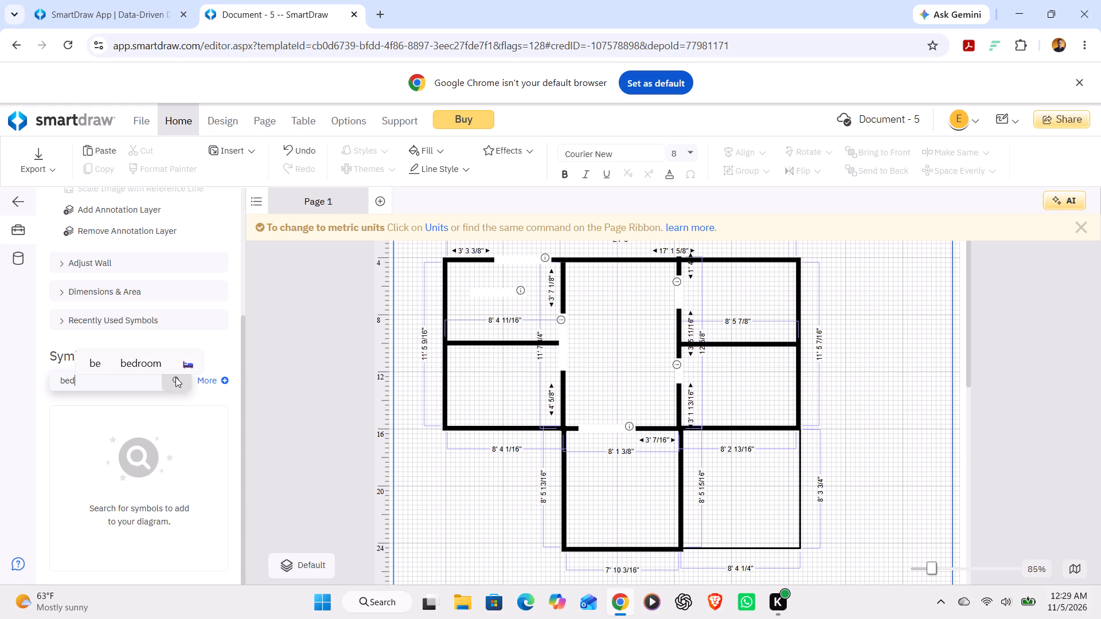
{"action": "key", "text": "Return"}
{"action": "left_click", "coordinate": [175, 377]}
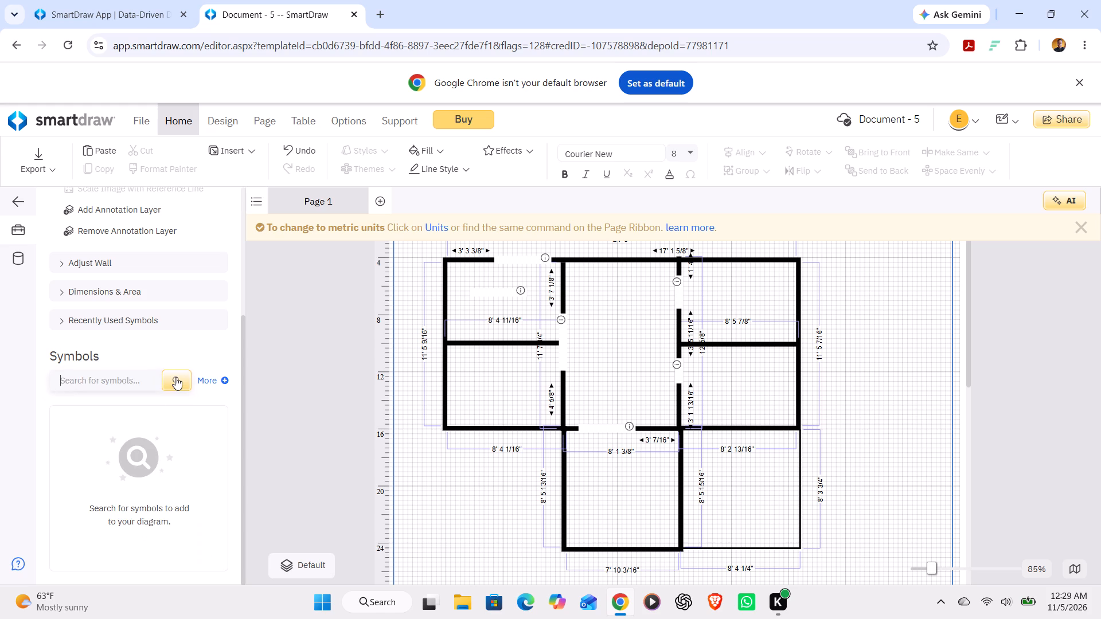
{"action": "left_click", "coordinate": [175, 377]}
{"action": "key", "text": "Return"}
{"action": "left_click", "coordinate": [93, 373]}
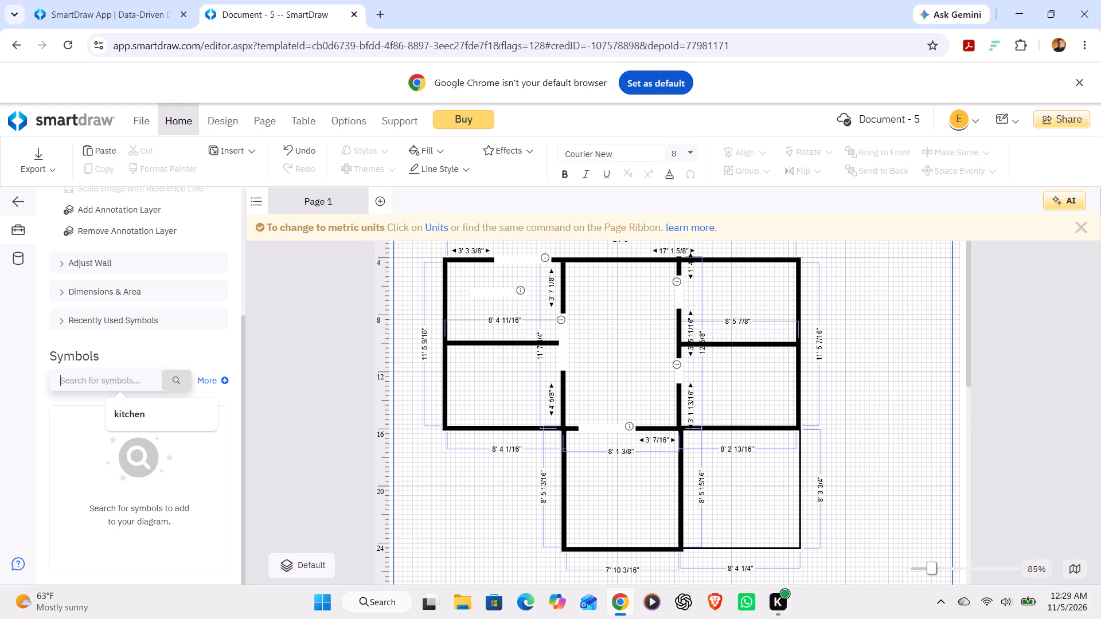
{"action": "type", "text": "bed"}
{"action": "key", "text": "Return"}
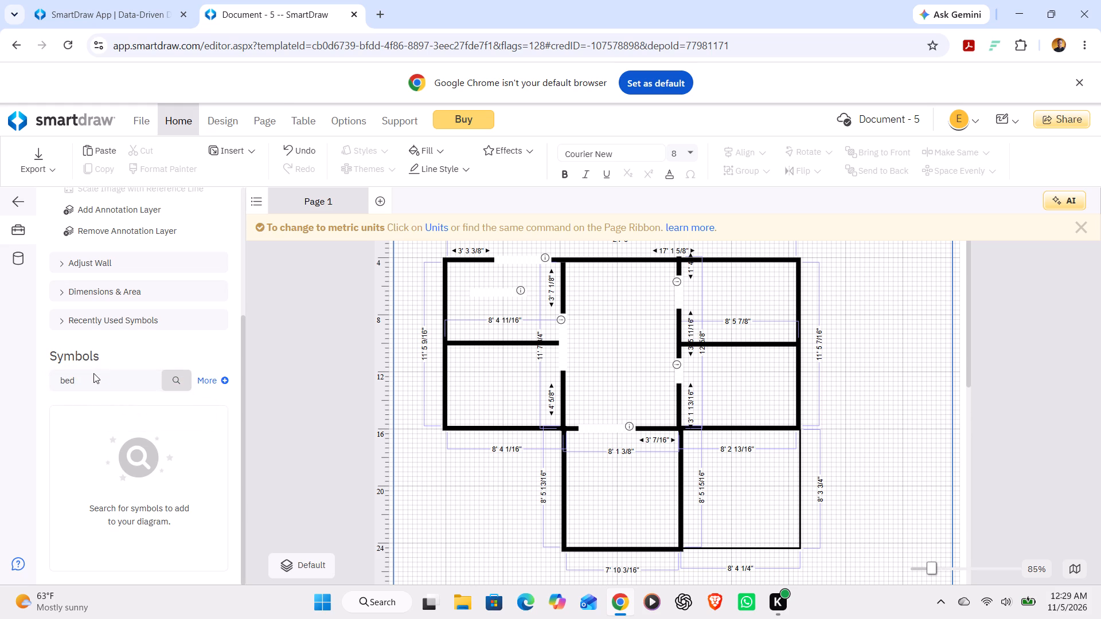
{"action": "left_click", "coordinate": [93, 373]}
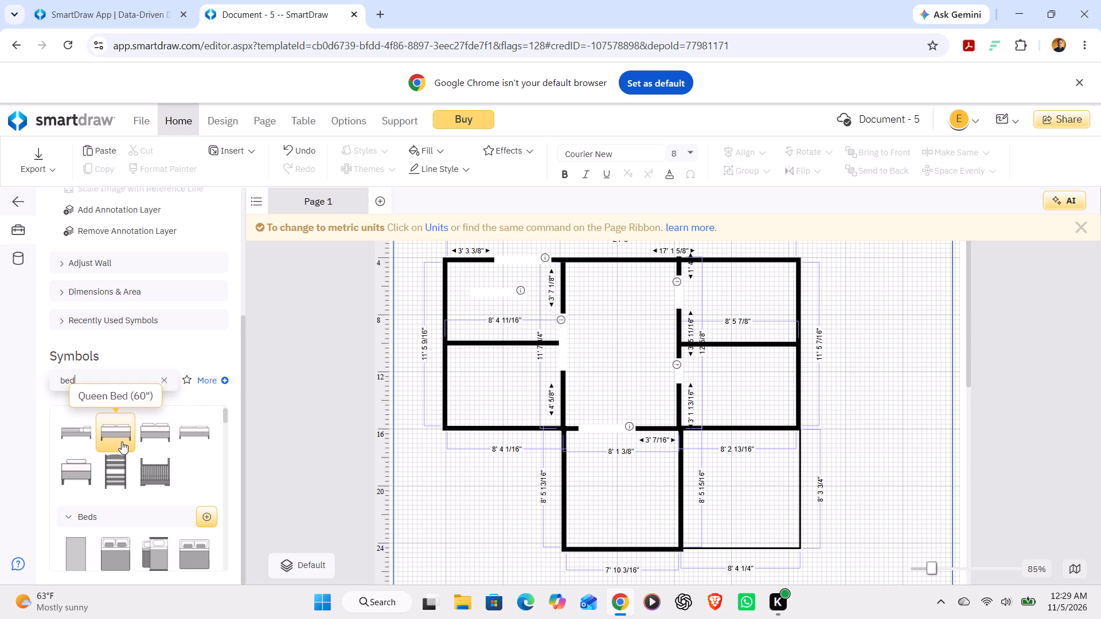
Add a California King Bed from the Beds symbols and shrink it to about 3' 3" wide by 4' 5" high.
{"action": "scroll", "coordinate": [153, 436], "scroll_direction": "down", "scroll_amount": 1}
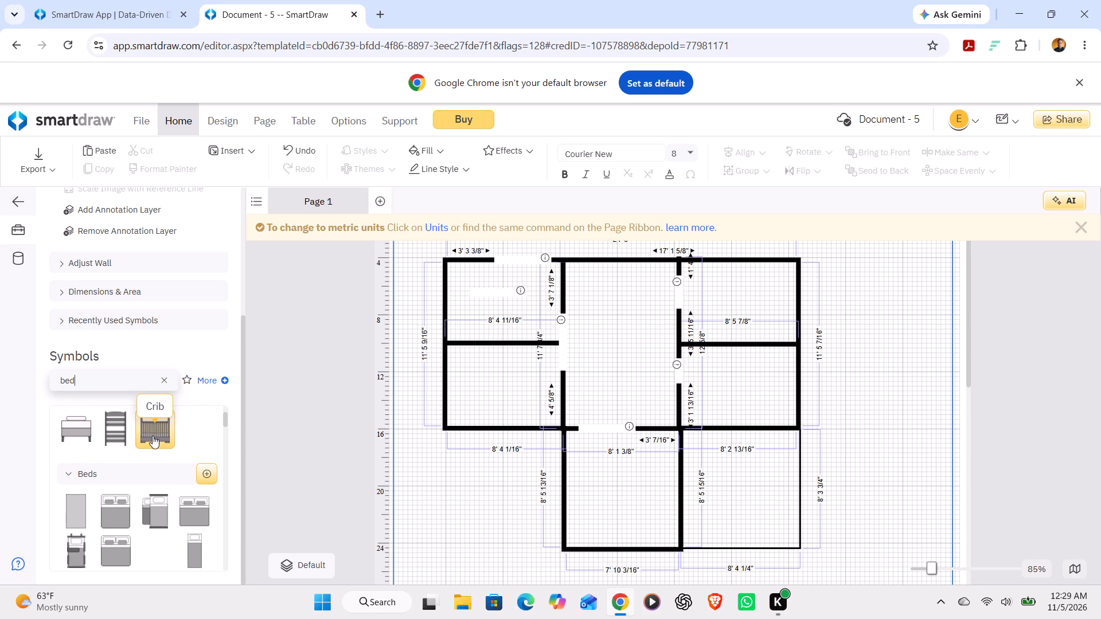
{"action": "scroll", "coordinate": [153, 436], "scroll_direction": "down", "scroll_amount": 2}
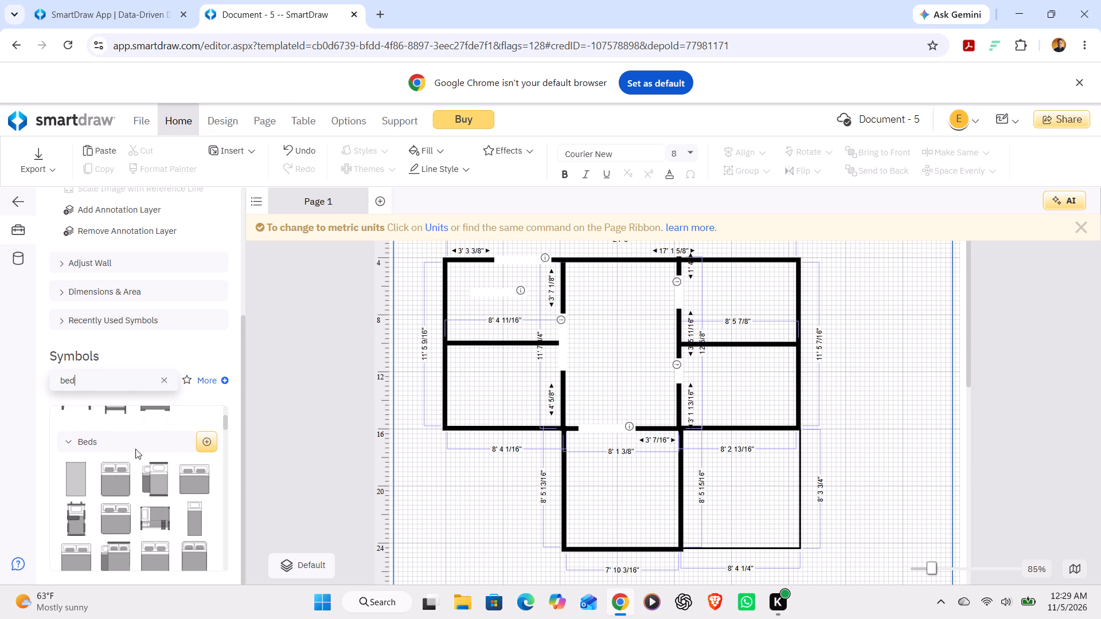
{"action": "left_click", "coordinate": [112, 474]}
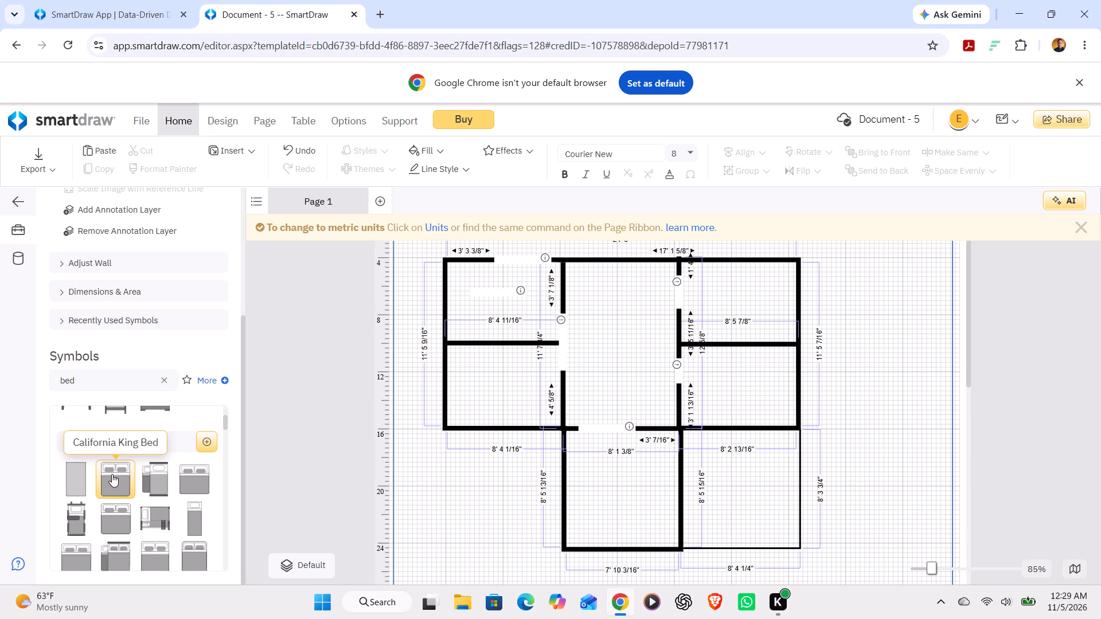
{"action": "double_click", "coordinate": [112, 474]}
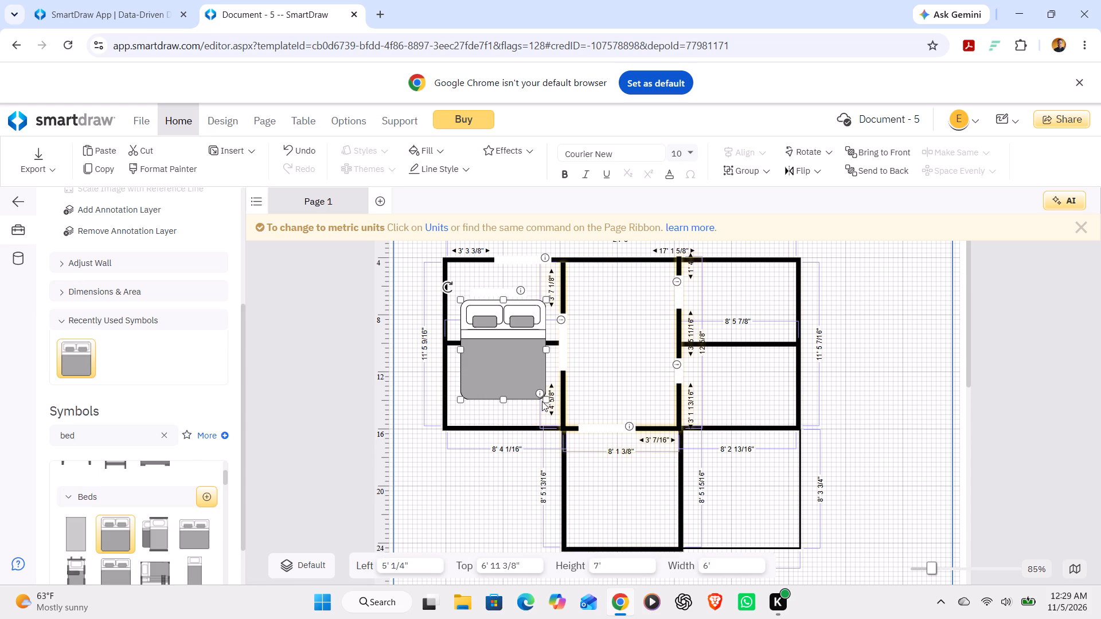
{"action": "left_click_drag", "start_coordinate": [546, 398], "coordinate": [510, 371]}
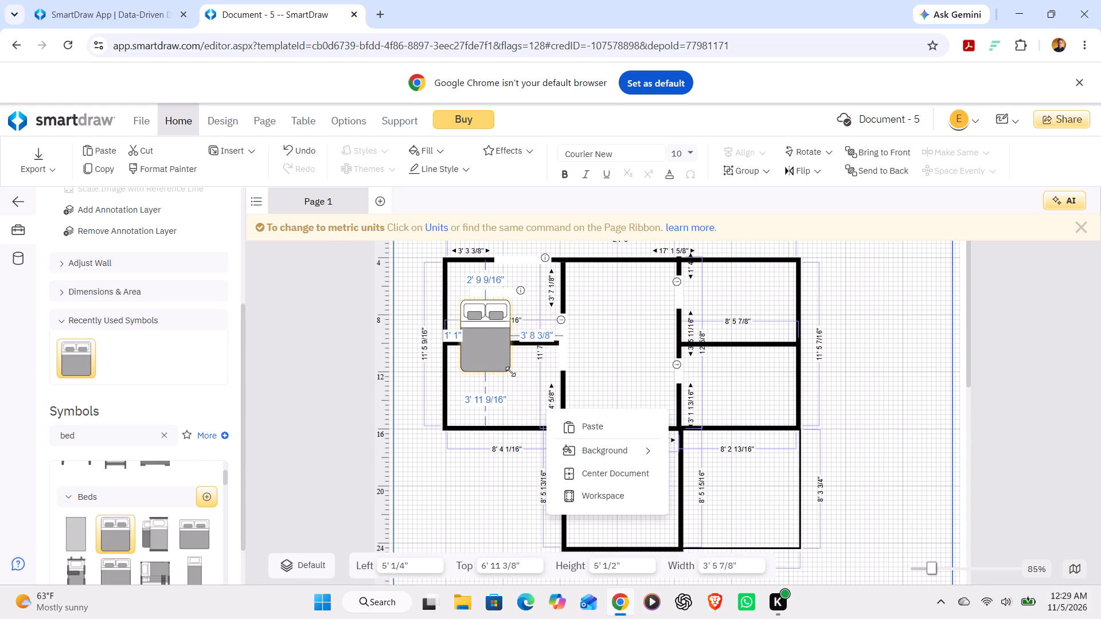
{"action": "left_click_drag", "start_coordinate": [510, 371], "coordinate": [507, 362]}
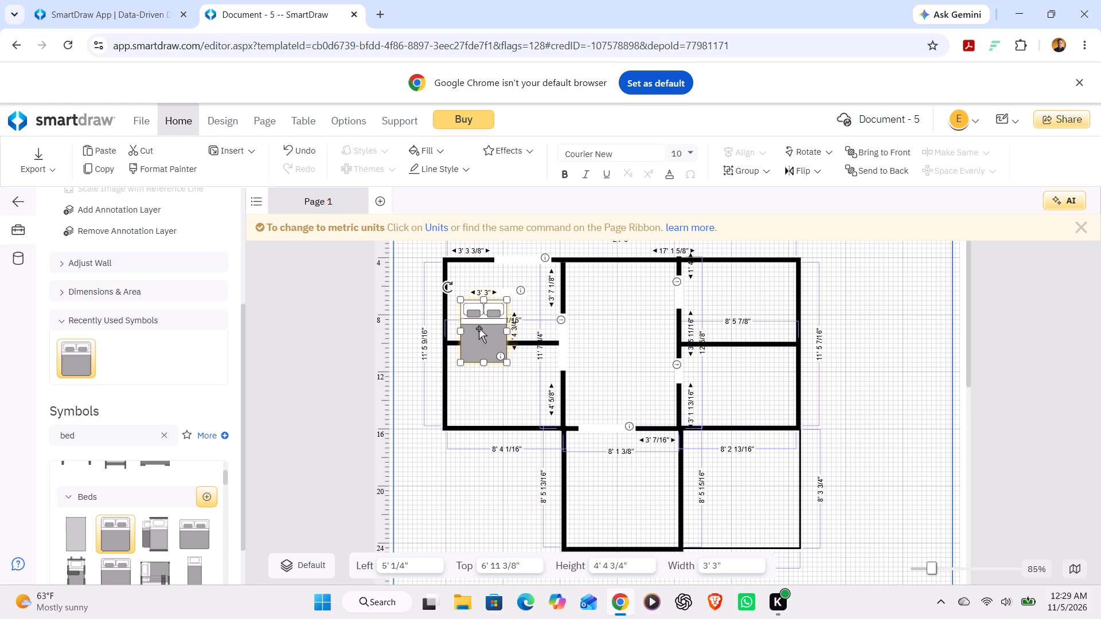
Move the bed into the upper-right room, head toward the top wall, about 5" from the right wall and 7" below the top wall.
{"action": "left_click_drag", "start_coordinate": [479, 328], "coordinate": [750, 272]}
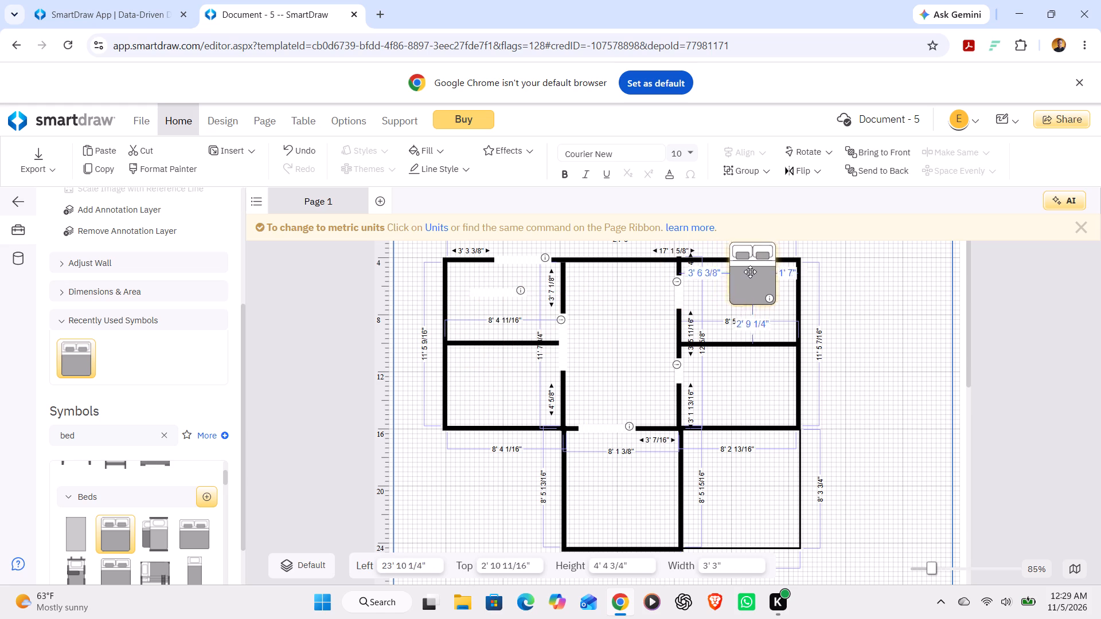
{"action": "left_click_drag", "start_coordinate": [750, 272], "coordinate": [764, 292]}
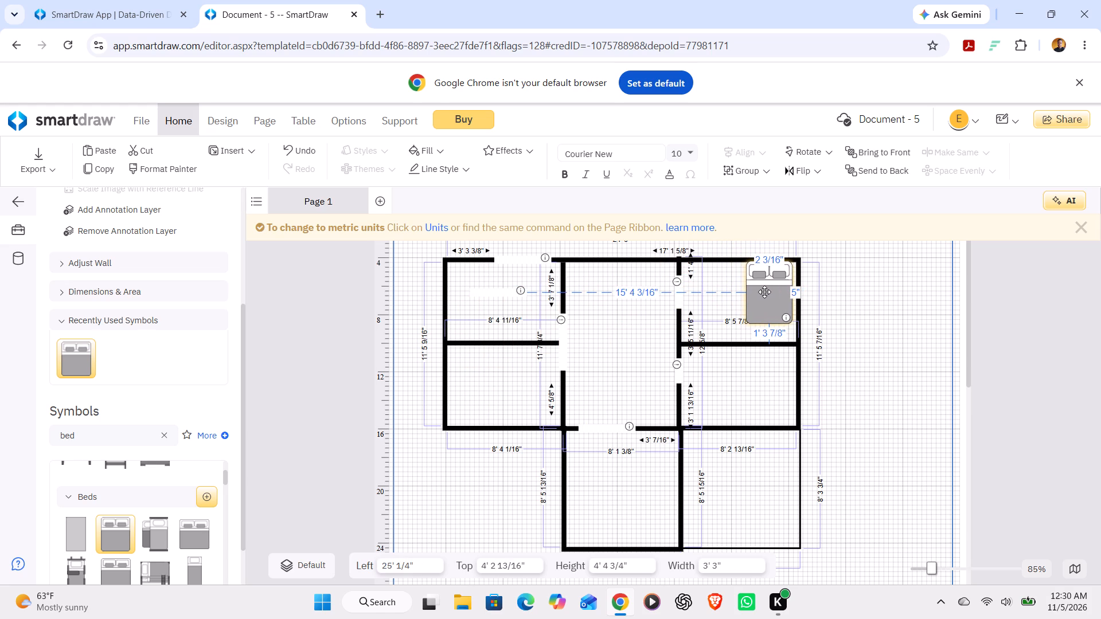
{"action": "left_click_drag", "start_coordinate": [764, 292], "coordinate": [764, 294]}
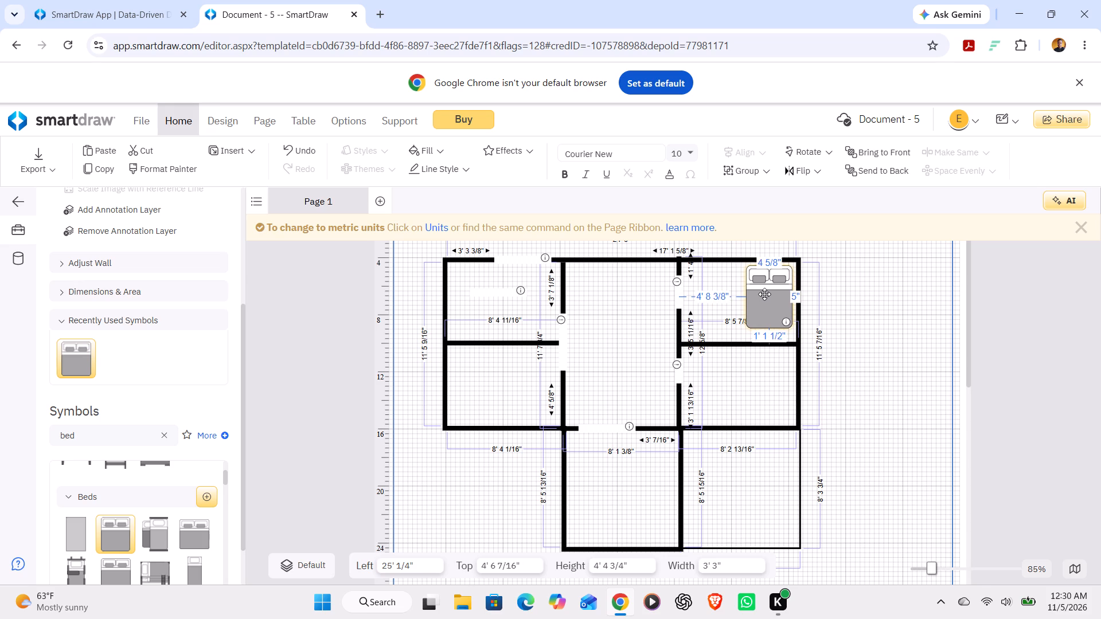
{"action": "left_click_drag", "start_coordinate": [764, 294], "coordinate": [764, 292]}
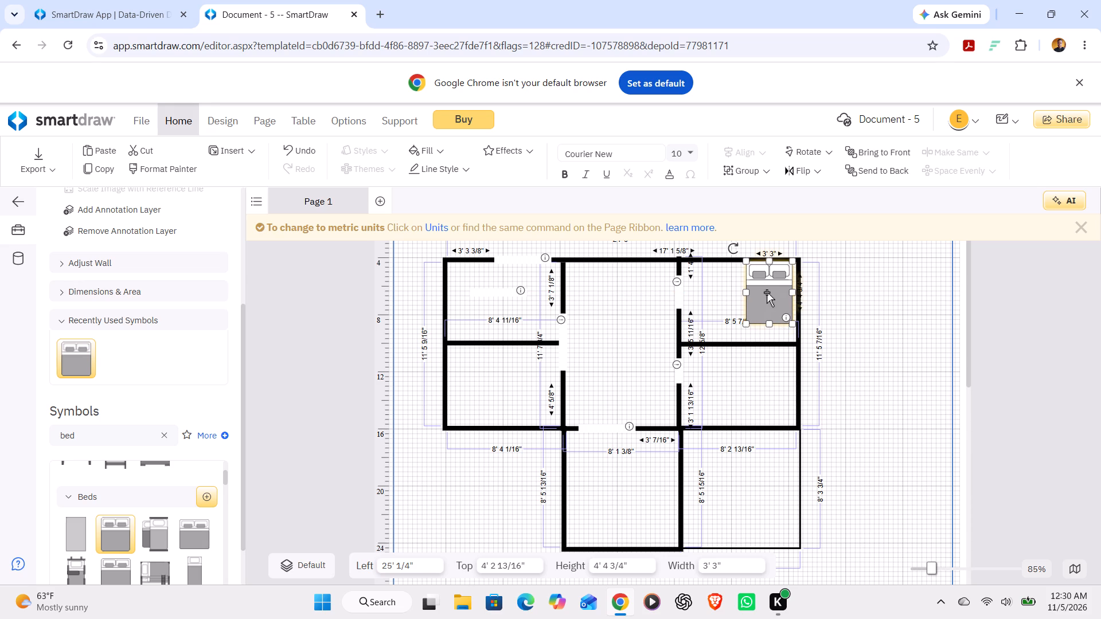
{"action": "left_click", "coordinate": [858, 402]}
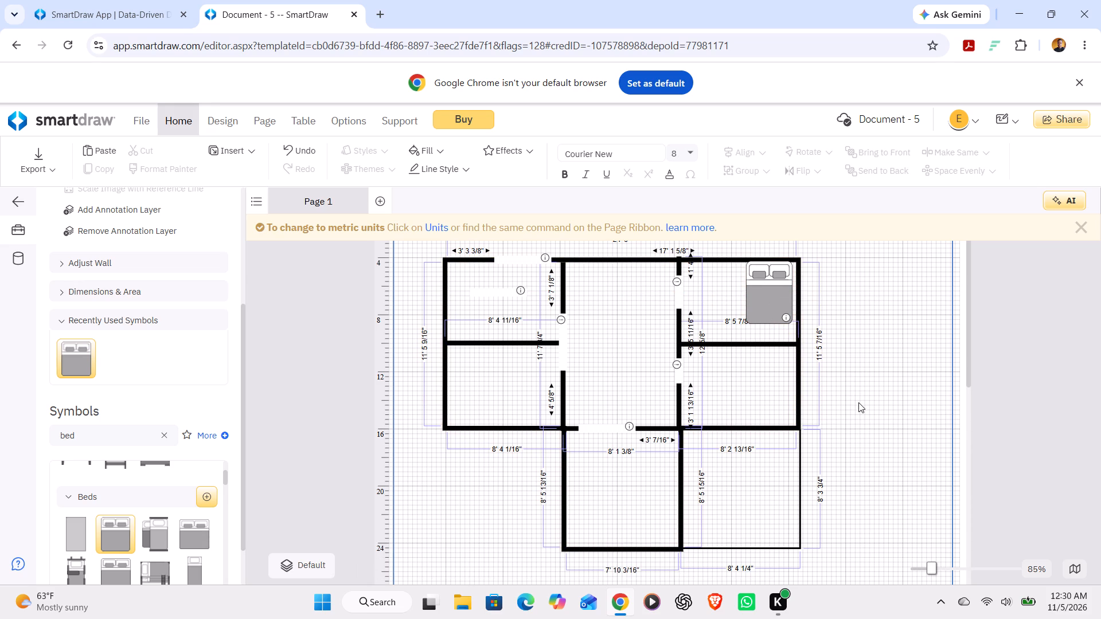
{"action": "left_click_drag", "start_coordinate": [771, 296], "coordinate": [771, 303]}
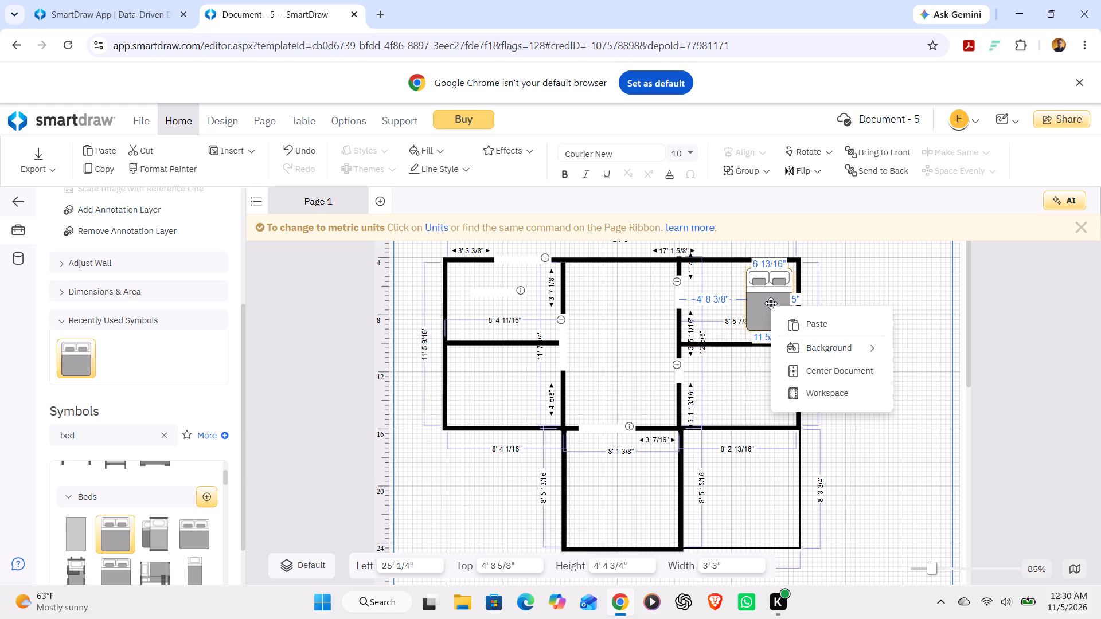
{"action": "left_click_drag", "start_coordinate": [771, 303], "coordinate": [771, 301]}
{"action": "left_click", "coordinate": [842, 305]}
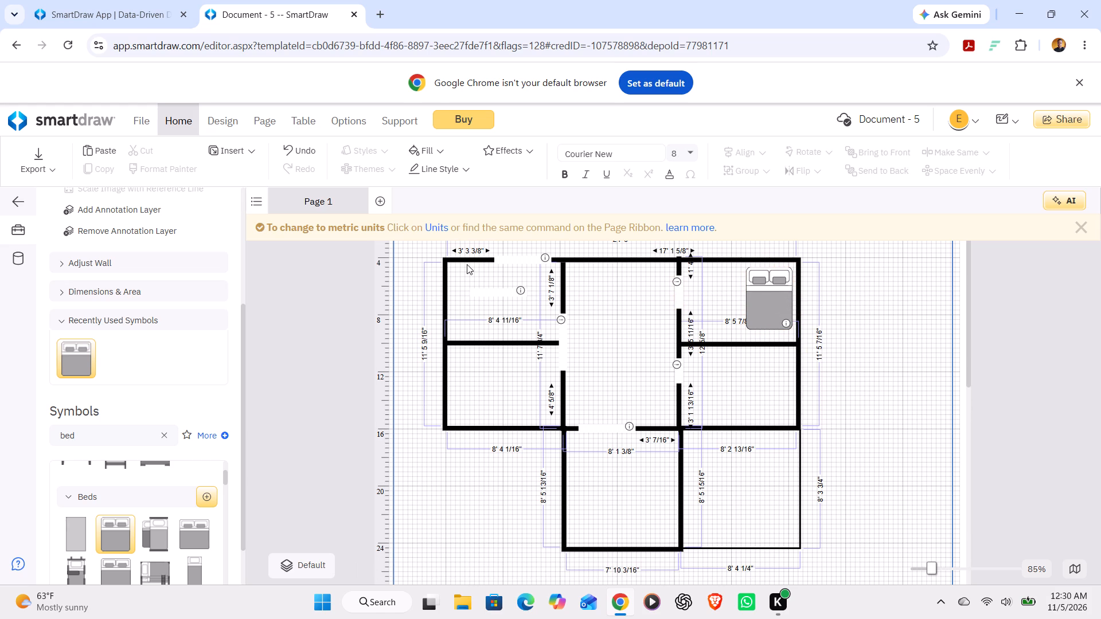
Add a second California King Bed near the lower-left room and shrink it to about 3' 9" wide by 4' 5" high.
{"action": "left_click", "coordinate": [185, 484]}
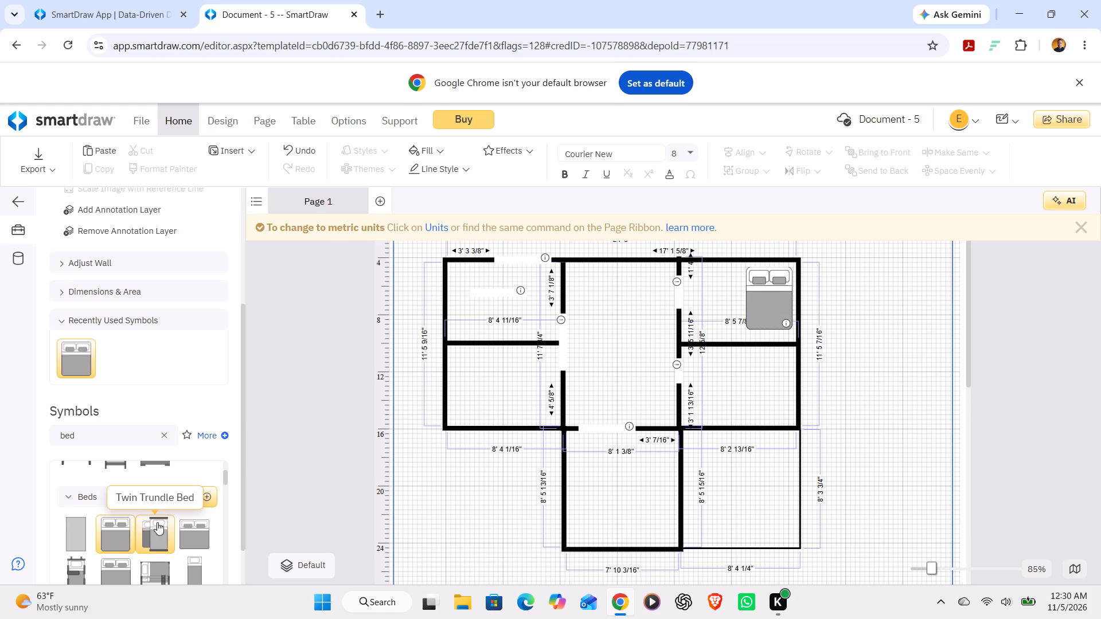
{"action": "scroll", "coordinate": [150, 530], "scroll_direction": "down", "scroll_amount": 1}
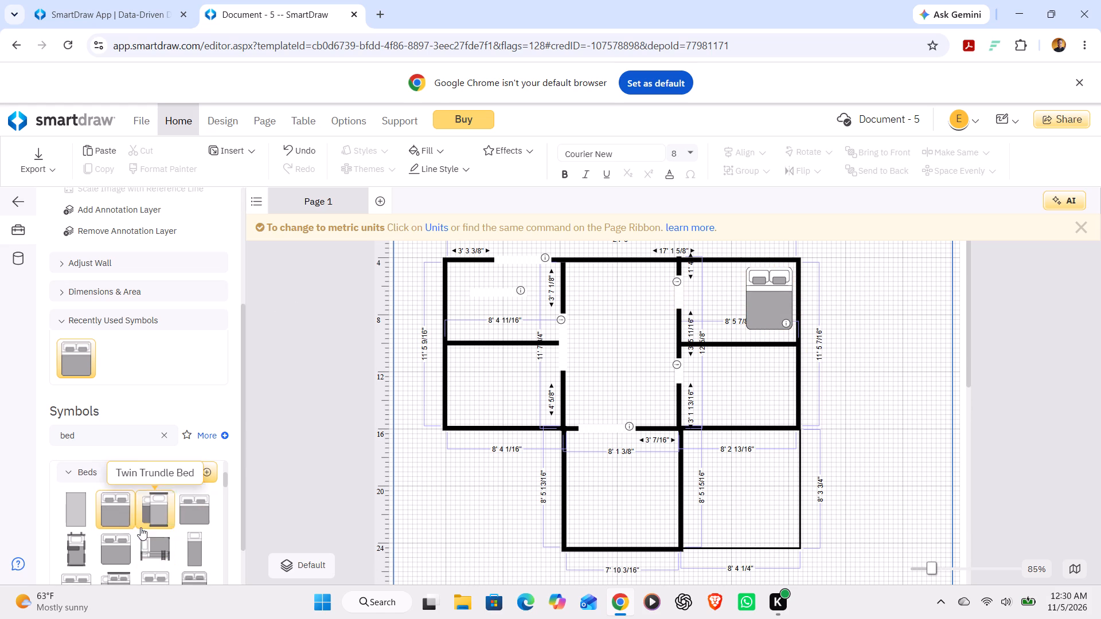
{"action": "left_click", "coordinate": [114, 512]}
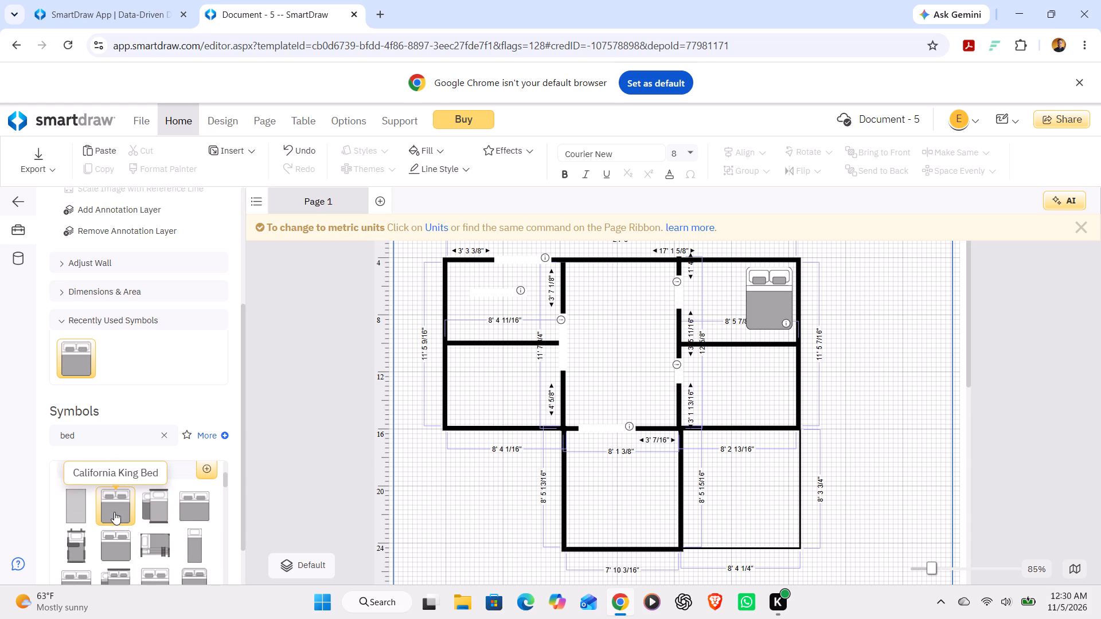
{"action": "left_click", "coordinate": [114, 512]}
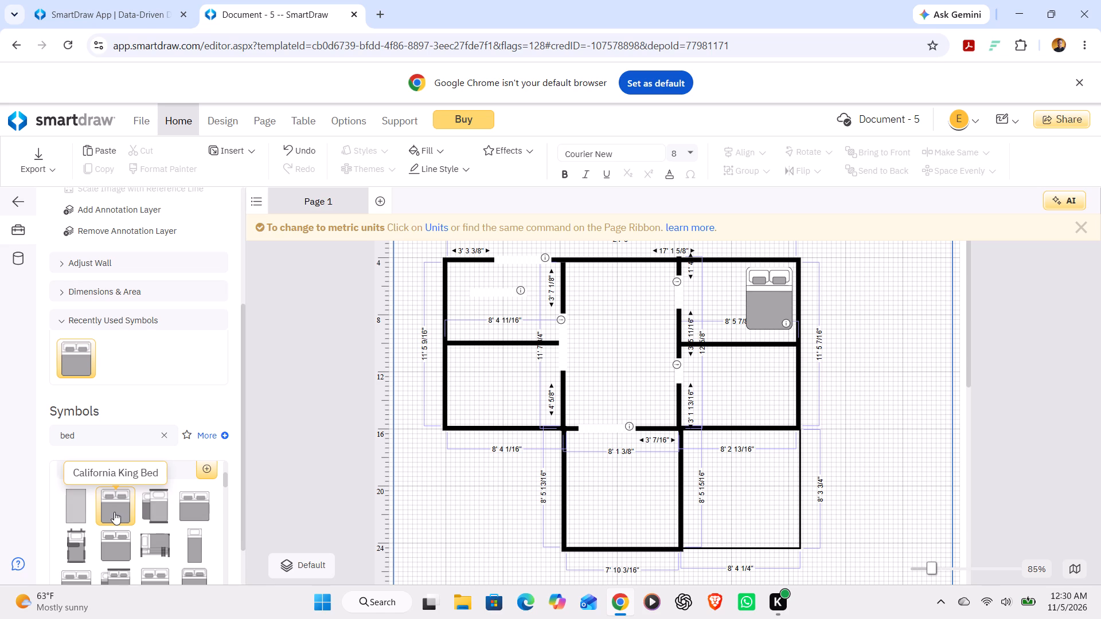
{"action": "left_click", "coordinate": [114, 512]}
{"action": "left_click", "coordinate": [114, 512]}
{"action": "double_click", "coordinate": [114, 512]}
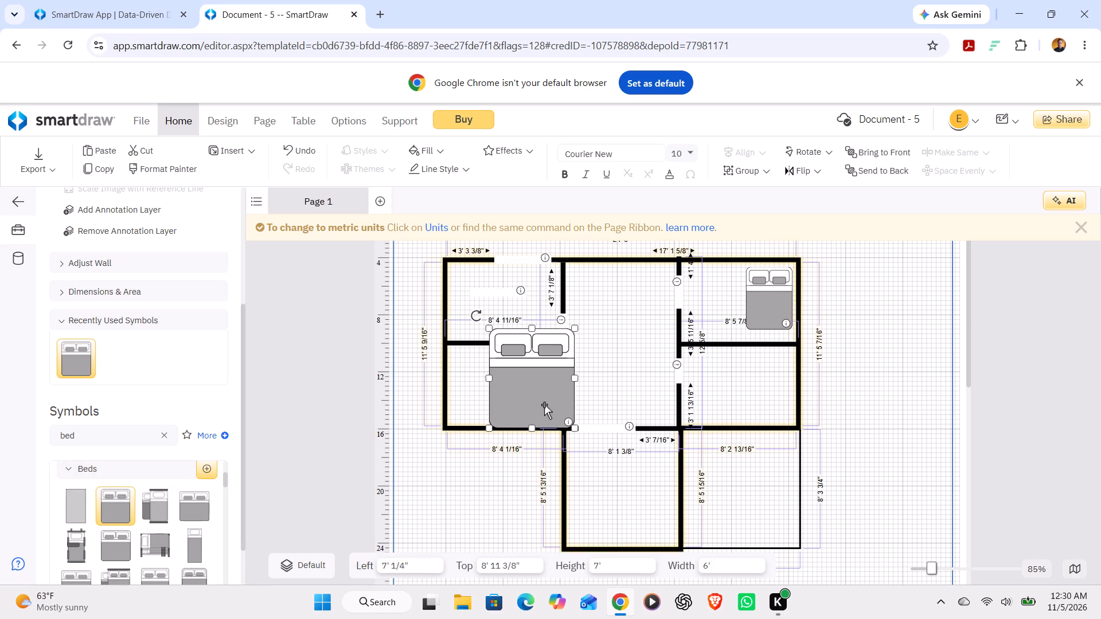
{"action": "left_click", "coordinate": [572, 425]}
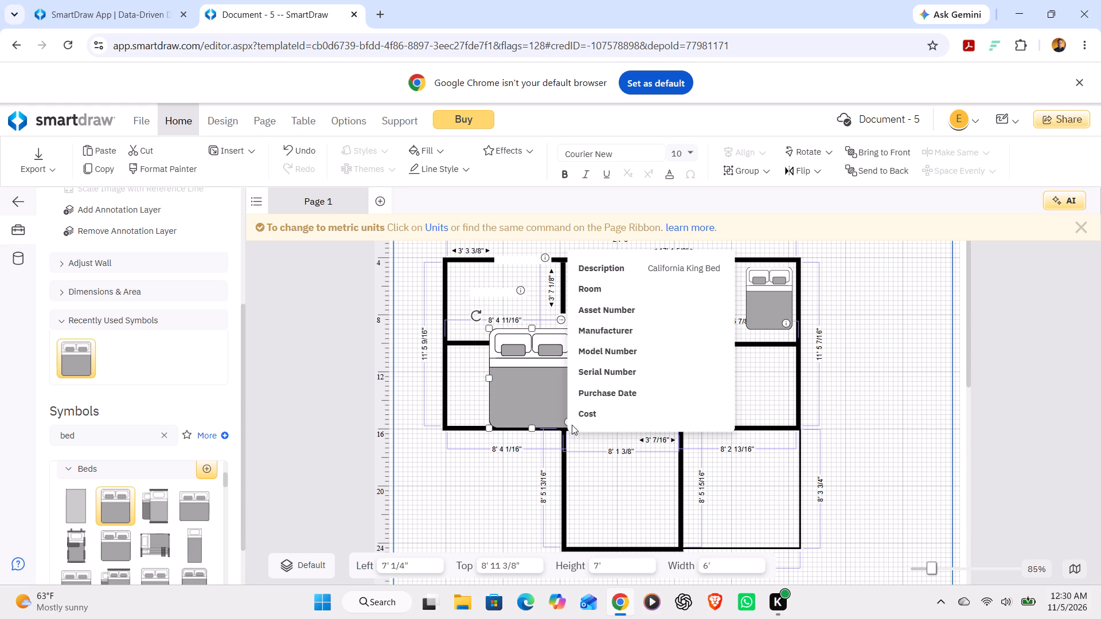
{"action": "left_click", "coordinate": [499, 460]}
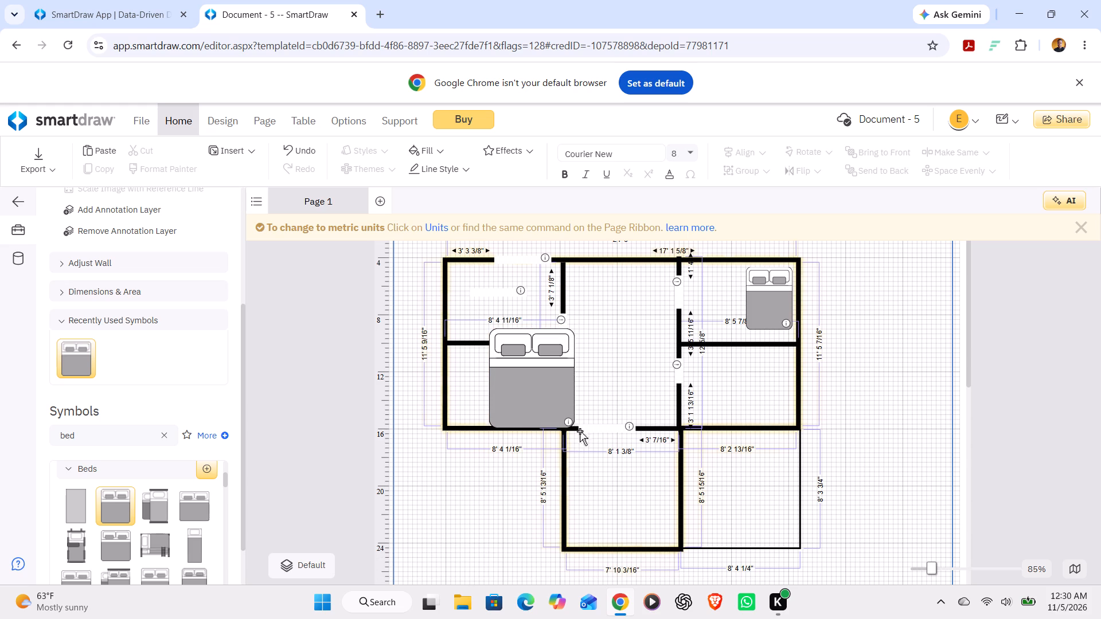
{"action": "left_click", "coordinate": [567, 420]}
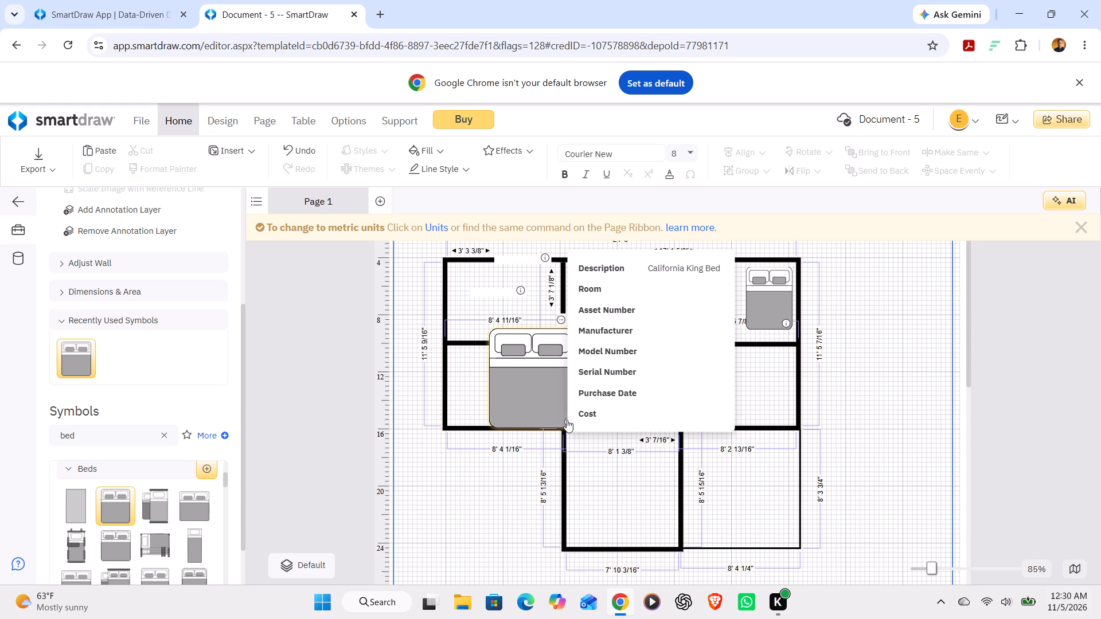
{"action": "left_click", "coordinate": [518, 405]}
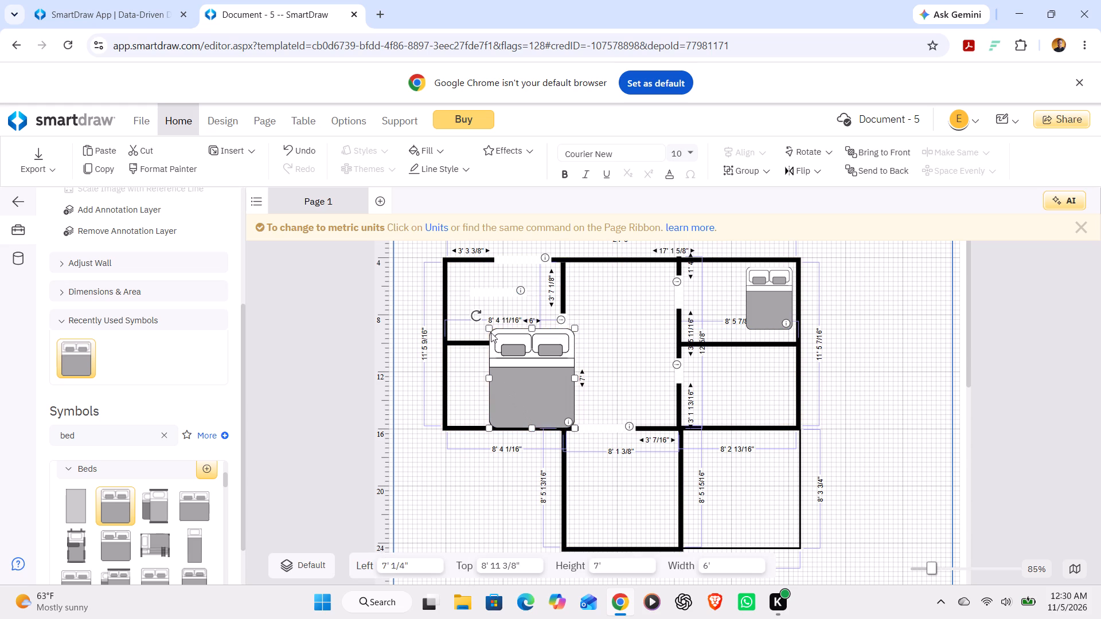
{"action": "left_click_drag", "start_coordinate": [490, 328], "coordinate": [493, 354]}
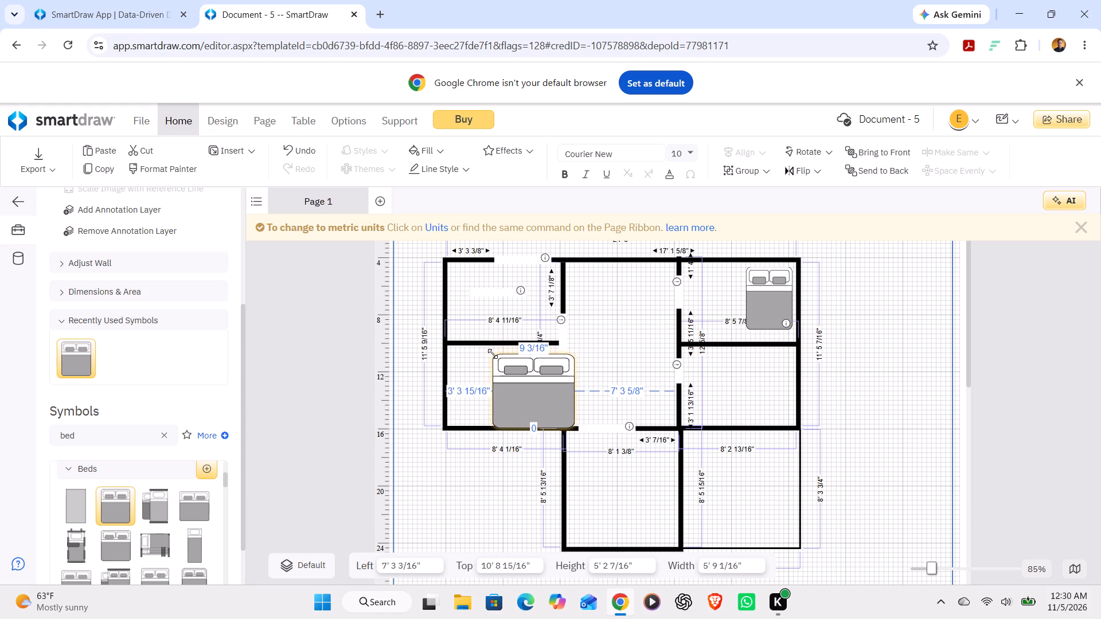
{"action": "left_click_drag", "start_coordinate": [493, 354], "coordinate": [521, 365]}
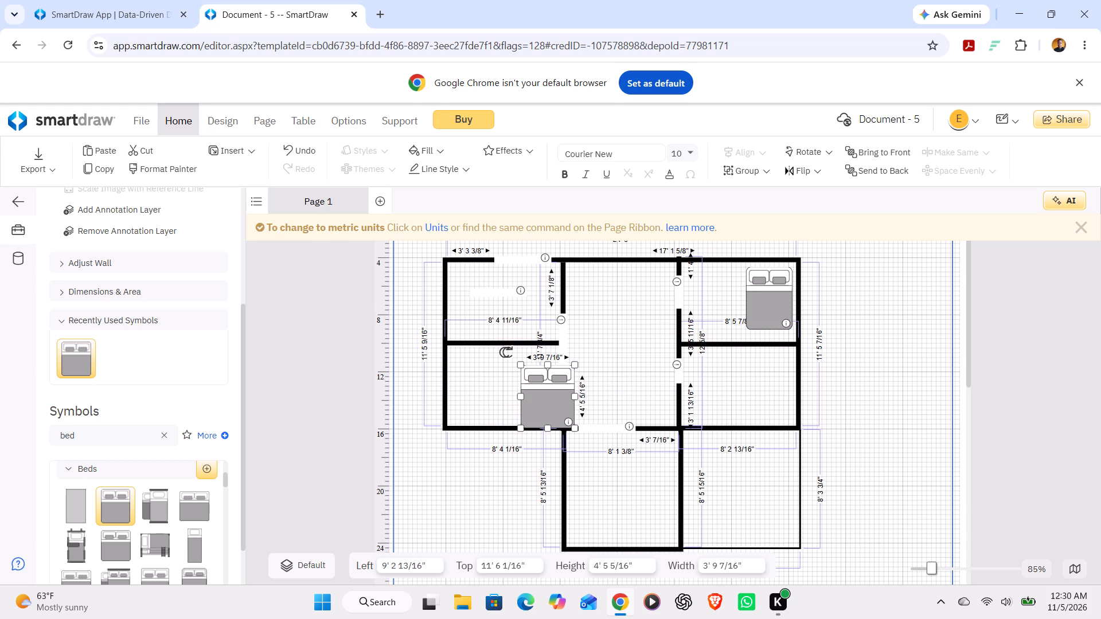
Rotate the second bed to about 90° and move it into the lower-left room, about 3" from the left wall and 3" above the bottom wall.
{"action": "left_click_drag", "start_coordinate": [505, 352], "coordinate": [512, 426]}
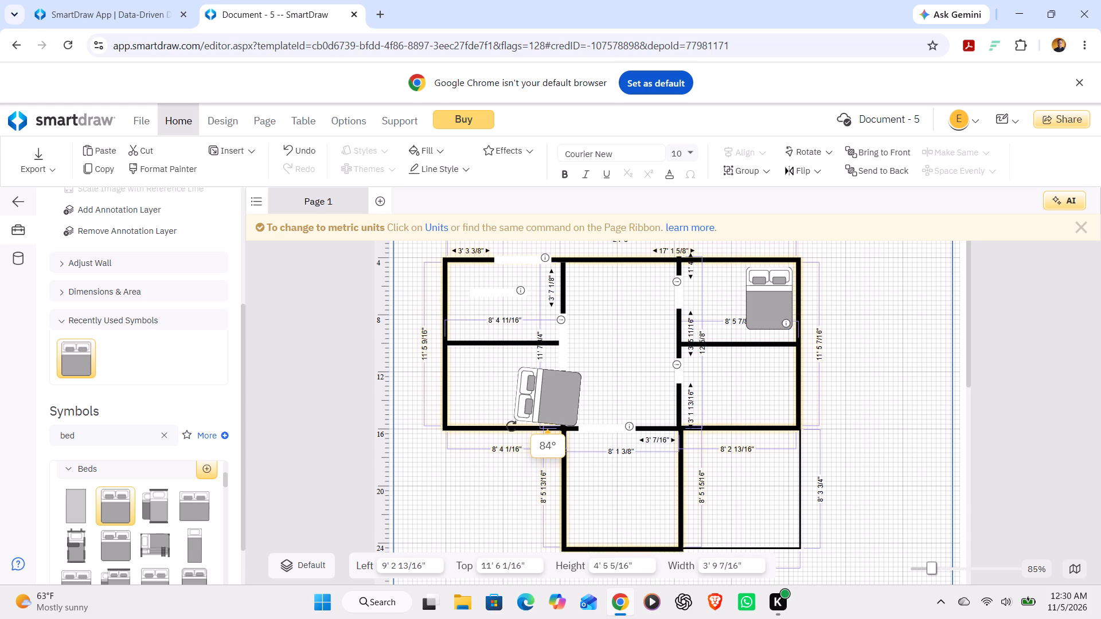
{"action": "left_click_drag", "start_coordinate": [512, 426], "coordinate": [517, 428]}
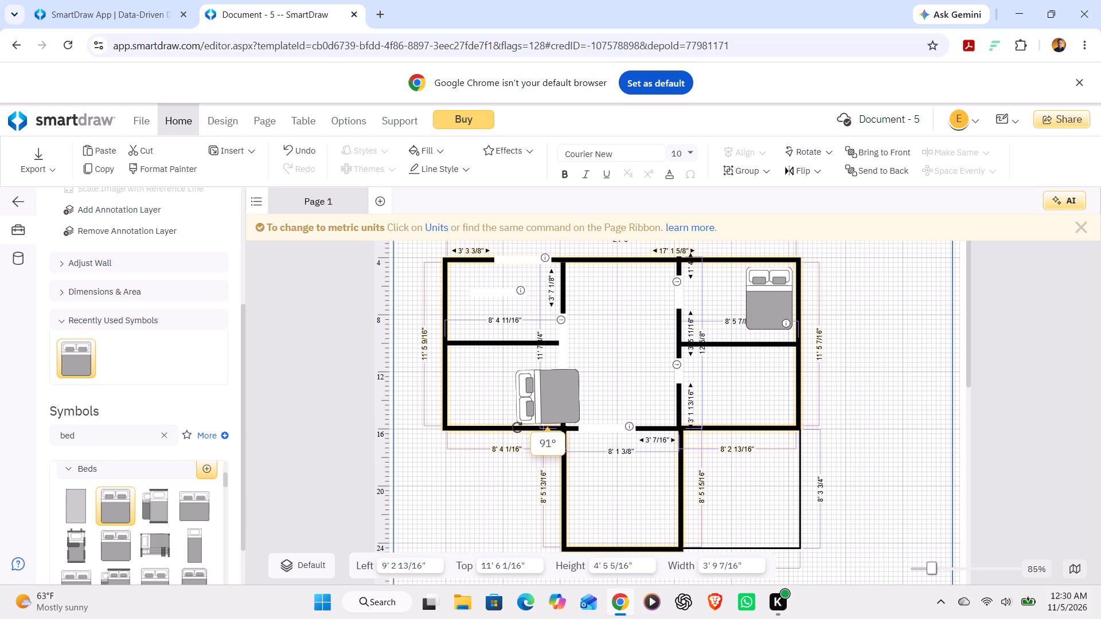
{"action": "left_click_drag", "start_coordinate": [517, 428], "coordinate": [515, 427]}
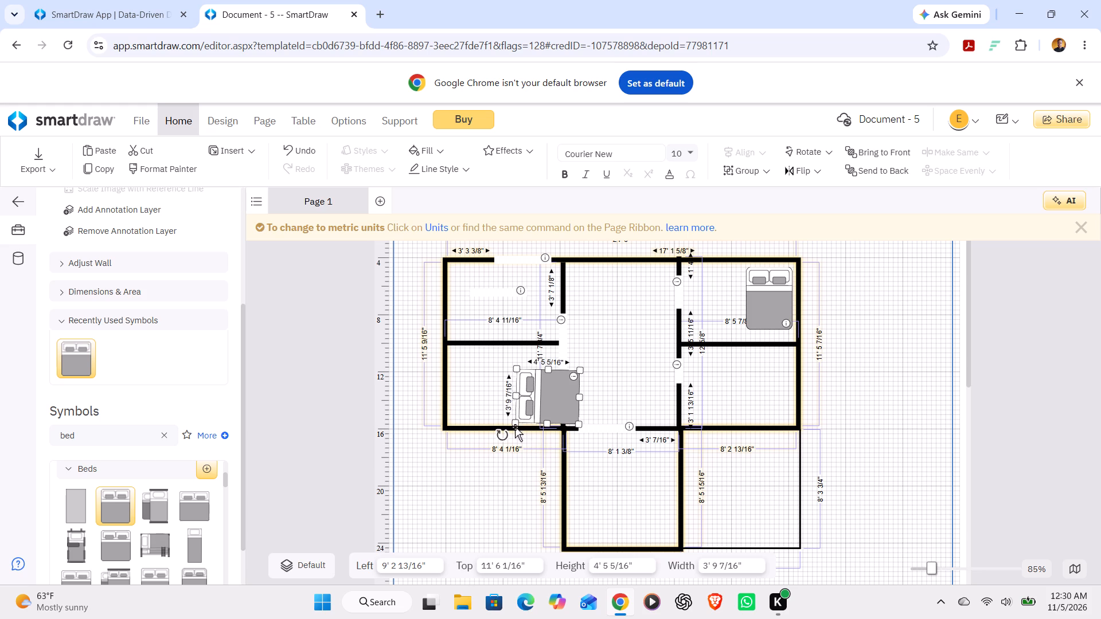
{"action": "left_click_drag", "start_coordinate": [565, 397], "coordinate": [507, 396]}
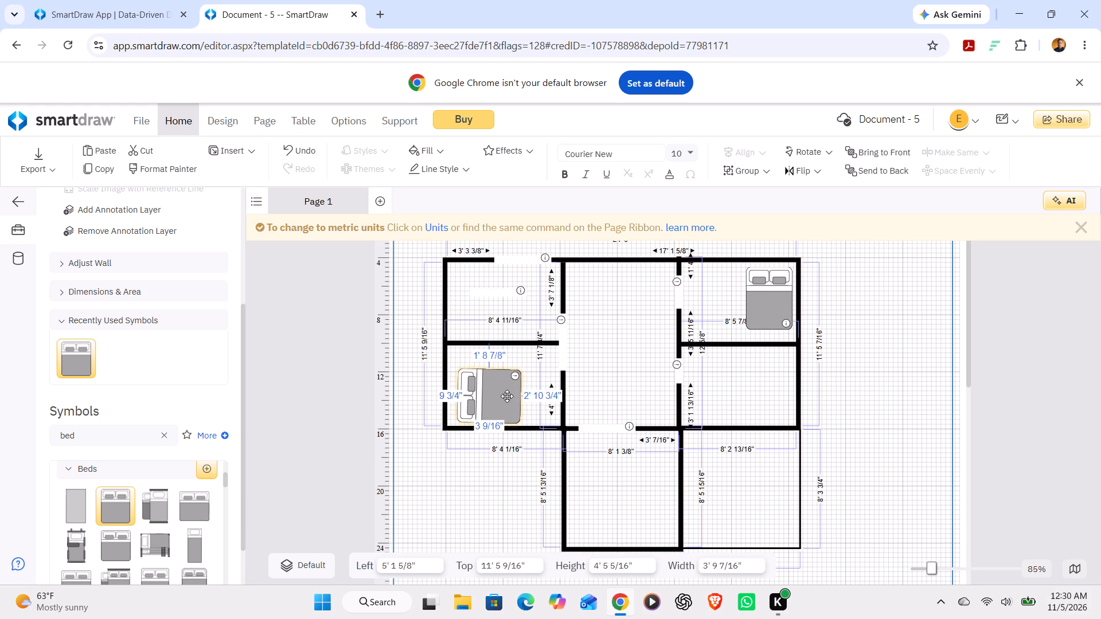
{"action": "left_click_drag", "start_coordinate": [507, 396], "coordinate": [507, 396]}
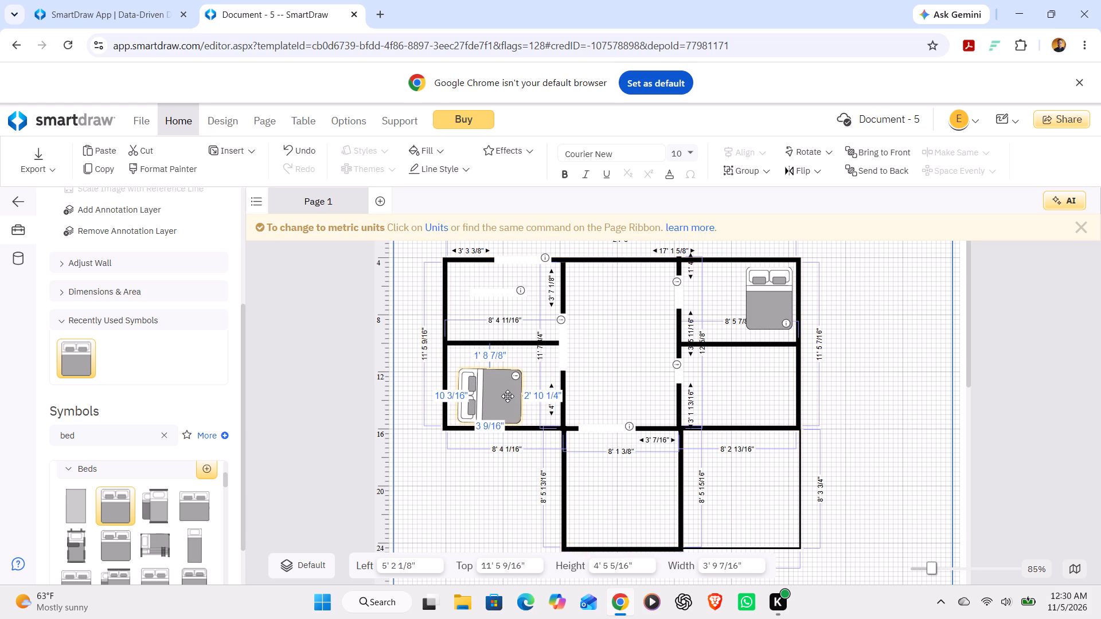
{"action": "left_click_drag", "start_coordinate": [507, 396], "coordinate": [507, 394]}
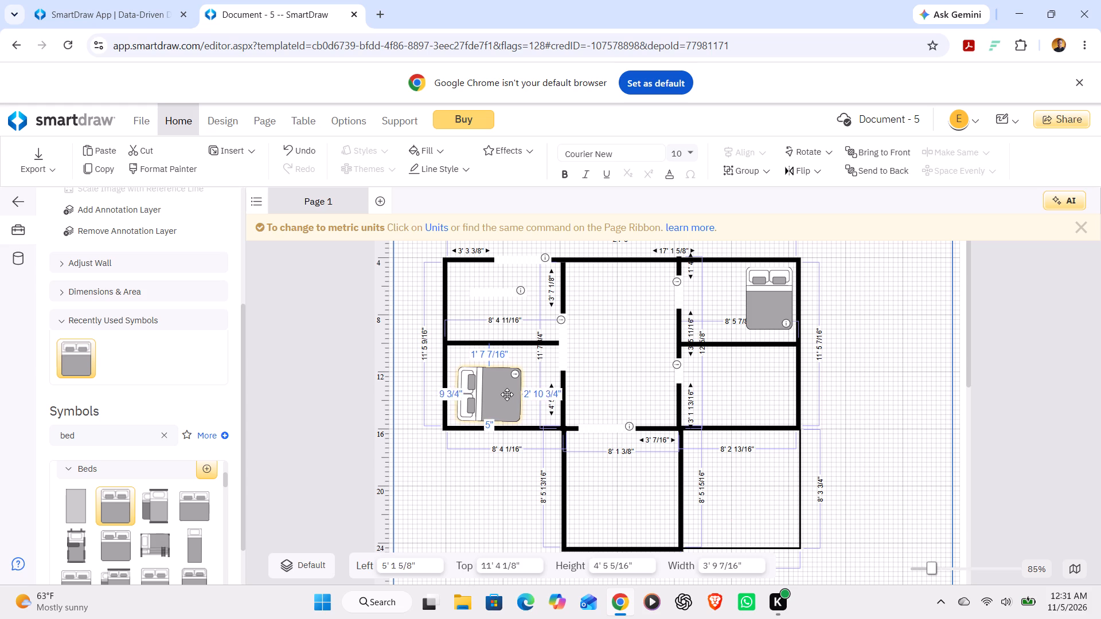
{"action": "left_click_drag", "start_coordinate": [507, 394], "coordinate": [499, 397]}
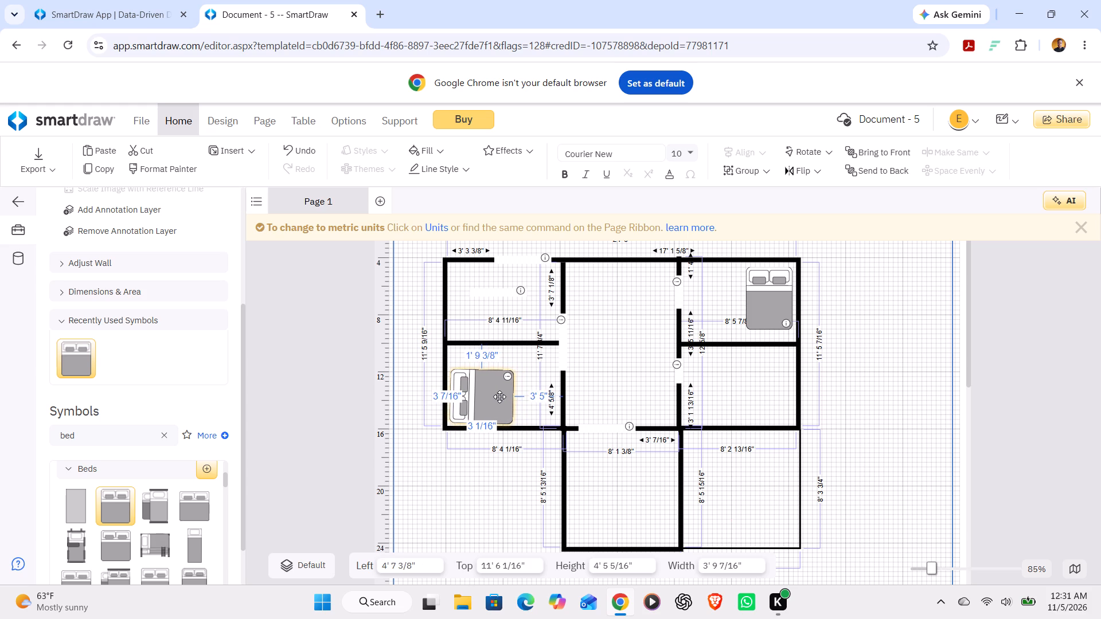
{"action": "left_click_drag", "start_coordinate": [499, 397], "coordinate": [499, 396]}
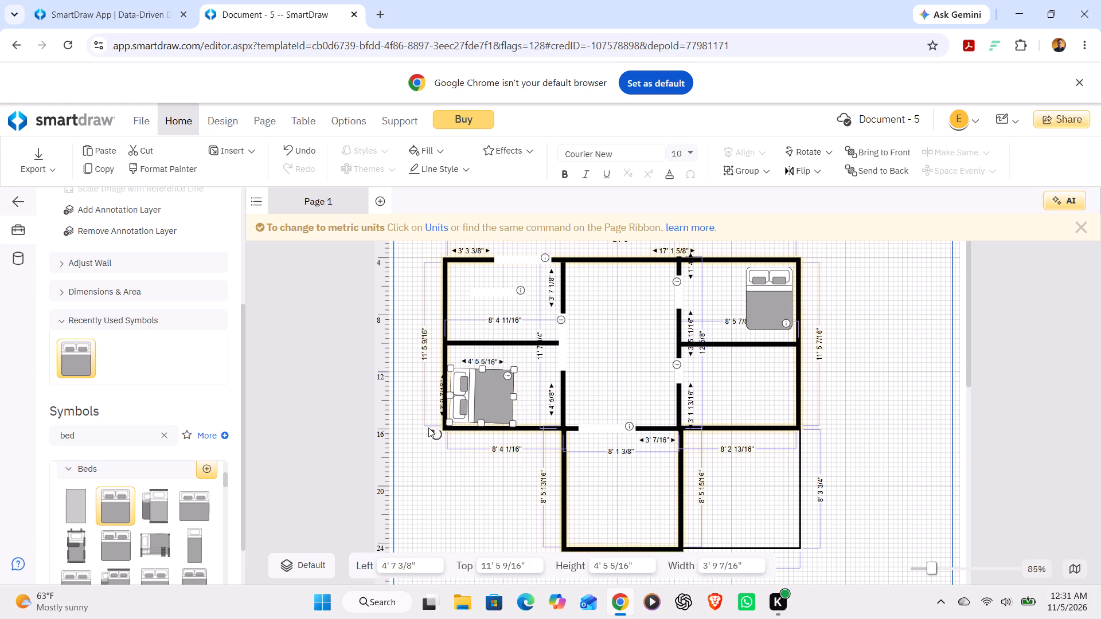
Turn the lower-left bed to about 180°, head toward the bottom wall, about 3" from the left wall and 4" above the bottom wall.
{"action": "left_click_drag", "start_coordinate": [430, 434], "coordinate": [489, 422]}
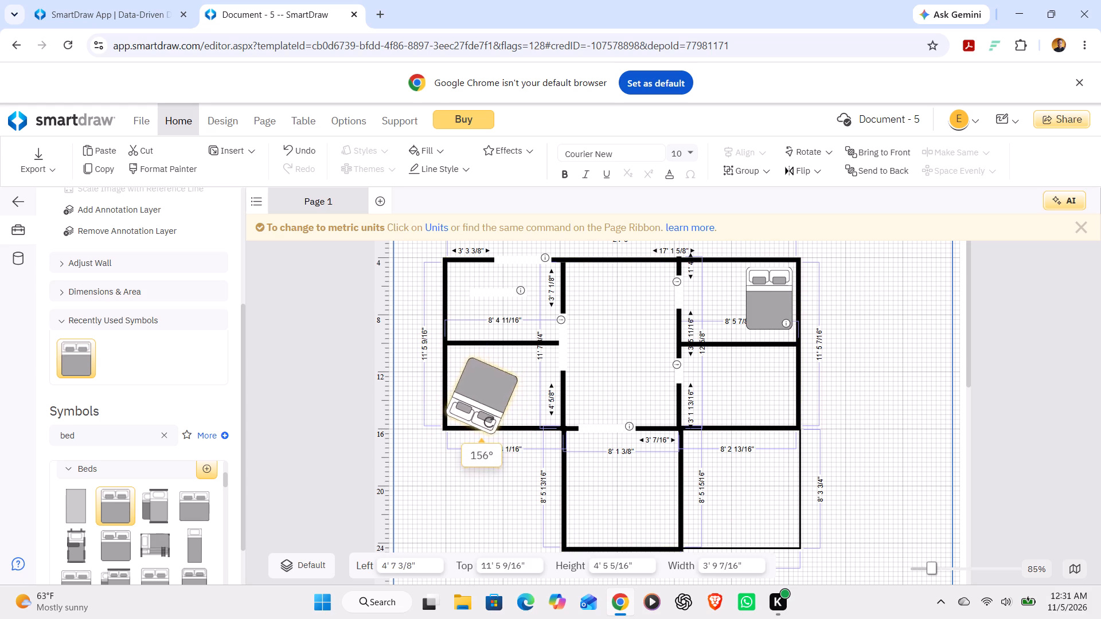
{"action": "left_click_drag", "start_coordinate": [489, 422], "coordinate": [493, 410]}
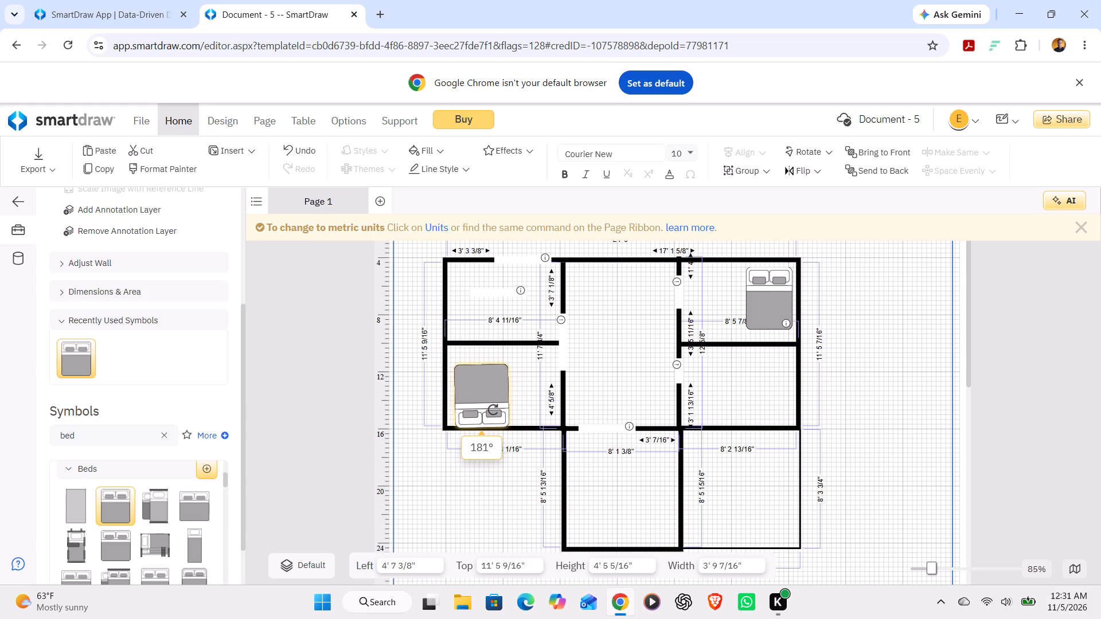
{"action": "left_click_drag", "start_coordinate": [493, 410], "coordinate": [491, 411]}
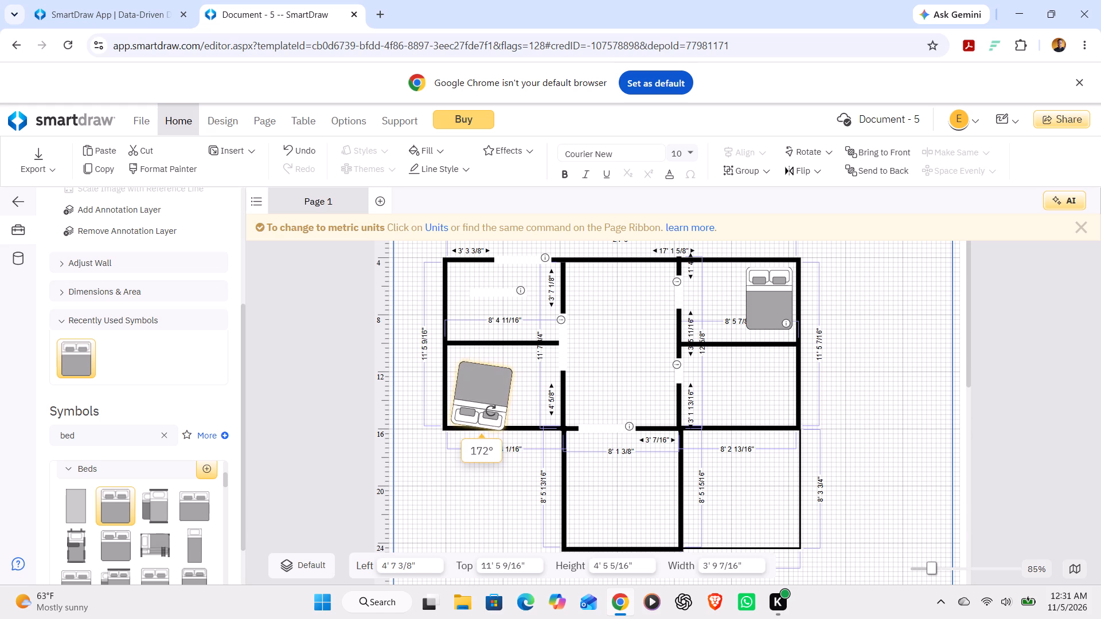
{"action": "left_click_drag", "start_coordinate": [491, 411], "coordinate": [494, 411]}
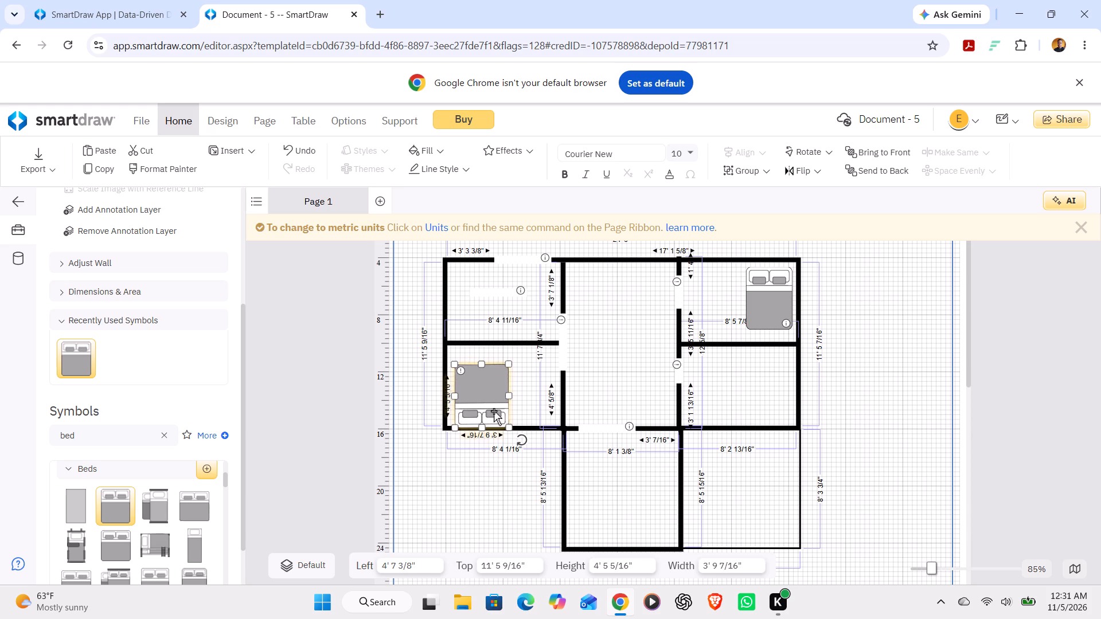
{"action": "left_click_drag", "start_coordinate": [484, 393], "coordinate": [479, 390]}
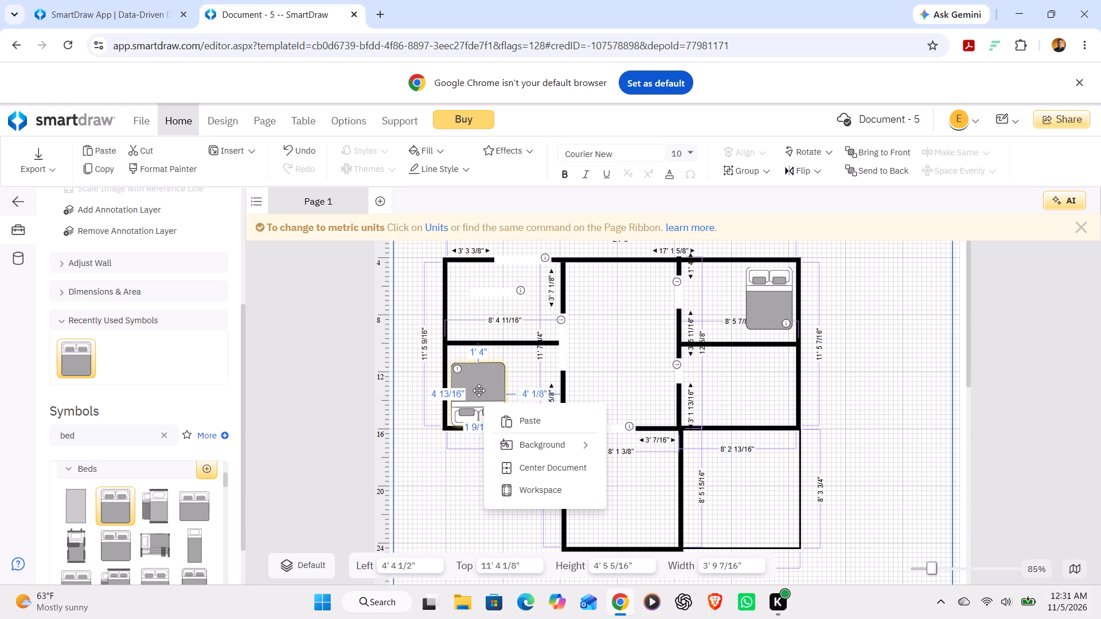
{"action": "left_click_drag", "start_coordinate": [479, 390], "coordinate": [479, 390]}
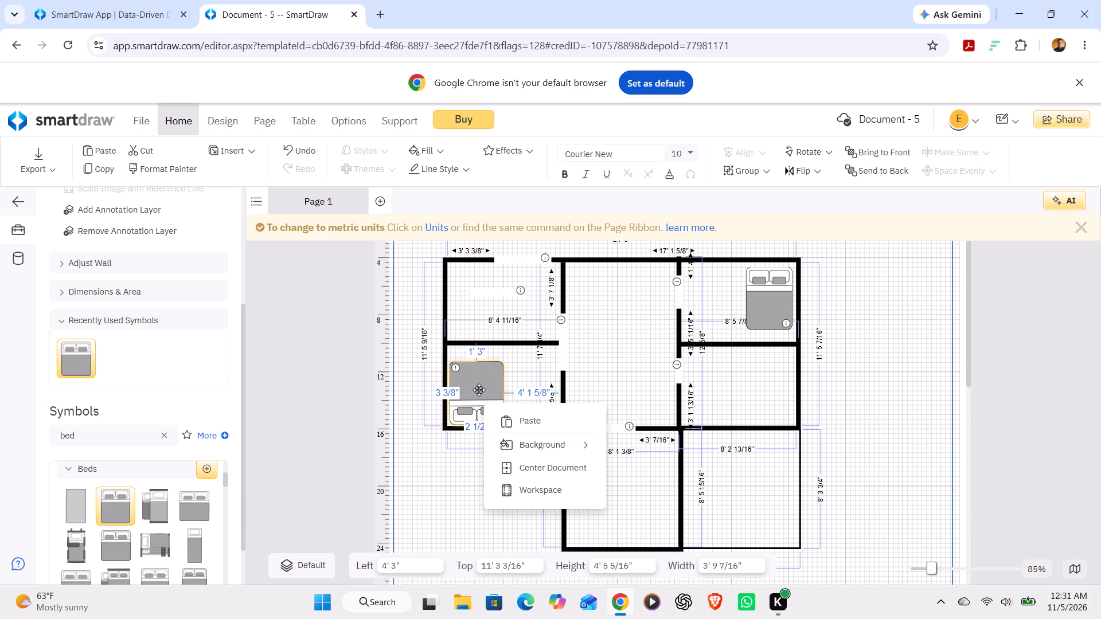
{"action": "left_click_drag", "start_coordinate": [479, 390], "coordinate": [479, 388]}
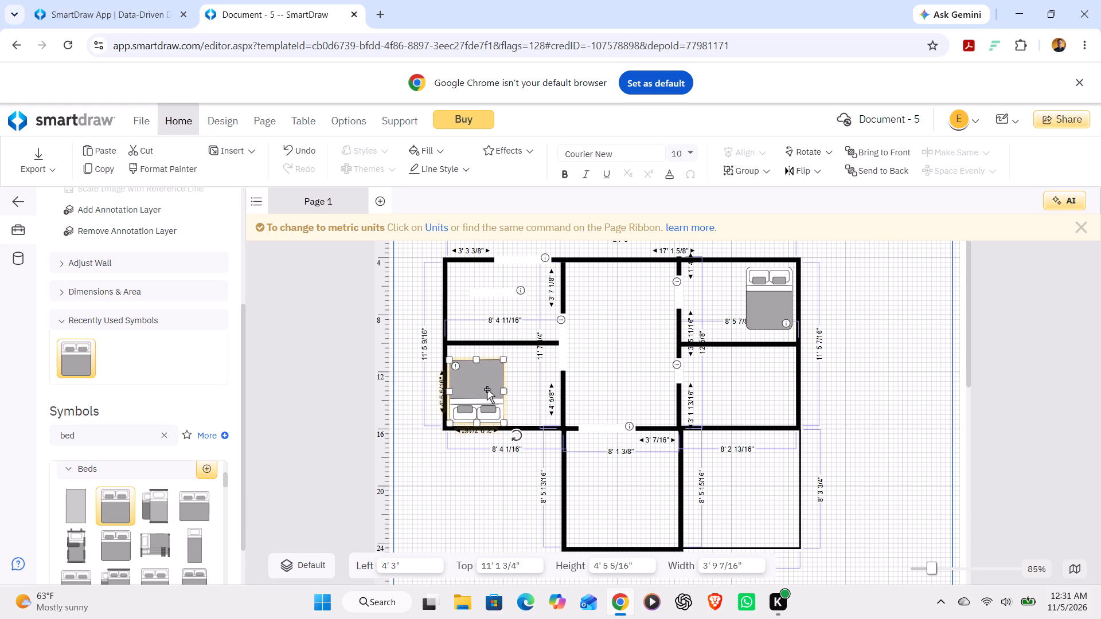
Shrink the lower-left bed to about 3' 3" wide by 4' high.
{"action": "left_click_drag", "start_coordinate": [504, 393], "coordinate": [494, 392]}
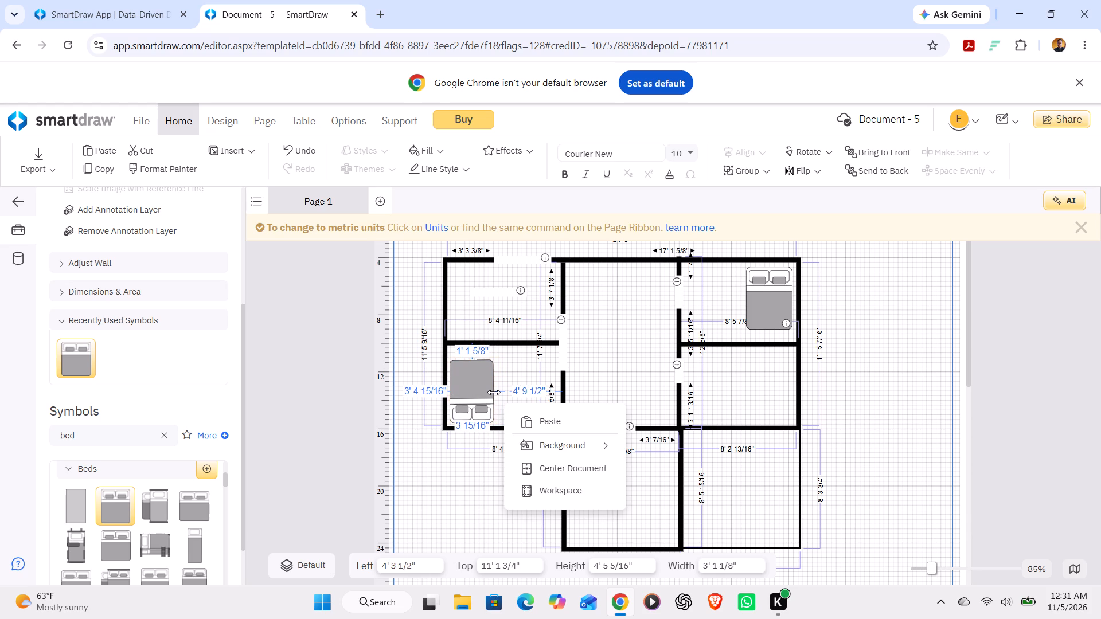
{"action": "left_click_drag", "start_coordinate": [494, 392], "coordinate": [495, 391]}
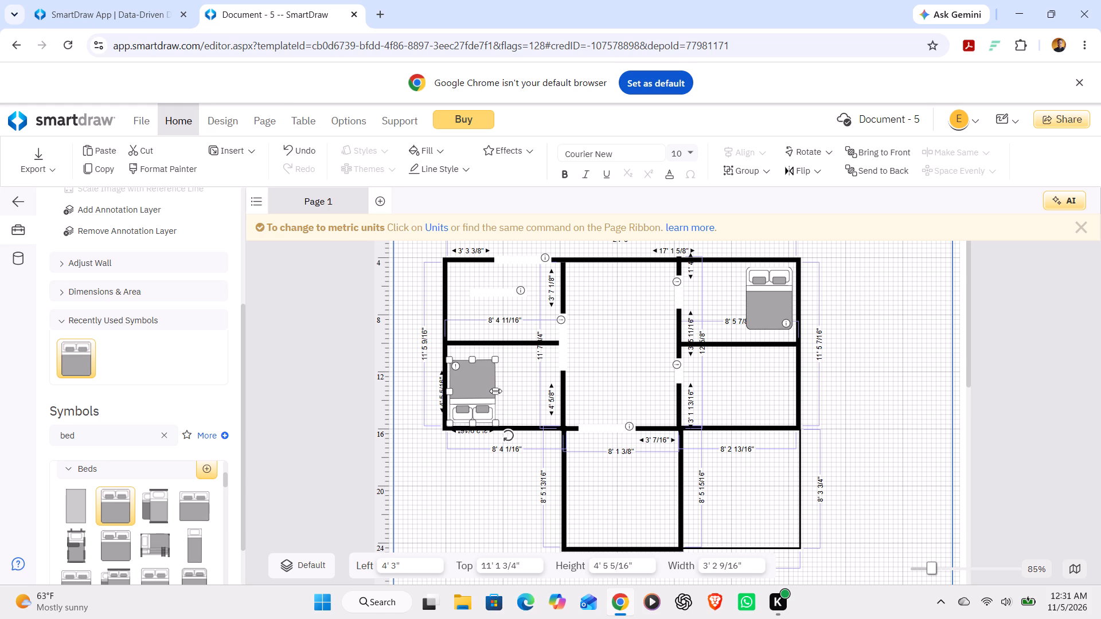
{"action": "left_click_drag", "start_coordinate": [471, 359], "coordinate": [470, 366]}
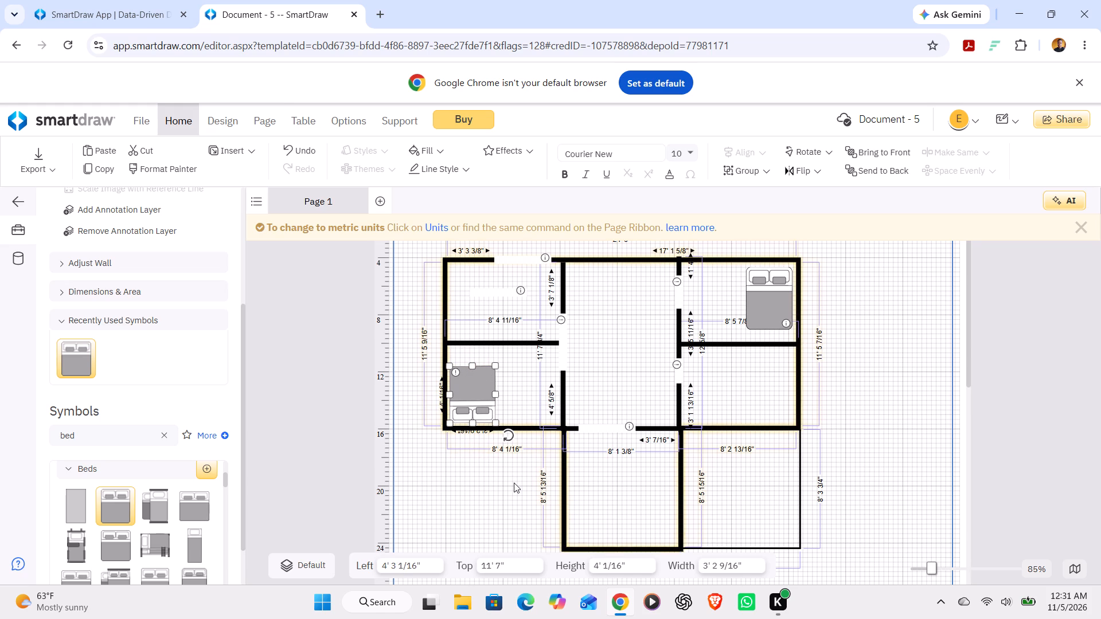
{"action": "left_click", "coordinate": [514, 483]}
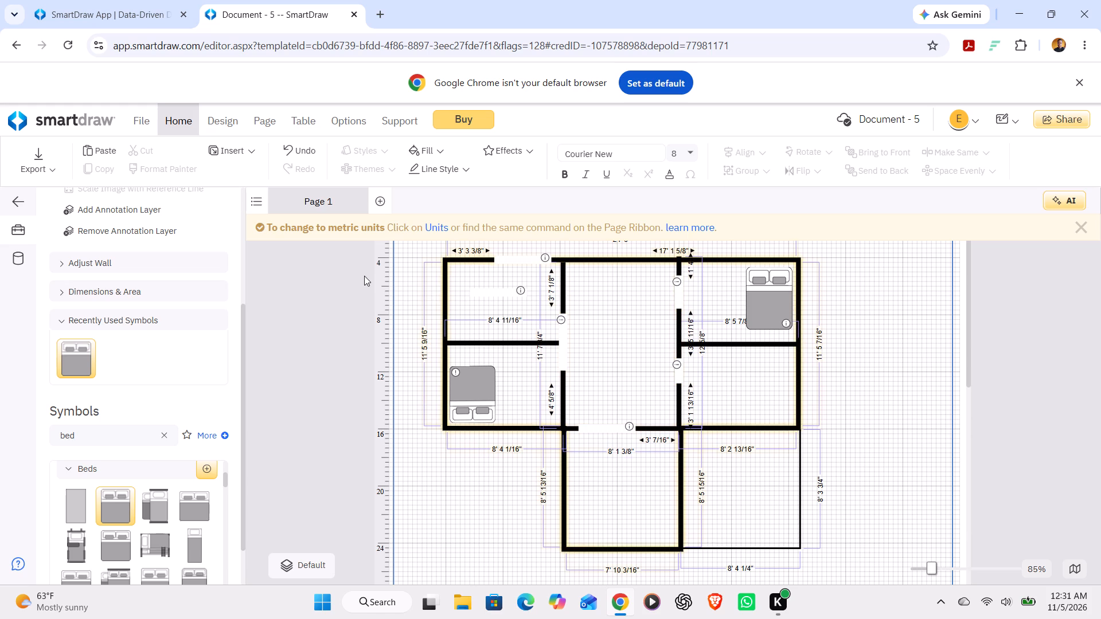
Add a third California King Bed and shrink it to about 2' 10" wide by 3' 3" high.
{"action": "double_click", "coordinate": [79, 362]}
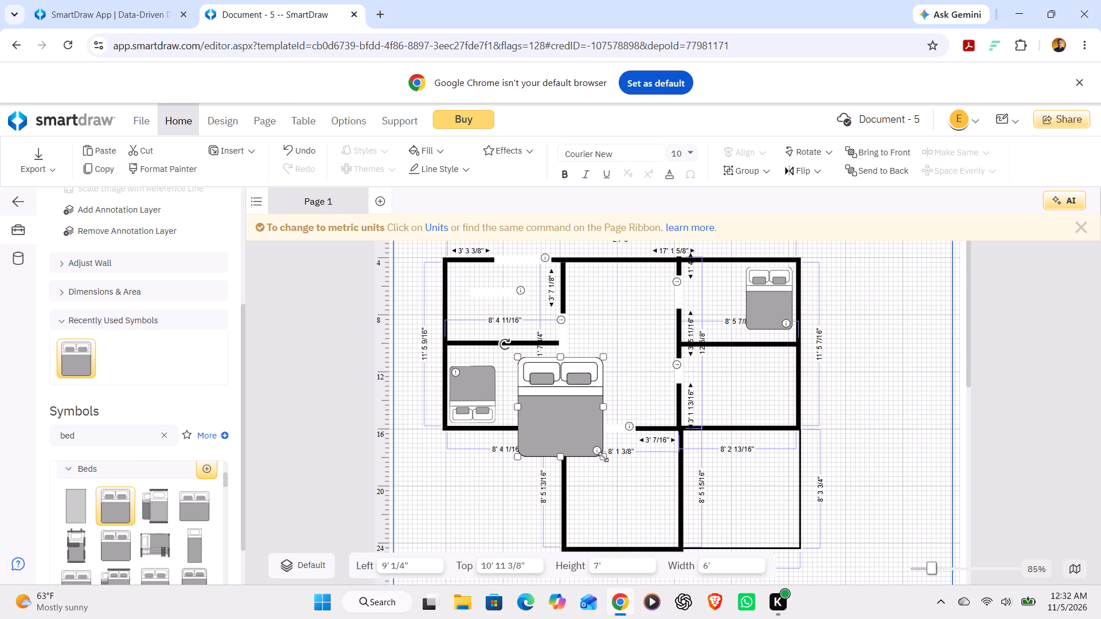
{"action": "left_click_drag", "start_coordinate": [603, 457], "coordinate": [576, 413]}
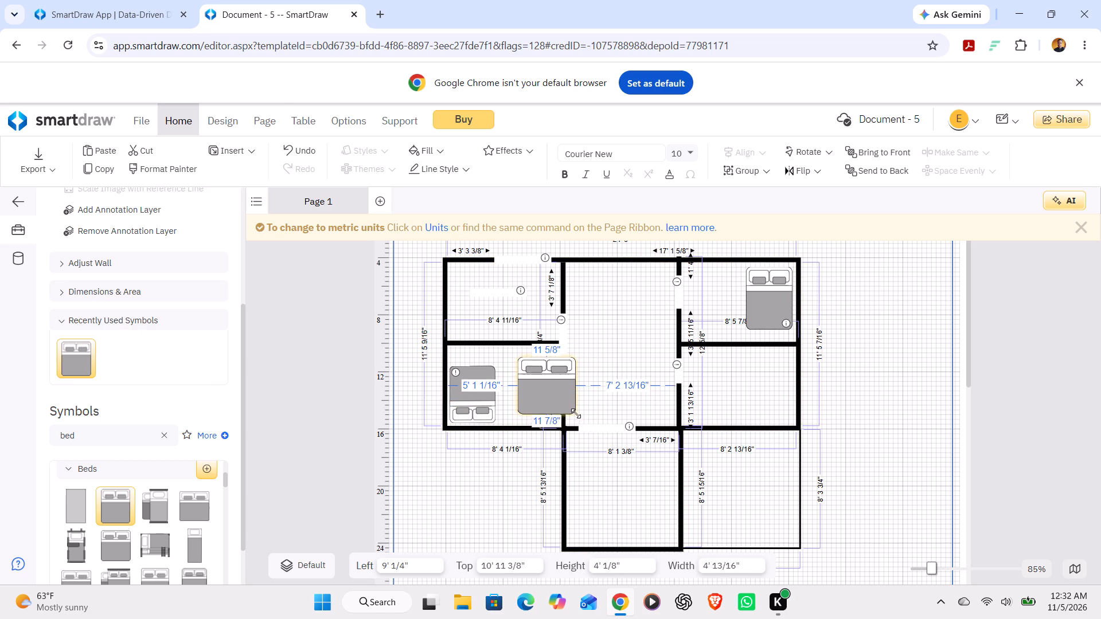
{"action": "left_click_drag", "start_coordinate": [576, 413], "coordinate": [559, 403]}
Move the third bed into the room below the upper-right bedroom and rotate it to about 270°, head against the right wall near the bottom corner.
{"action": "left_click_drag", "start_coordinate": [537, 383], "coordinate": [543, 383]}
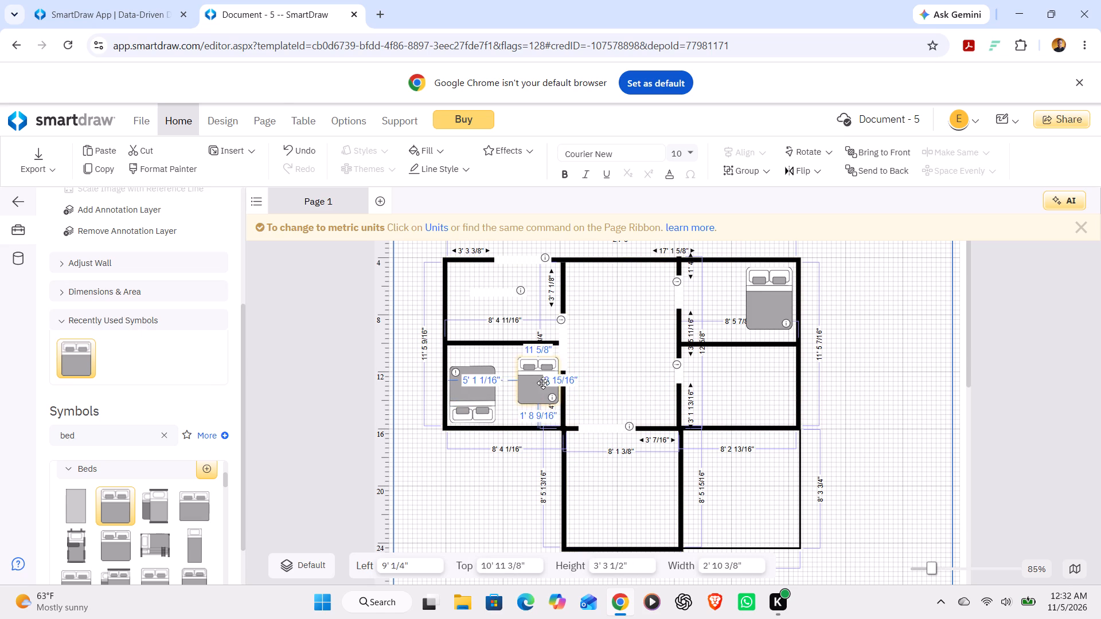
{"action": "left_click_drag", "start_coordinate": [543, 383], "coordinate": [725, 397]}
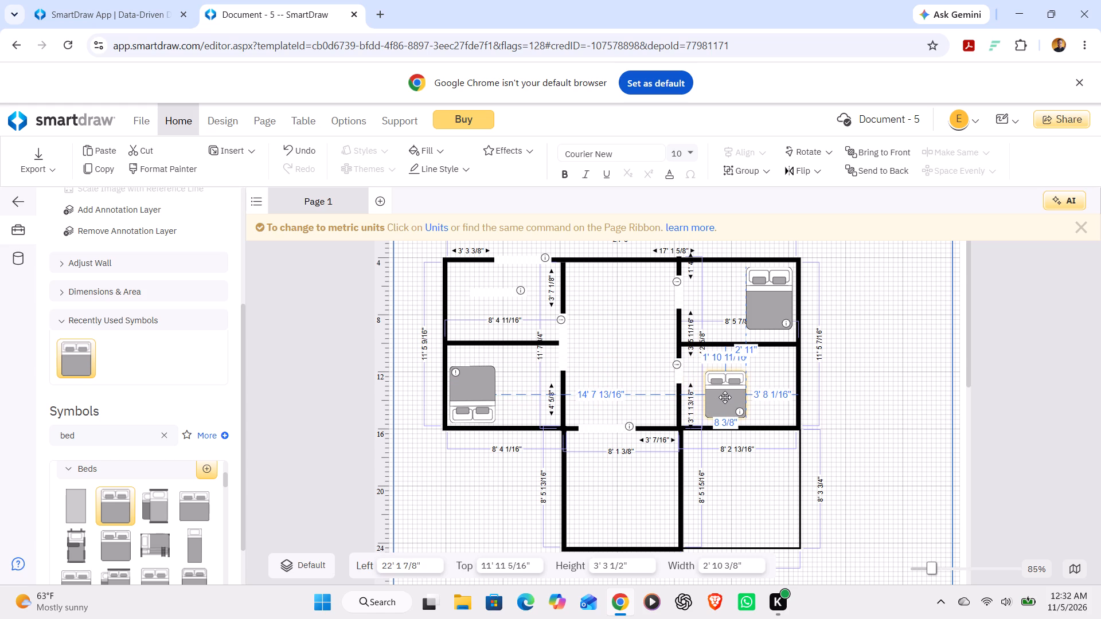
{"action": "left_click_drag", "start_coordinate": [725, 397], "coordinate": [725, 397]}
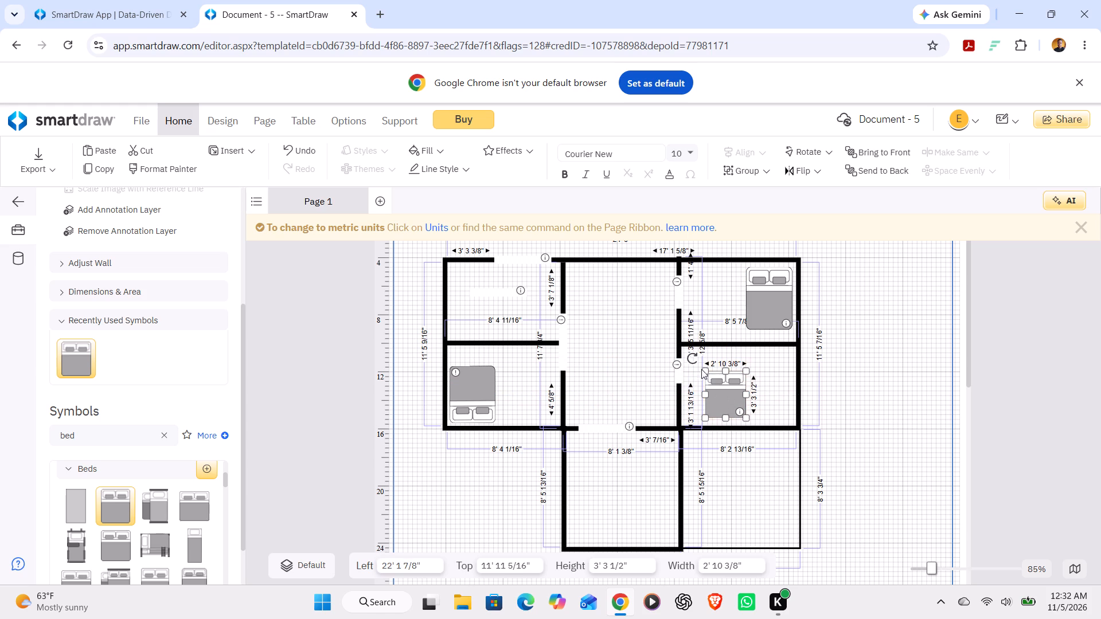
{"action": "left_click_drag", "start_coordinate": [694, 360], "coordinate": [767, 360]}
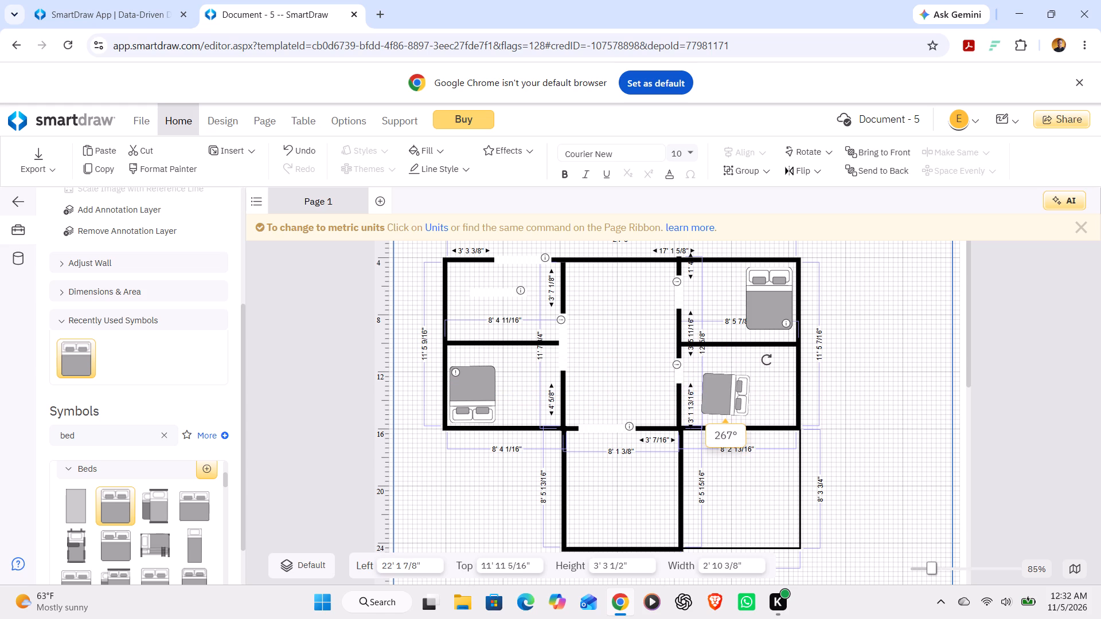
{"action": "left_click_drag", "start_coordinate": [767, 360], "coordinate": [763, 360]}
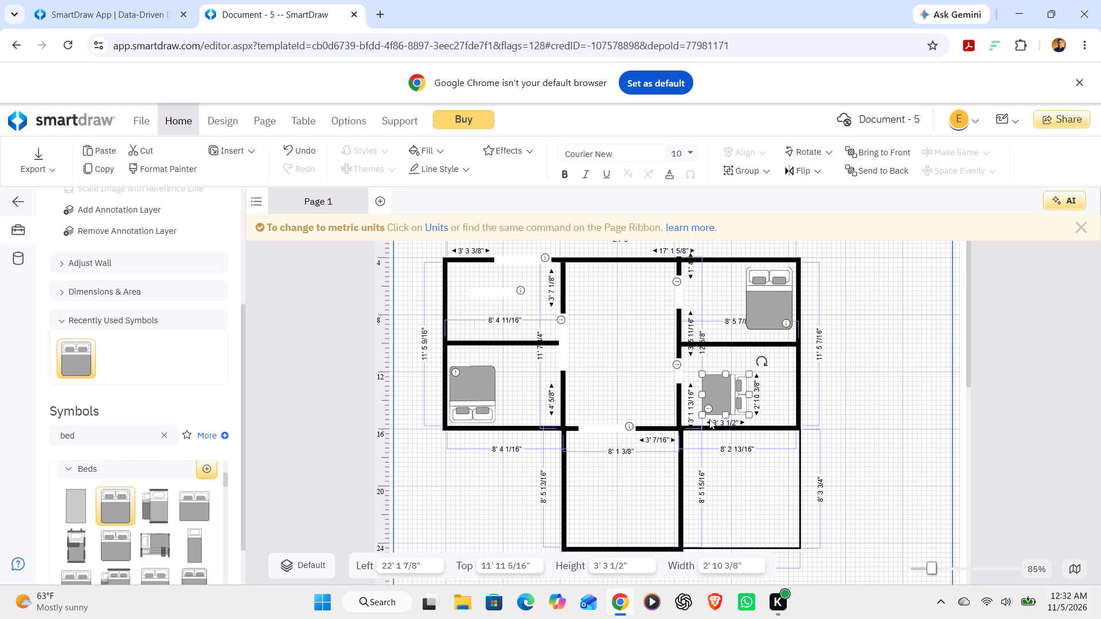
{"action": "left_click_drag", "start_coordinate": [720, 397], "coordinate": [727, 397]}
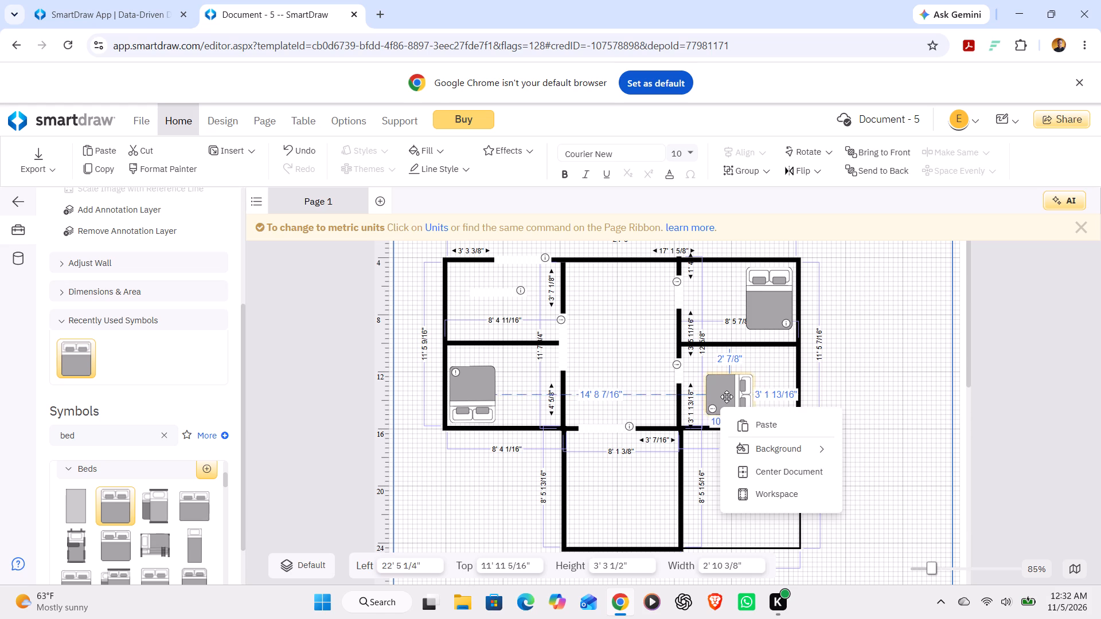
{"action": "left_click_drag", "start_coordinate": [727, 397], "coordinate": [759, 402]}
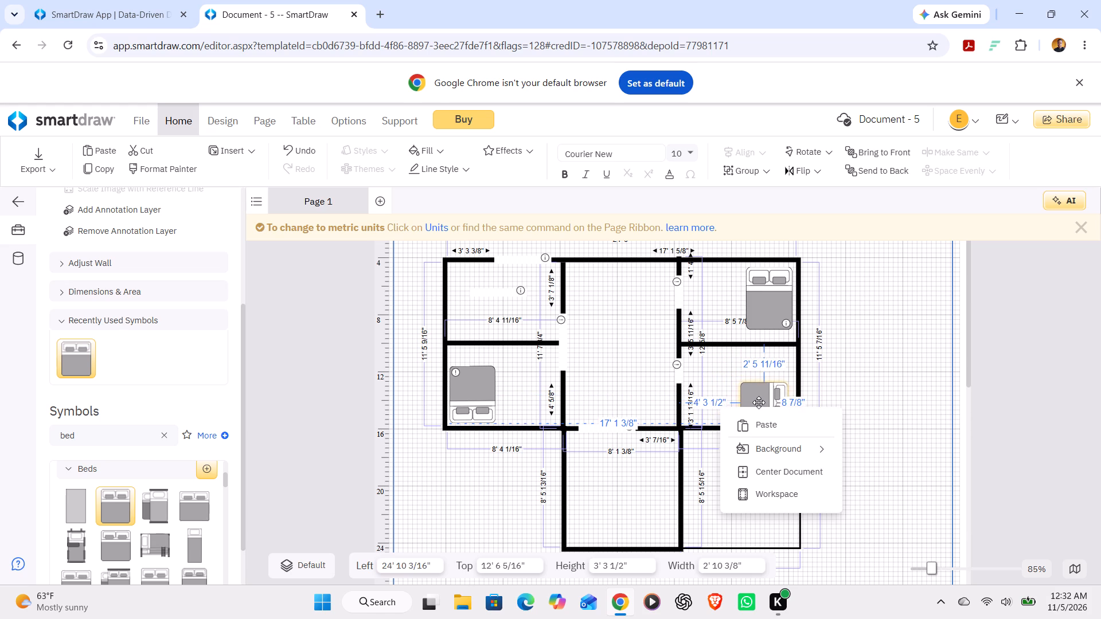
{"action": "left_click_drag", "start_coordinate": [759, 402], "coordinate": [762, 402]}
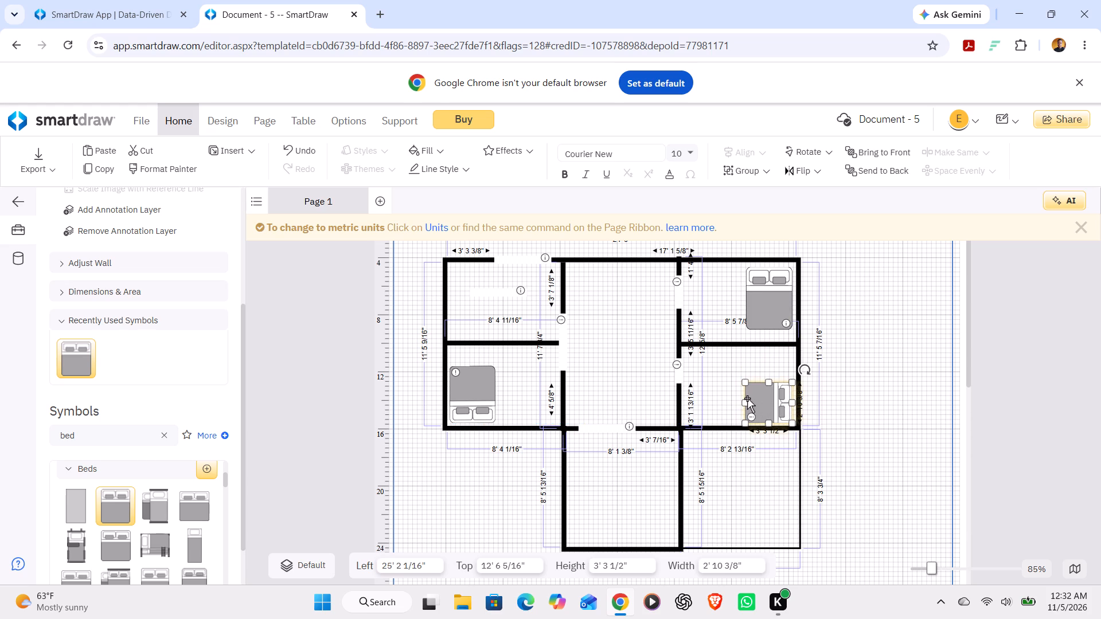
Enlarge the third bed to about 4' 3" long by 2' 11" wide, extending it away from the right wall.
{"action": "left_click", "coordinate": [744, 401]}
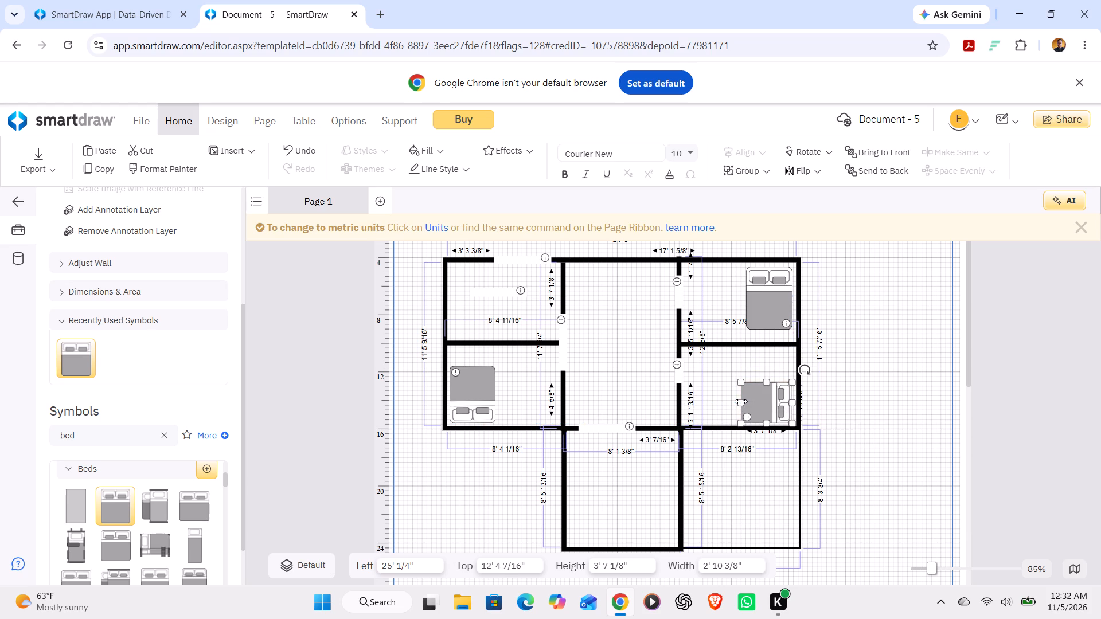
{"action": "left_click", "coordinate": [837, 424]}
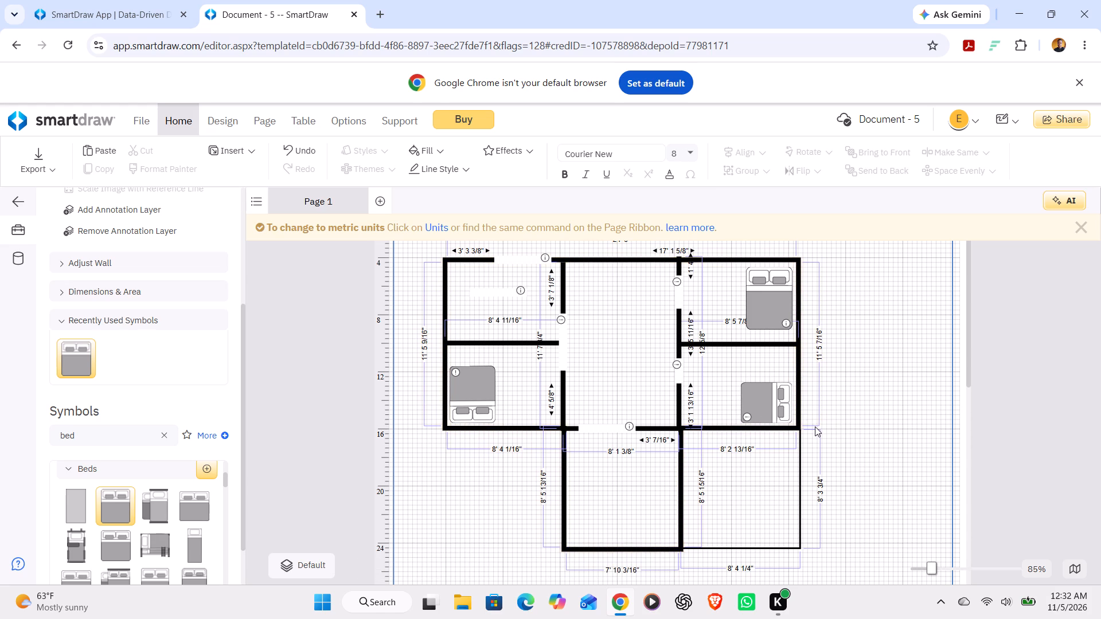
{"action": "left_click", "coordinate": [750, 400]}
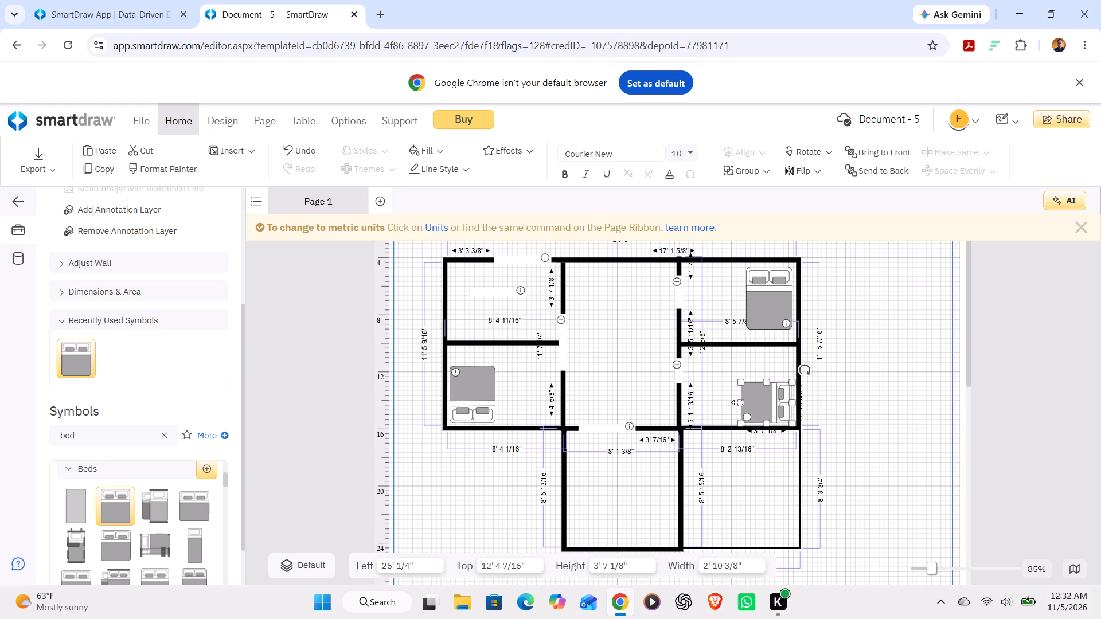
{"action": "left_click_drag", "start_coordinate": [737, 381], "coordinate": [732, 381]}
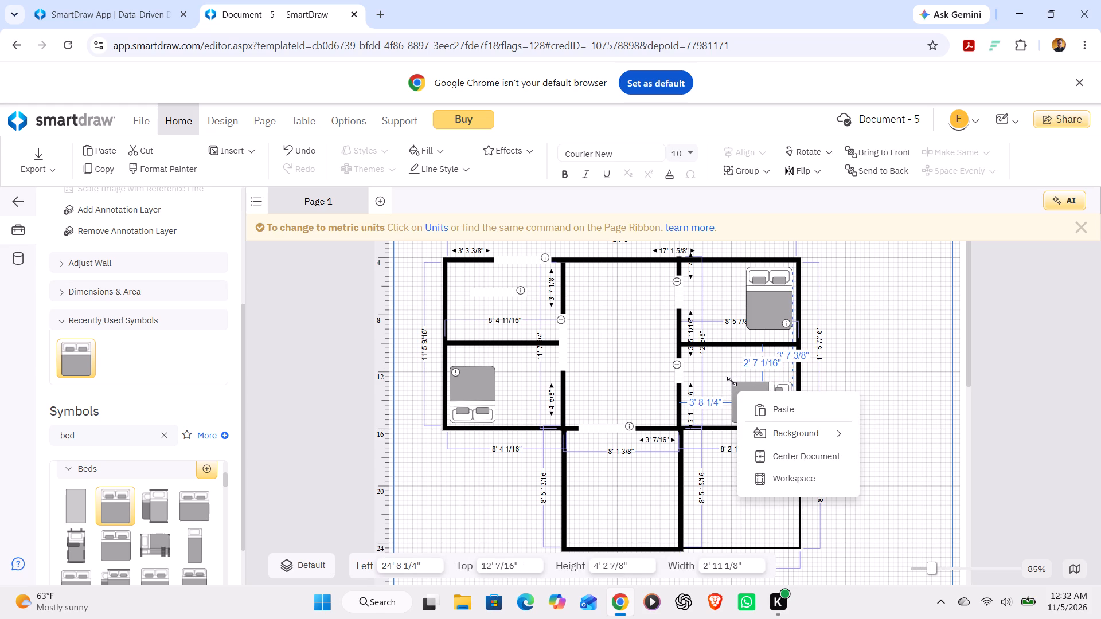
{"action": "left_click_drag", "start_coordinate": [732, 381], "coordinate": [732, 381]}
{"action": "left_click", "coordinate": [887, 397]}
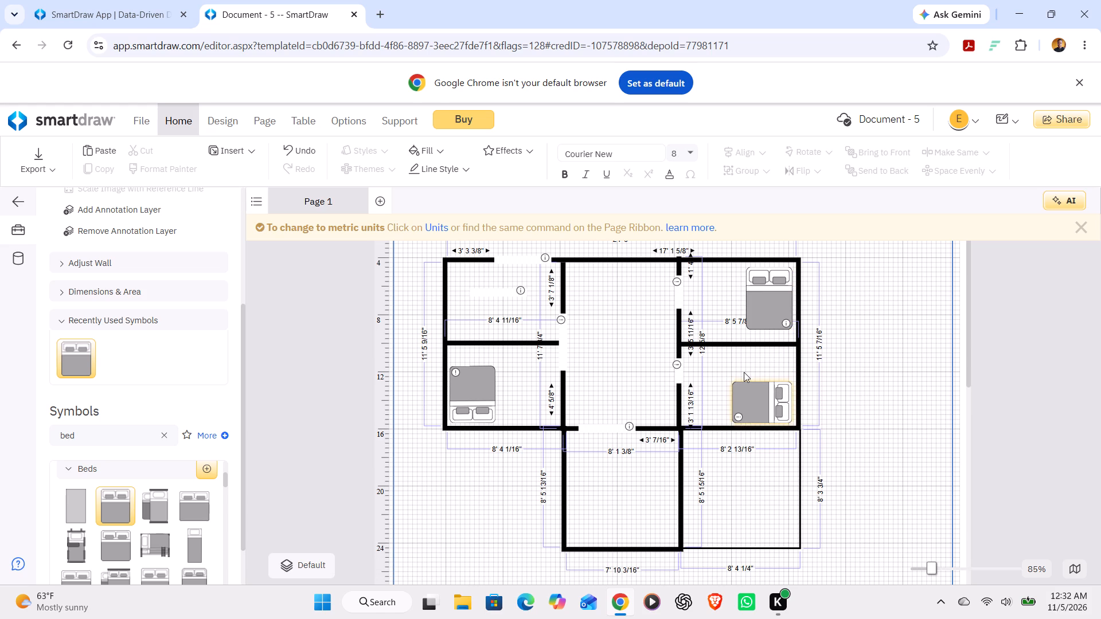
Replace the symbol search for beds with a search for "living room".
{"action": "left_click", "coordinate": [165, 438]}
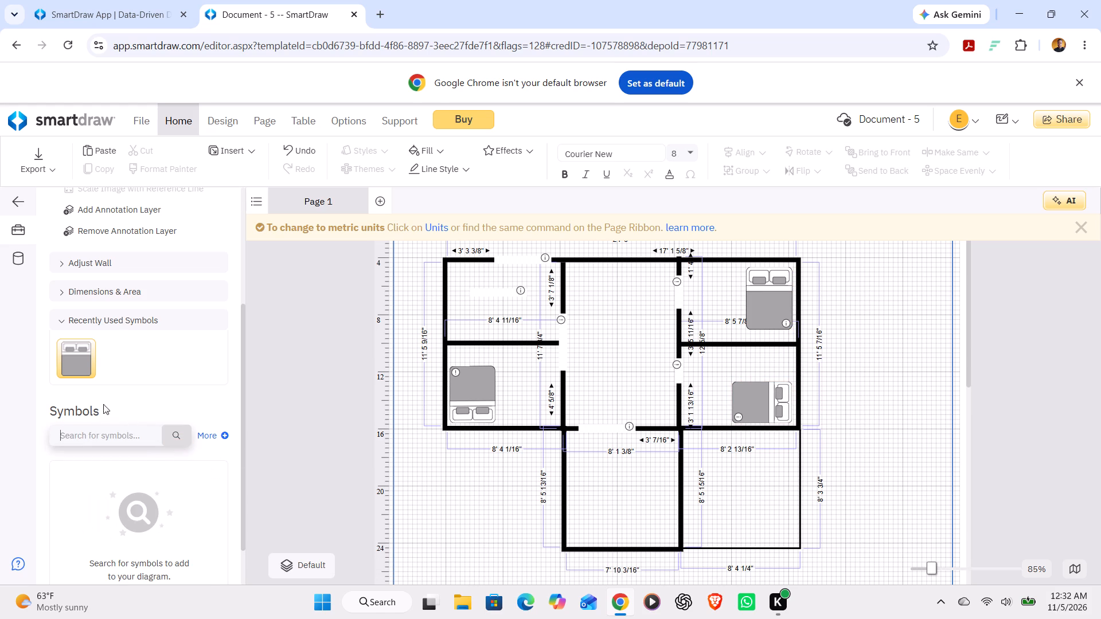
{"action": "left_click", "coordinate": [85, 433]}
{"action": "type", "text": "livi"}
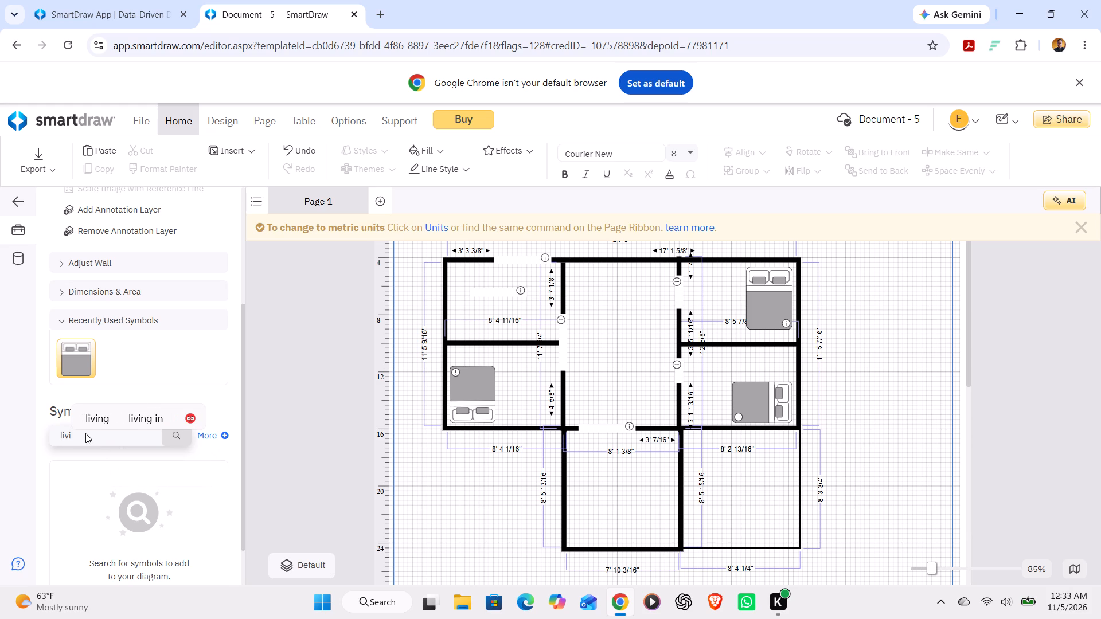
{"action": "type", "text": "ng"}
{"action": "key", "text": "space"}
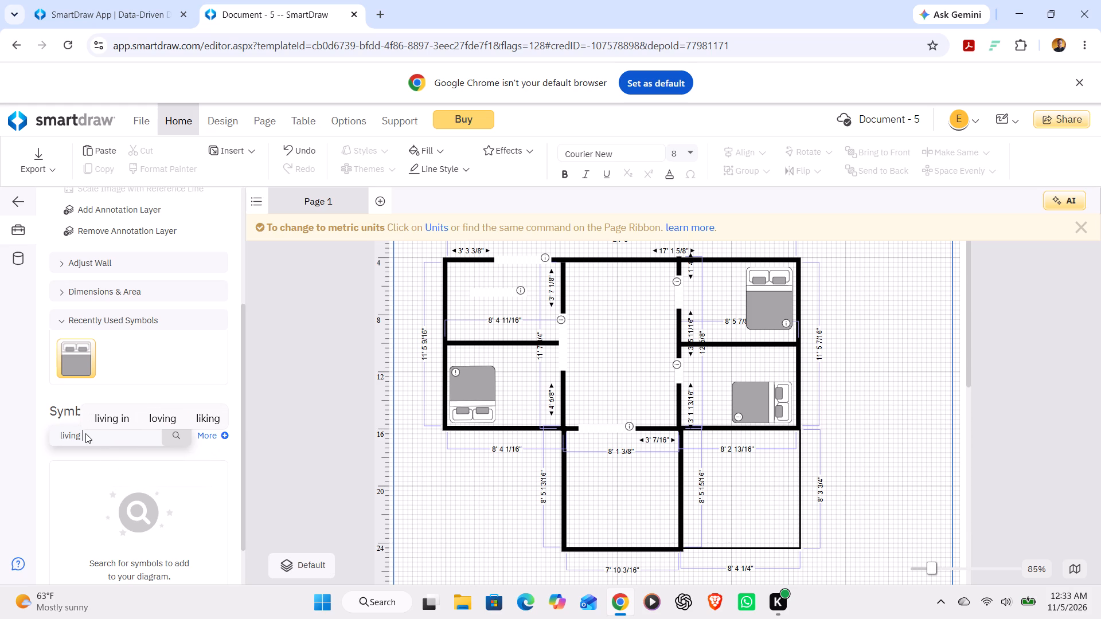
{"action": "type", "text": "room"}
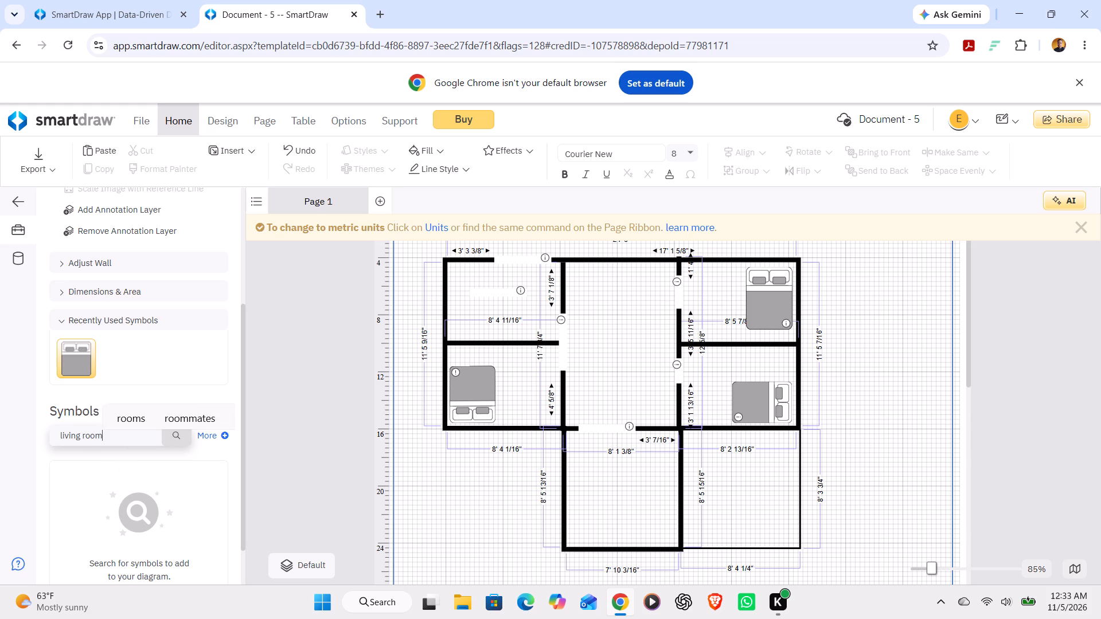
{"action": "key", "text": "Return"}
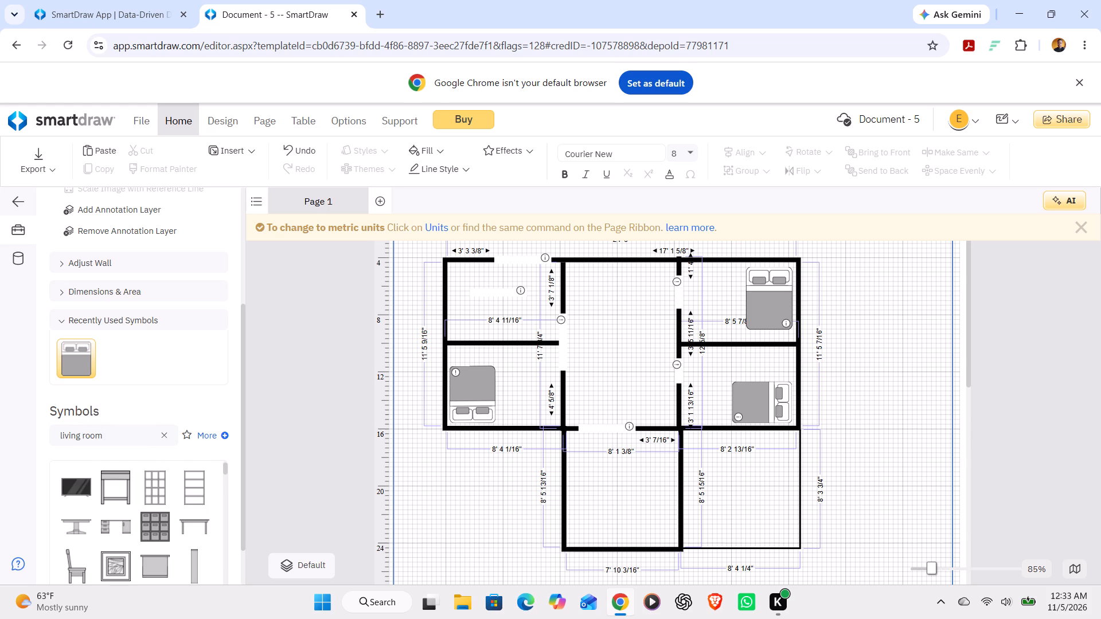
Replace the symbol search text with "tables" and run the search.
{"action": "left_click", "coordinate": [106, 436]}
{"action": "key", "text": "BackSpace"}
{"action": "key", "text": "BackSpace"}
{"action": "key", "text": "BackSpace"}
{"action": "key", "text": "BackSpace"}
{"action": "key", "text": "BackSpace"}
{"action": "key", "text": "BackSpace"}
{"action": "key", "text": "BackSpace"}
{"action": "key", "text": "BackSpace"}
{"action": "key", "text": "BackSpace"}
{"action": "key", "text": "BackSpace"}
{"action": "key", "text": "BackSpace"}
{"action": "key", "text": "BackSpace"}
{"action": "key", "text": "BackSpace"}
{"action": "key", "text": "BackSpace"}
{"action": "key", "text": "BackSpace"}
{"action": "key", "text": "BackSpace"}
{"action": "key", "text": "BackSpace"}
{"action": "key", "text": "BackSpace"}
{"action": "key", "text": "BackSpace"}
{"action": "key", "text": "BackSpace"}
{"action": "type", "text": "ta"}
{"action": "type", "text": "bles"}
{"action": "key", "text": "Return"}
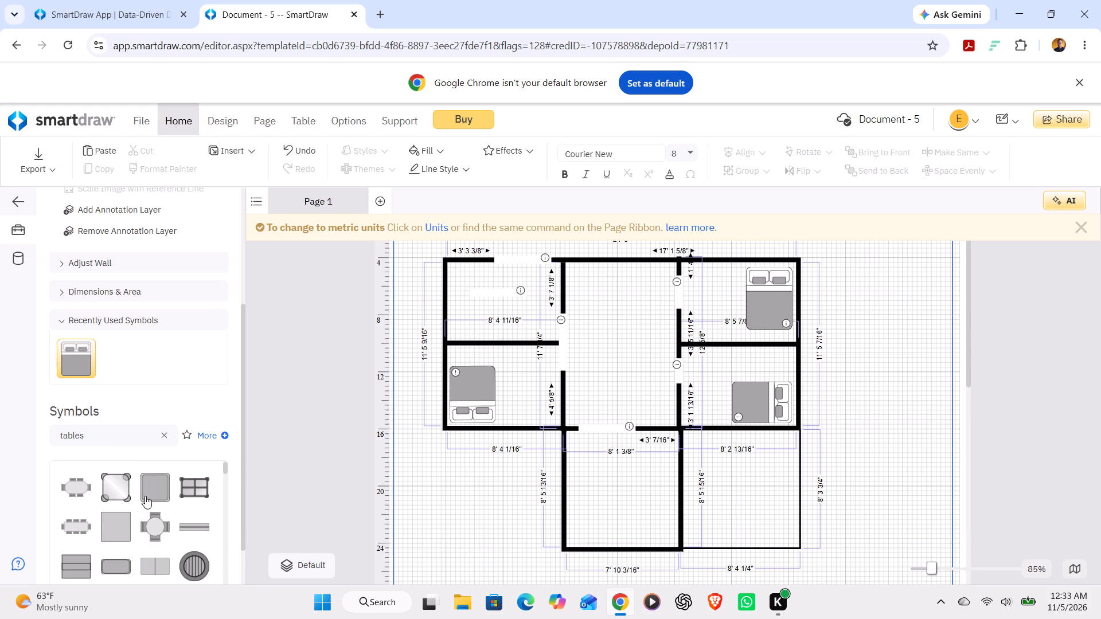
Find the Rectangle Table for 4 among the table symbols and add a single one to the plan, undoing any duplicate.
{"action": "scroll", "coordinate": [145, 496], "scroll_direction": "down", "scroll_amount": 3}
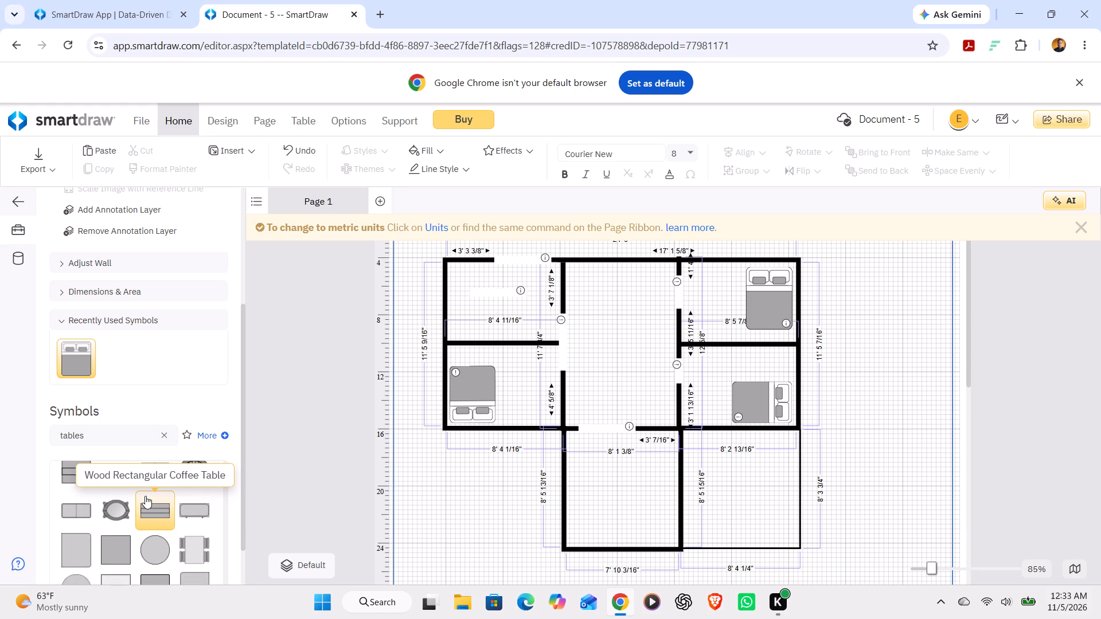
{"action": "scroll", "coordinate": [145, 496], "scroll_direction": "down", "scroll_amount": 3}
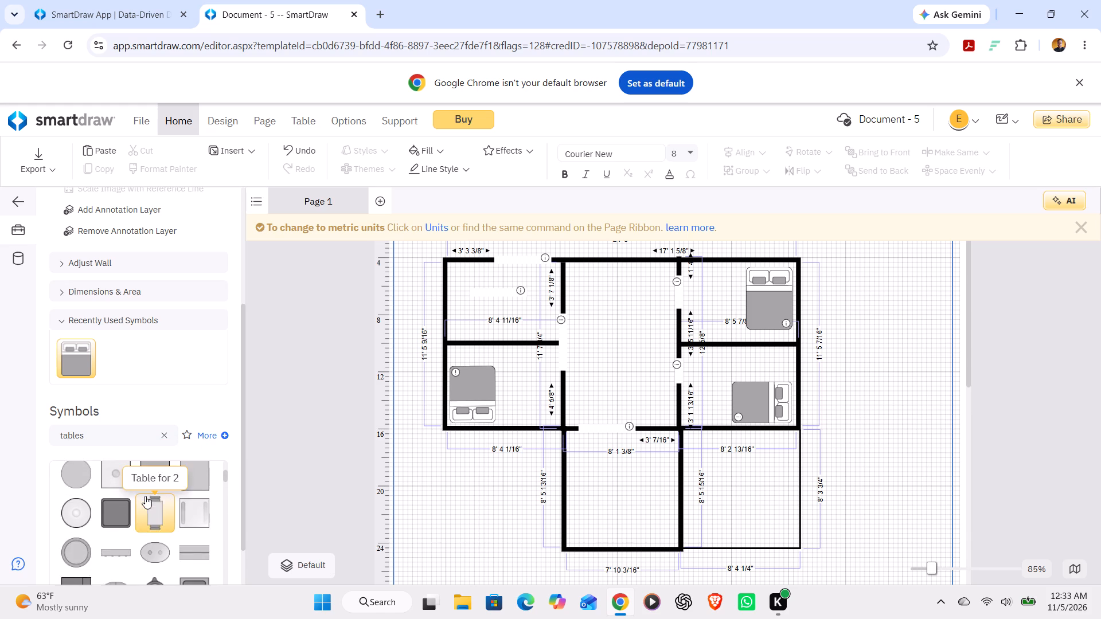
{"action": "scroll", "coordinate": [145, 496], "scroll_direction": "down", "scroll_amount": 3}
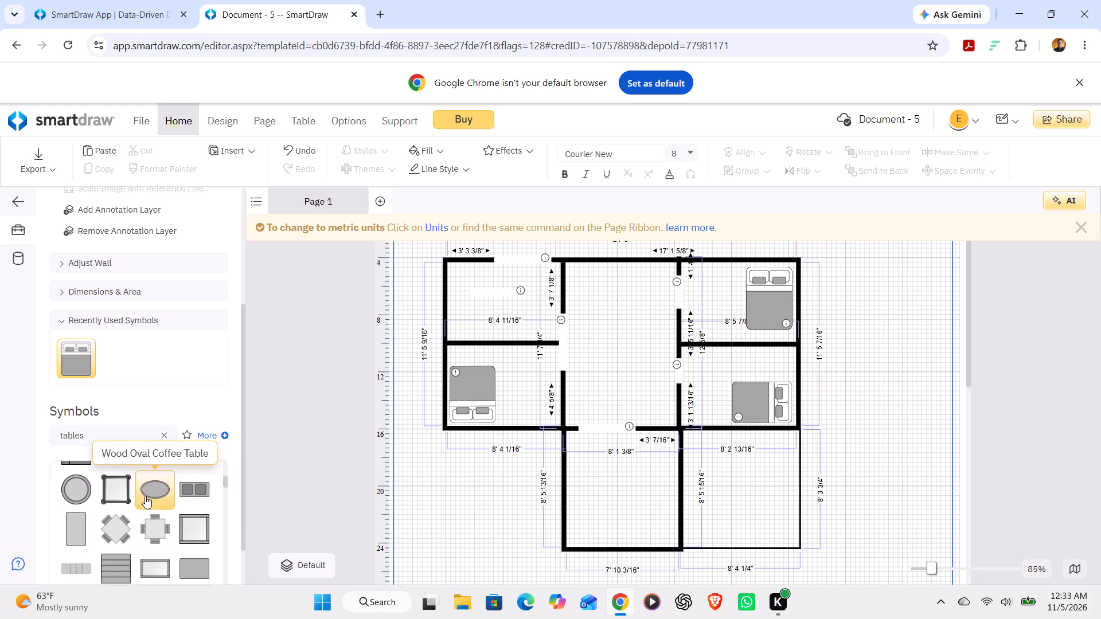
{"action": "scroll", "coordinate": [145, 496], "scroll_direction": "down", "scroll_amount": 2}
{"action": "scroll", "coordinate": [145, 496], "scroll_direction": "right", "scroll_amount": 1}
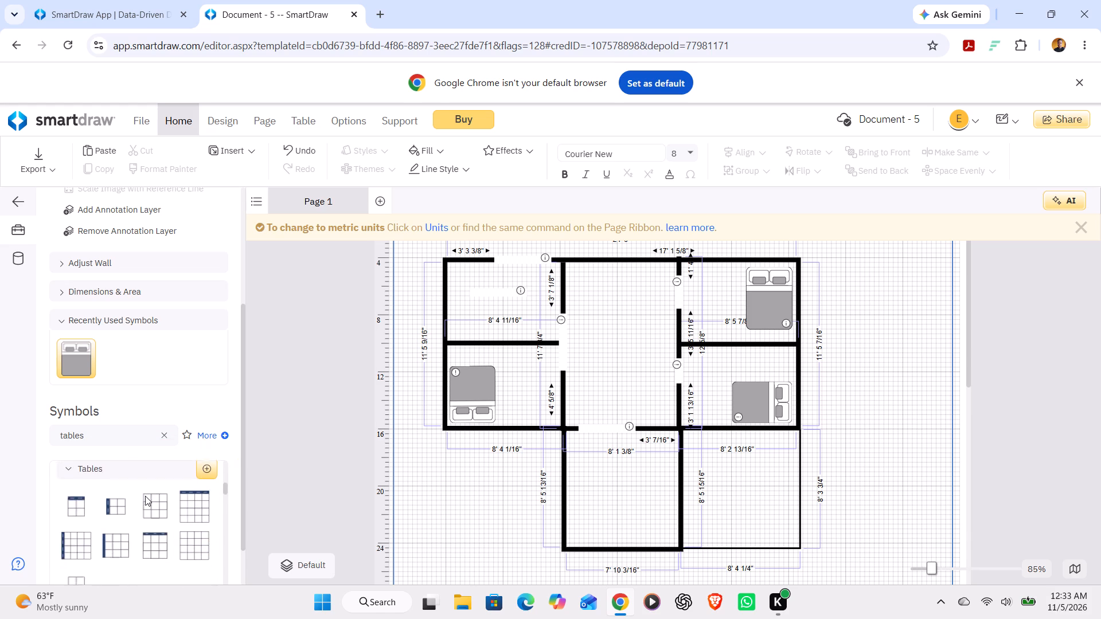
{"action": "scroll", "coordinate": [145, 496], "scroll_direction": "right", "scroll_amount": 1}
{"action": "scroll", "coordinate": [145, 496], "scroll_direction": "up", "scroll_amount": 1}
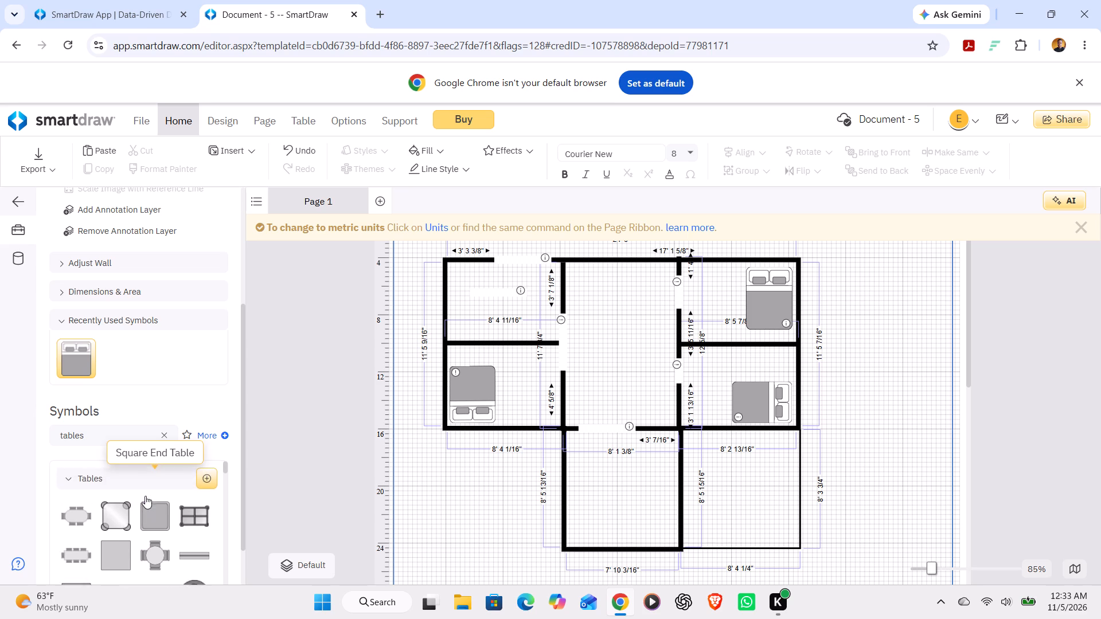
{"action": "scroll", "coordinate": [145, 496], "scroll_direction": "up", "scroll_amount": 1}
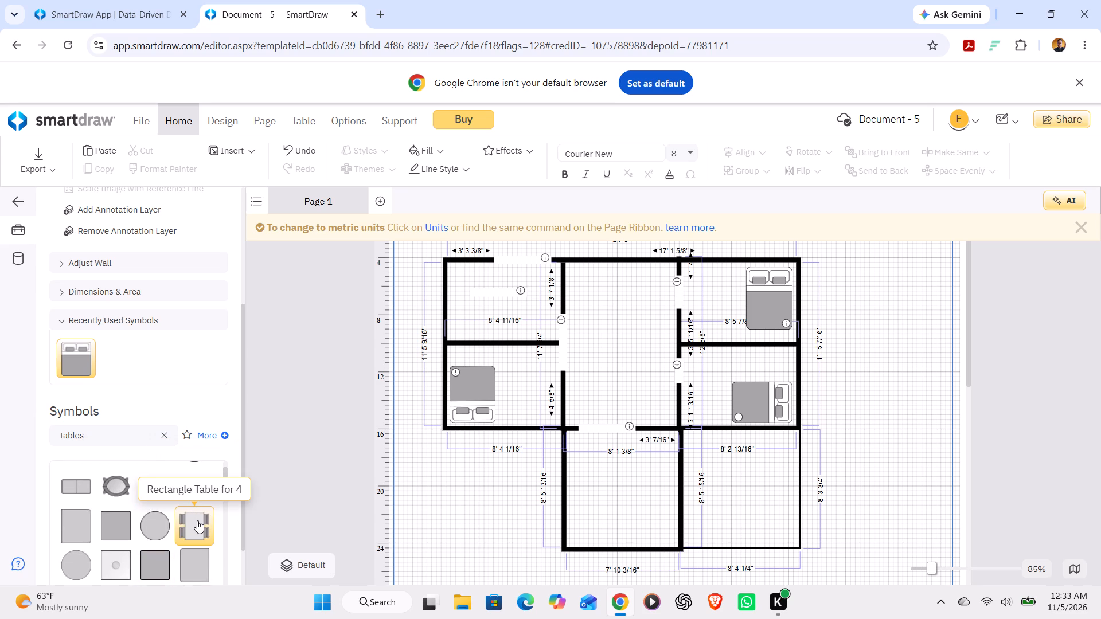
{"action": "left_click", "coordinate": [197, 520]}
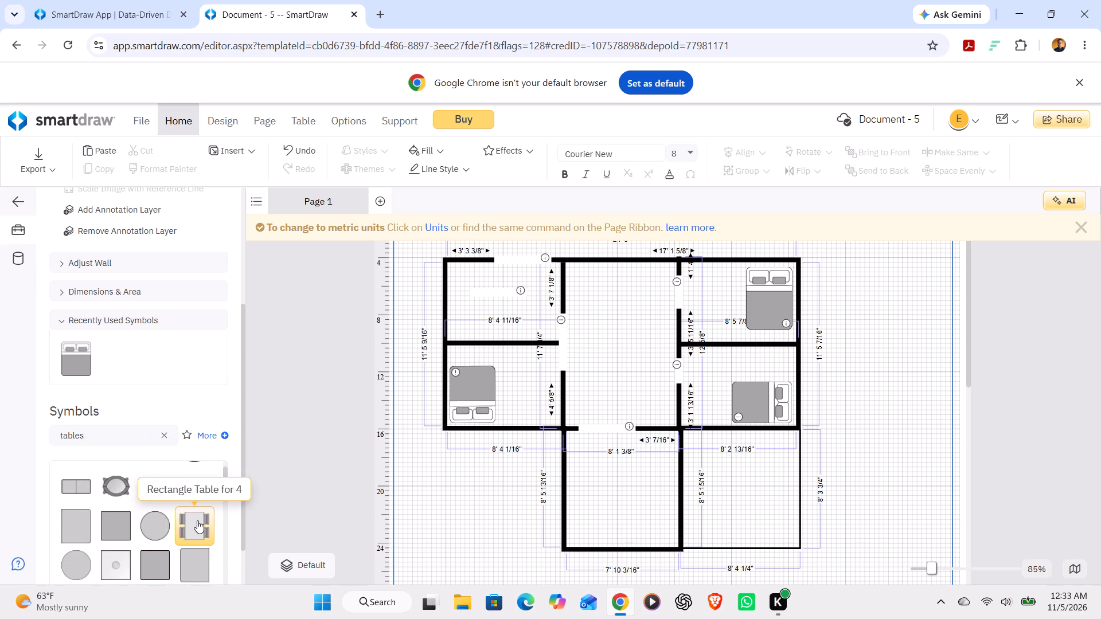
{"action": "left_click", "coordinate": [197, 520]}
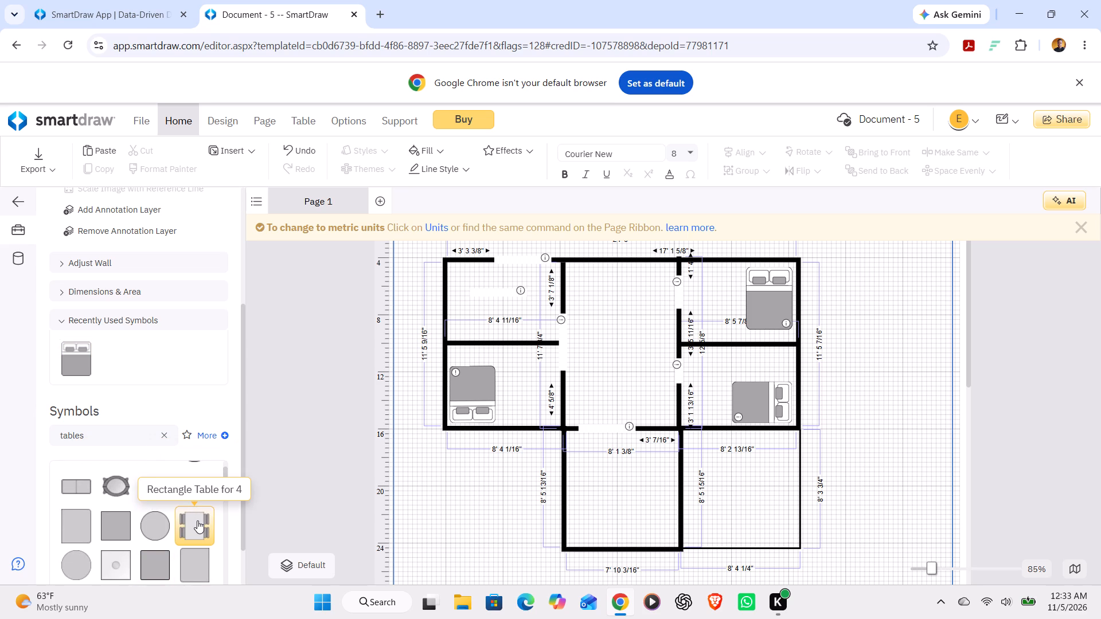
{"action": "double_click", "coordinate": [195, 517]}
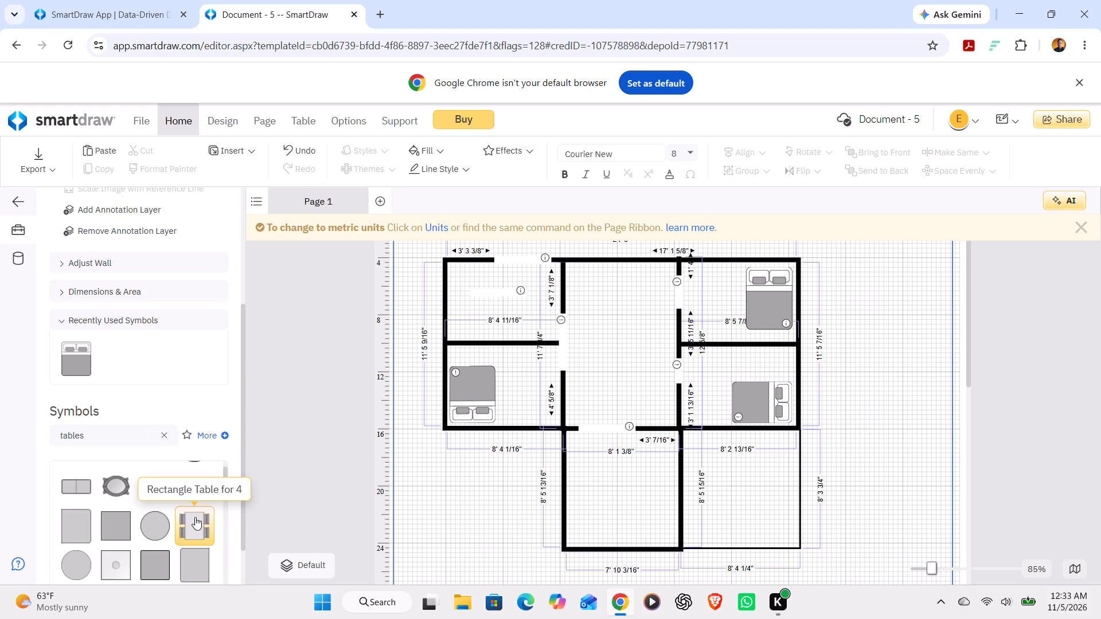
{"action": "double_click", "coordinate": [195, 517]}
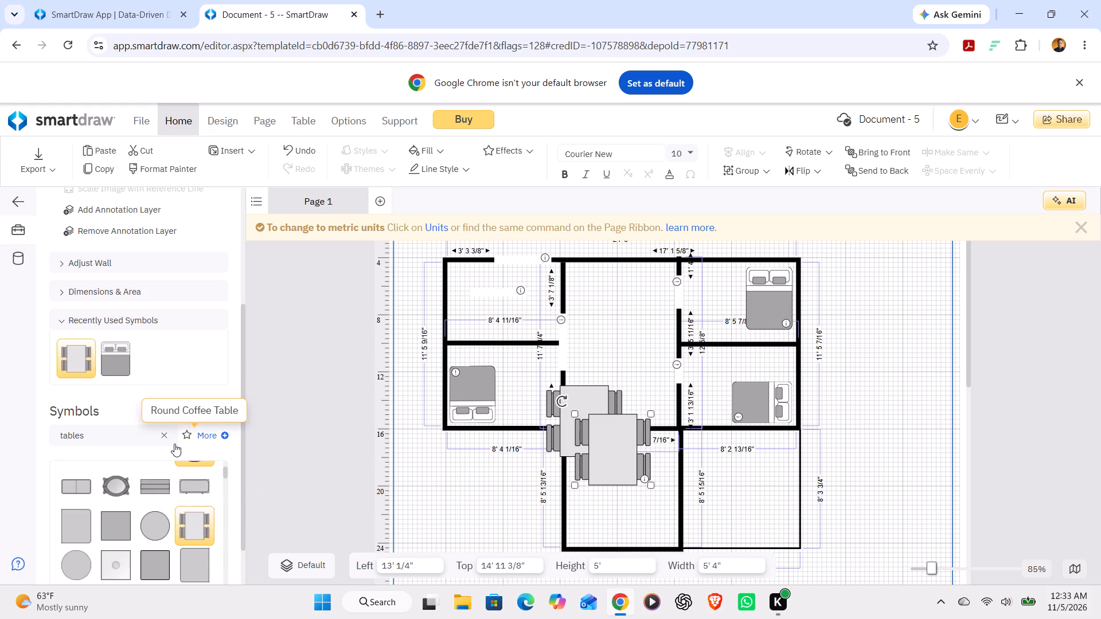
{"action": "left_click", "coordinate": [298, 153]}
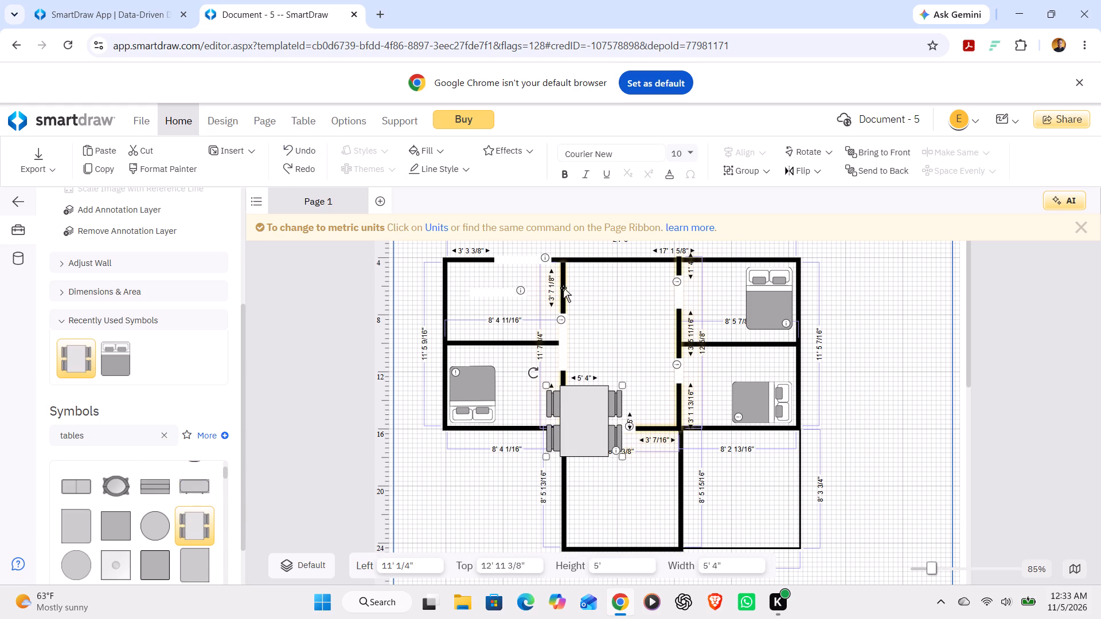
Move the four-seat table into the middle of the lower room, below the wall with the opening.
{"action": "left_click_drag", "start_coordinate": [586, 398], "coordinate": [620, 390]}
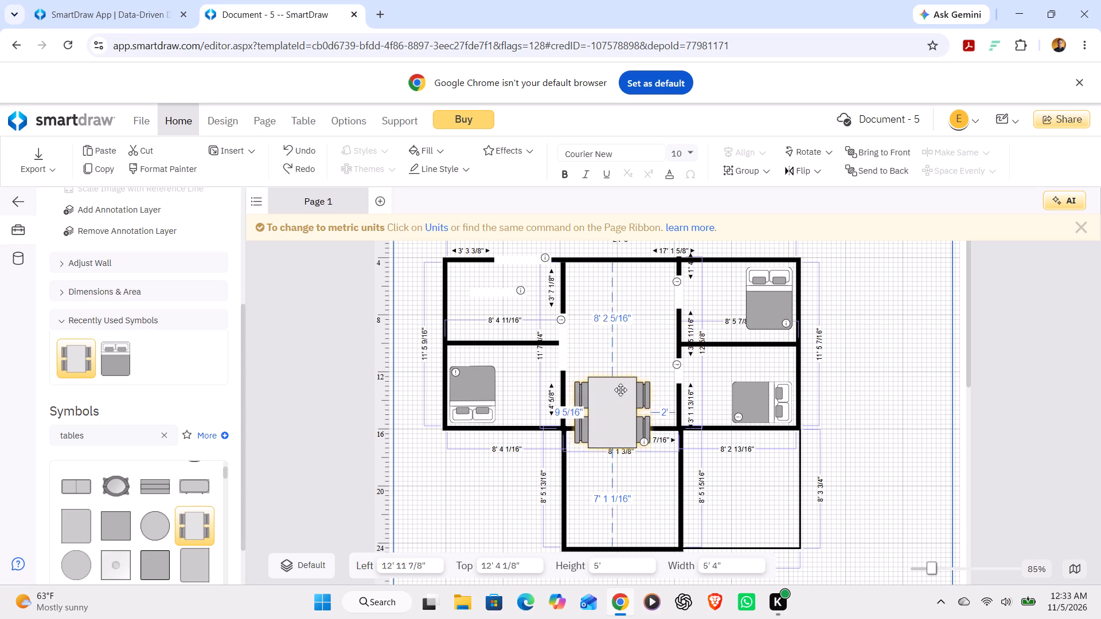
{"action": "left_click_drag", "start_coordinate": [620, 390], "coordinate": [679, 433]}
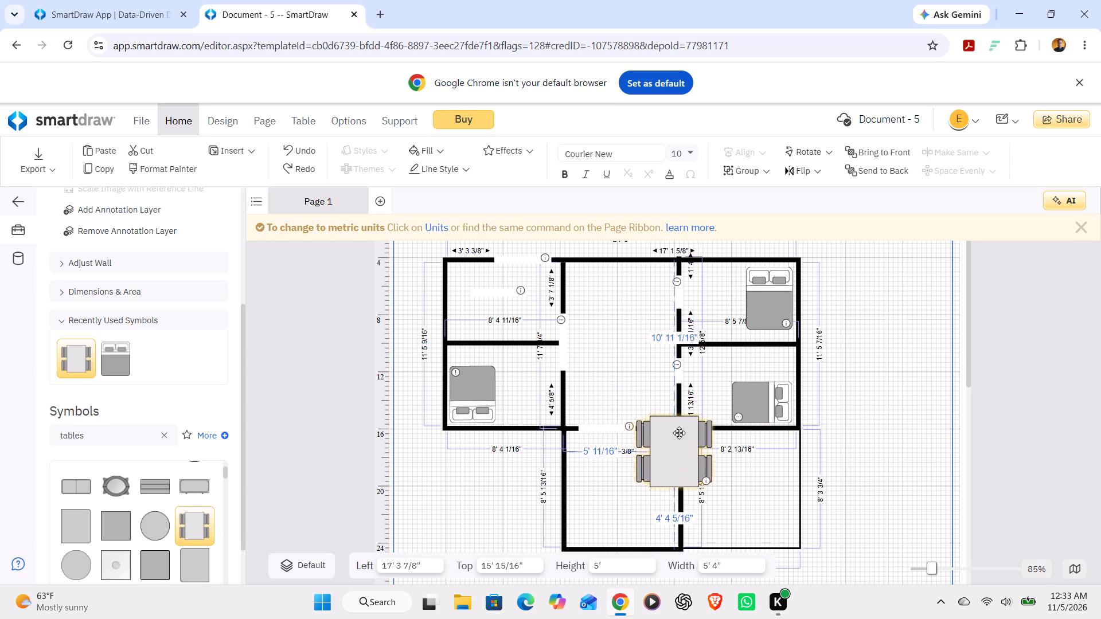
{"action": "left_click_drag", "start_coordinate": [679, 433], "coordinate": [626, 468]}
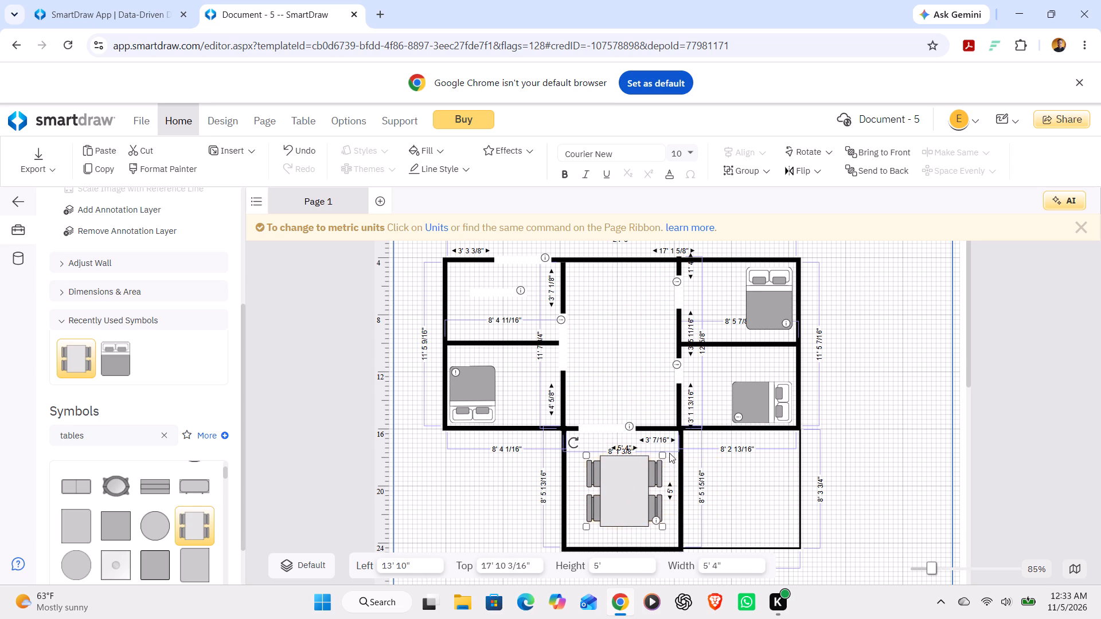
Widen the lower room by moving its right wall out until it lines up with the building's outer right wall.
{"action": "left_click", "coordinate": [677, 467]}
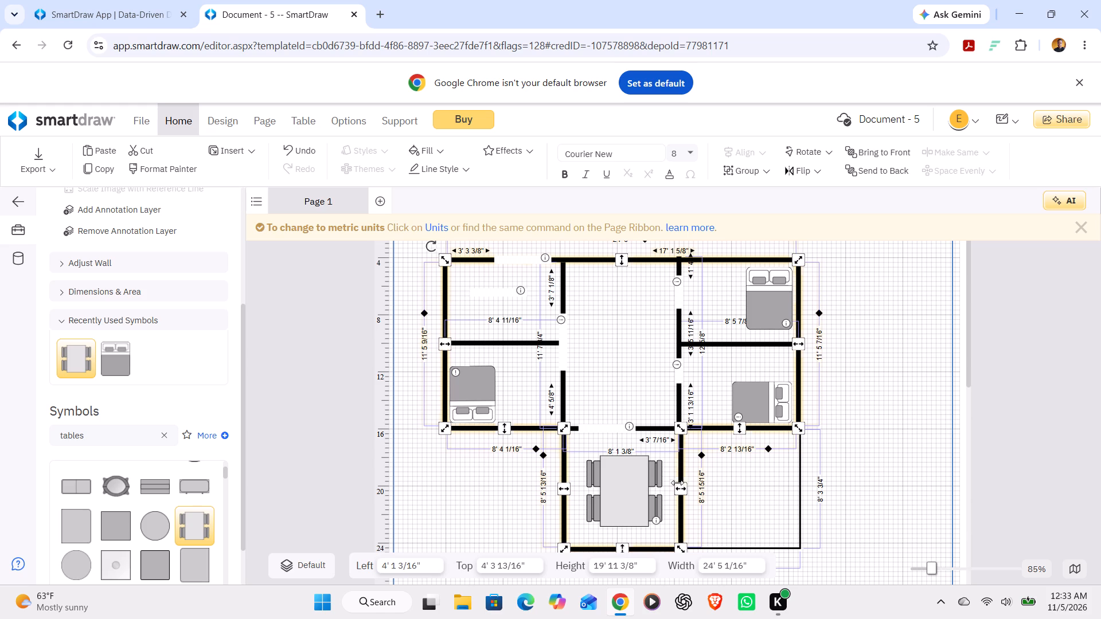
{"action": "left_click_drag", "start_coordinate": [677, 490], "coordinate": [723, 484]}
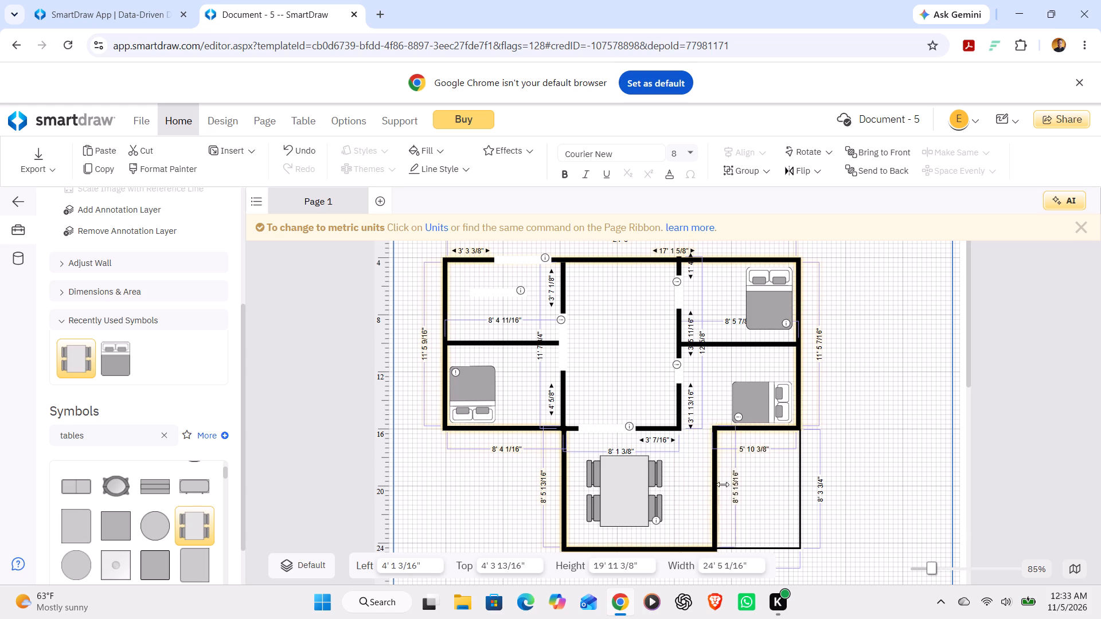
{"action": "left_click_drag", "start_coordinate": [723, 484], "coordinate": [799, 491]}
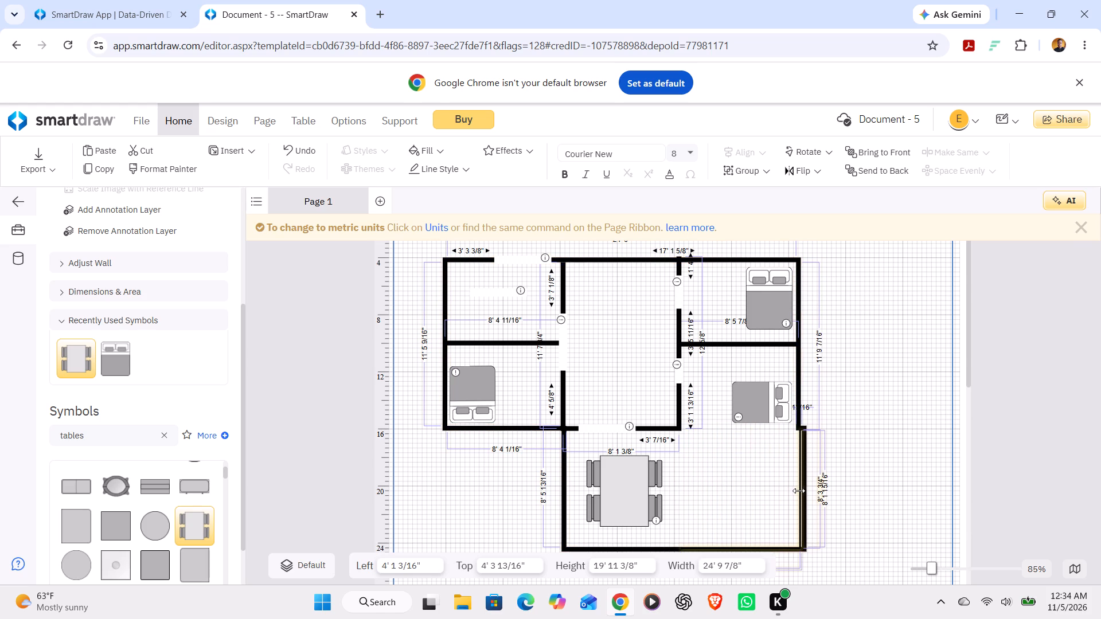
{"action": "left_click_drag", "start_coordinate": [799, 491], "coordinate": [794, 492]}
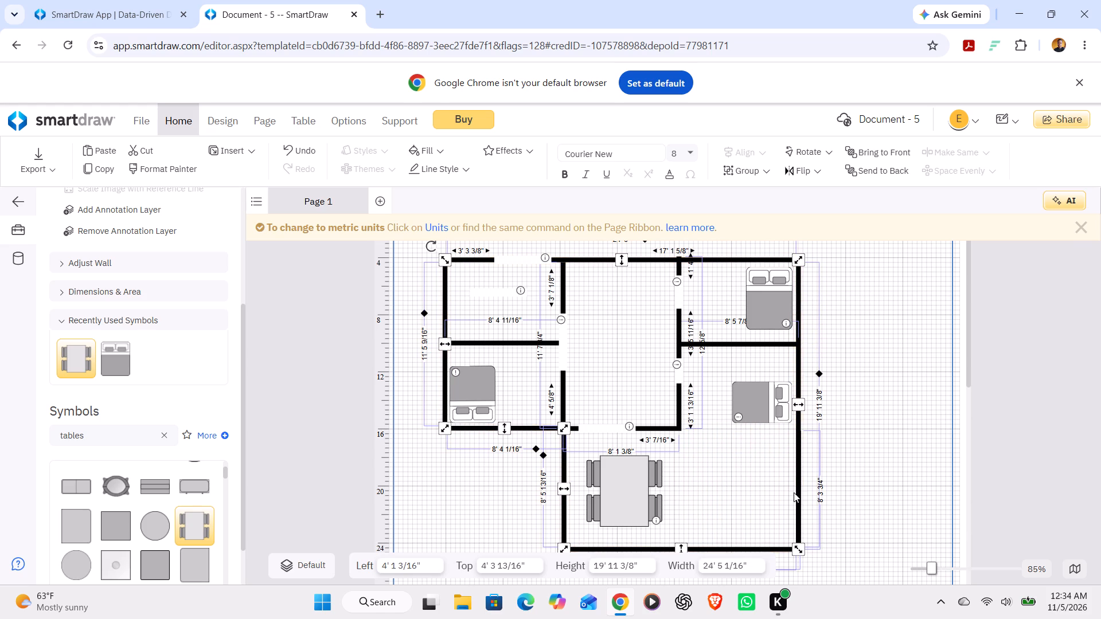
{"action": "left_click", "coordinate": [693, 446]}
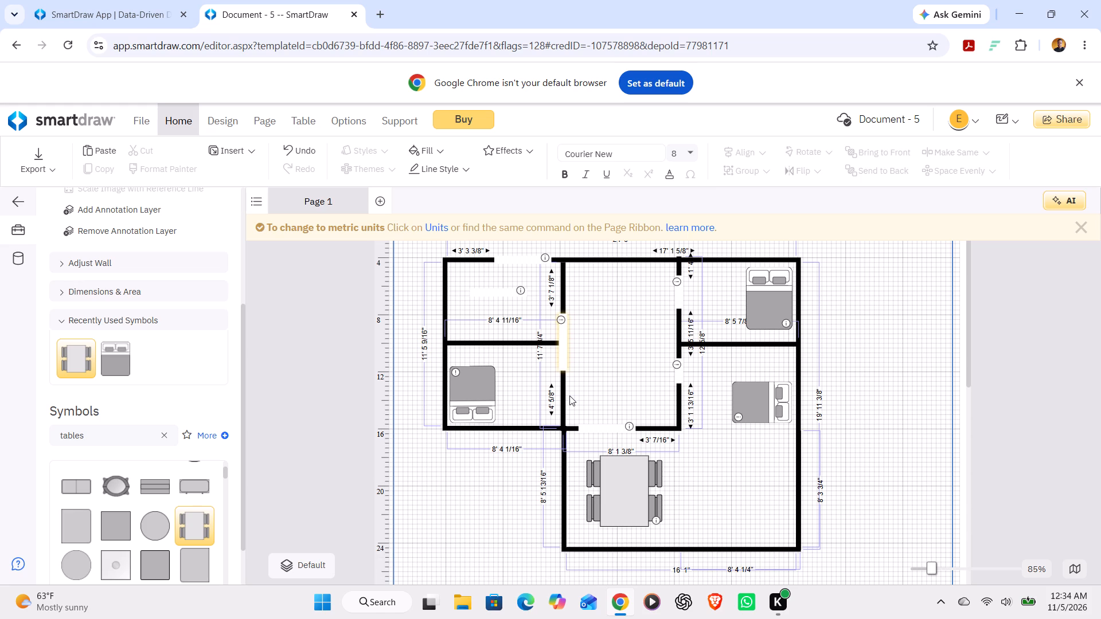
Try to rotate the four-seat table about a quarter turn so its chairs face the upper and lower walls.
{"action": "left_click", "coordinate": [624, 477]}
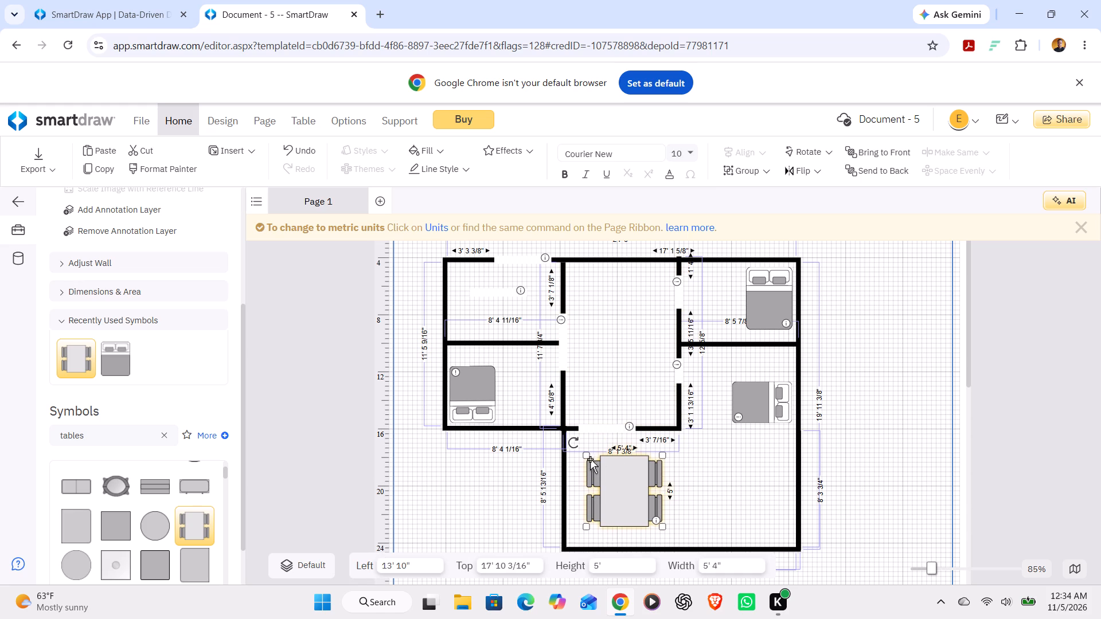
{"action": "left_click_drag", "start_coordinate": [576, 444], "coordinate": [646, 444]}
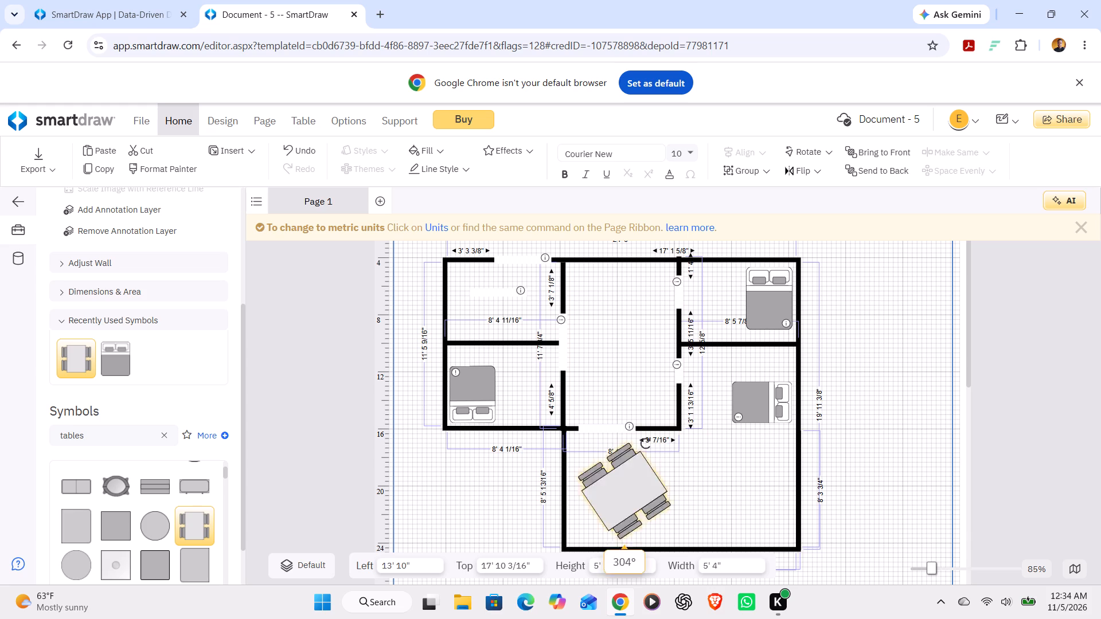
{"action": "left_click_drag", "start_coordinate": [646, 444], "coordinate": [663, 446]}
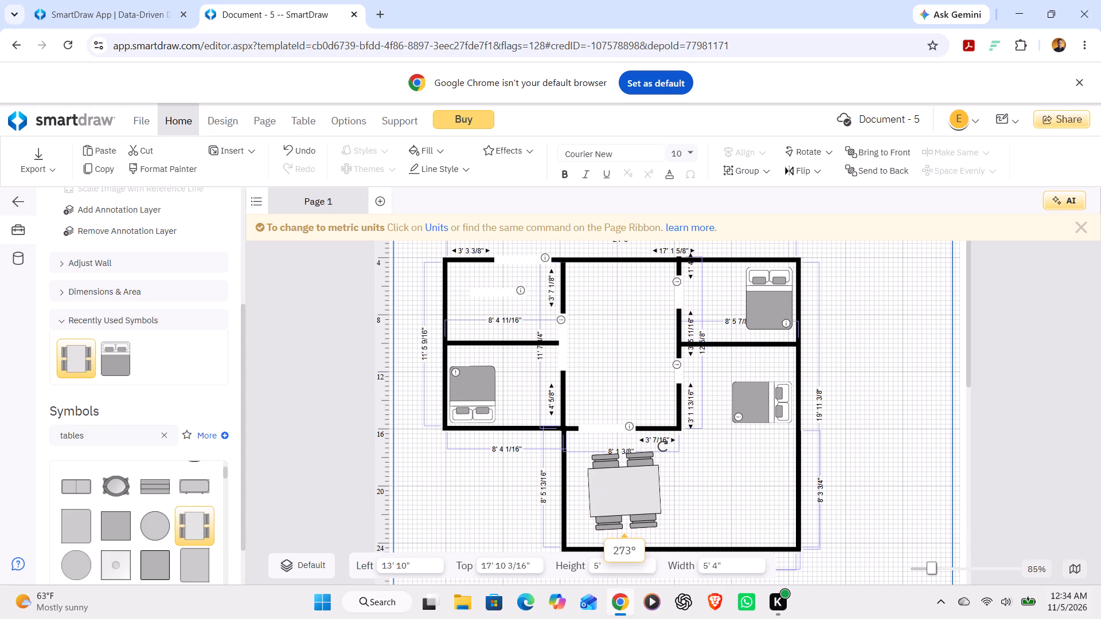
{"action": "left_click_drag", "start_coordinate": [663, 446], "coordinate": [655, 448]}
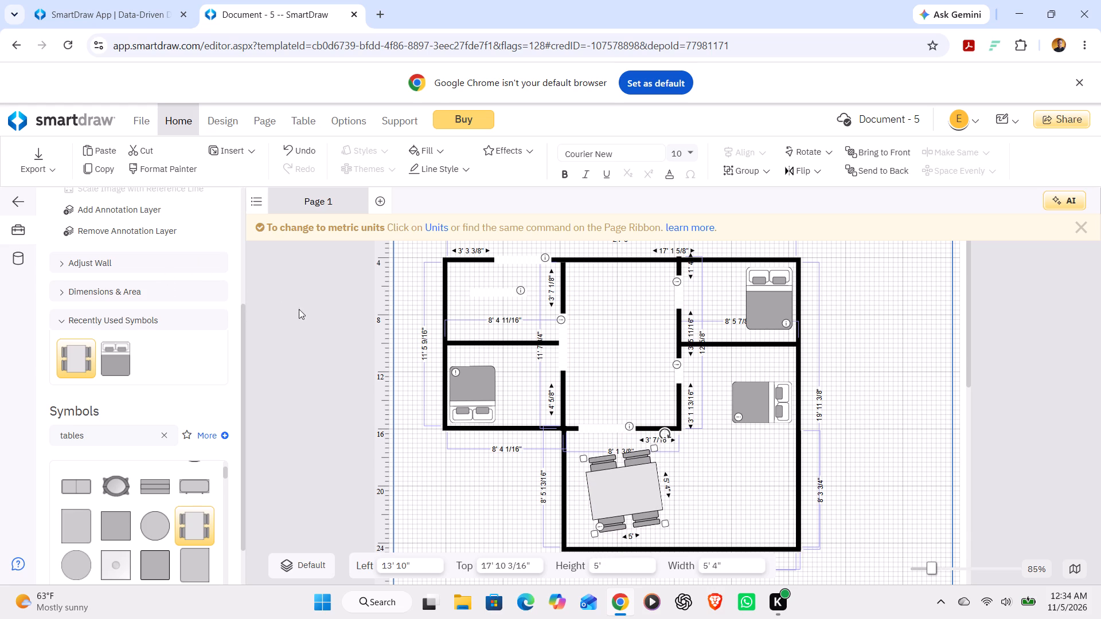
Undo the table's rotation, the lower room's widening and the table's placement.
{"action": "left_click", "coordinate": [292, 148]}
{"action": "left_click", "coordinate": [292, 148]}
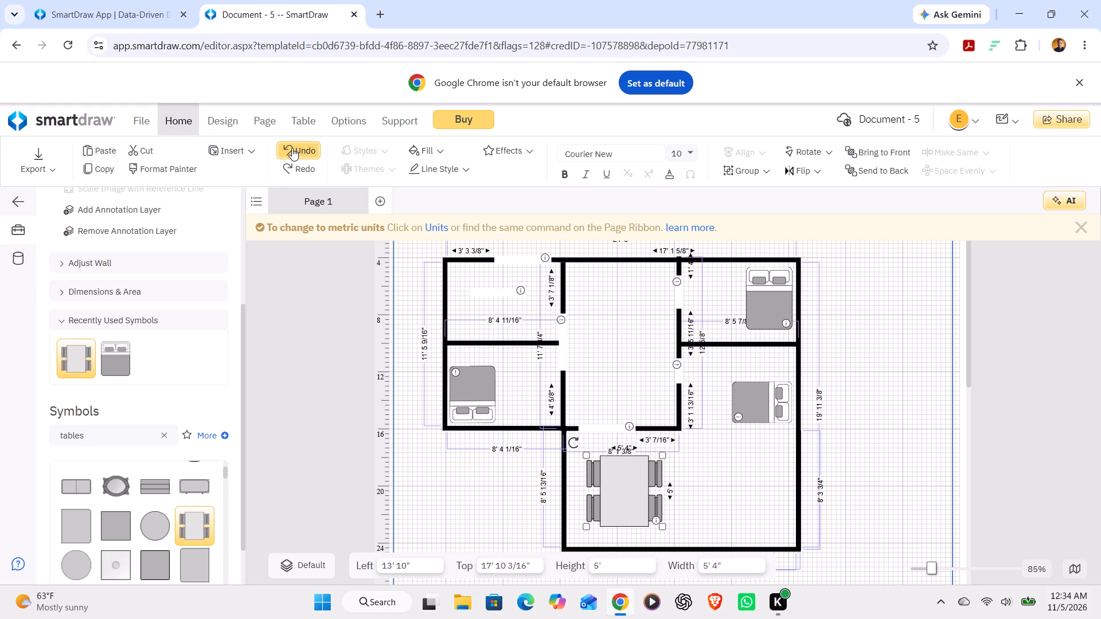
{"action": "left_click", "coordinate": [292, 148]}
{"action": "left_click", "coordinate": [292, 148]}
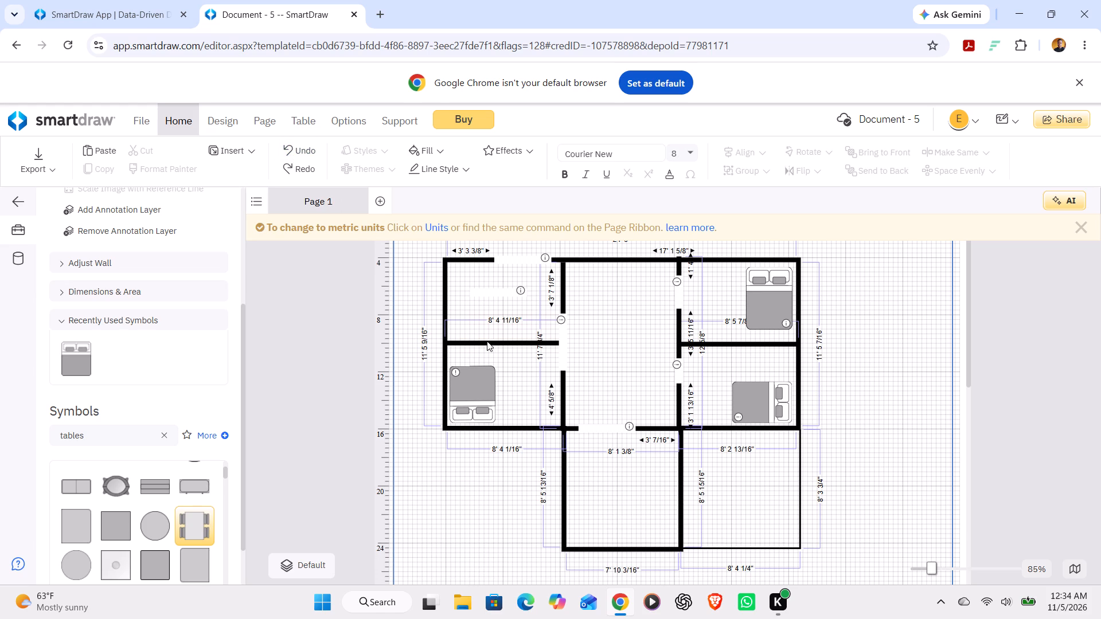
Widen the lower room to about 16' 1 1/2" by moving its right wall out to align with the building's outer right wall.
{"action": "left_click", "coordinate": [681, 483]}
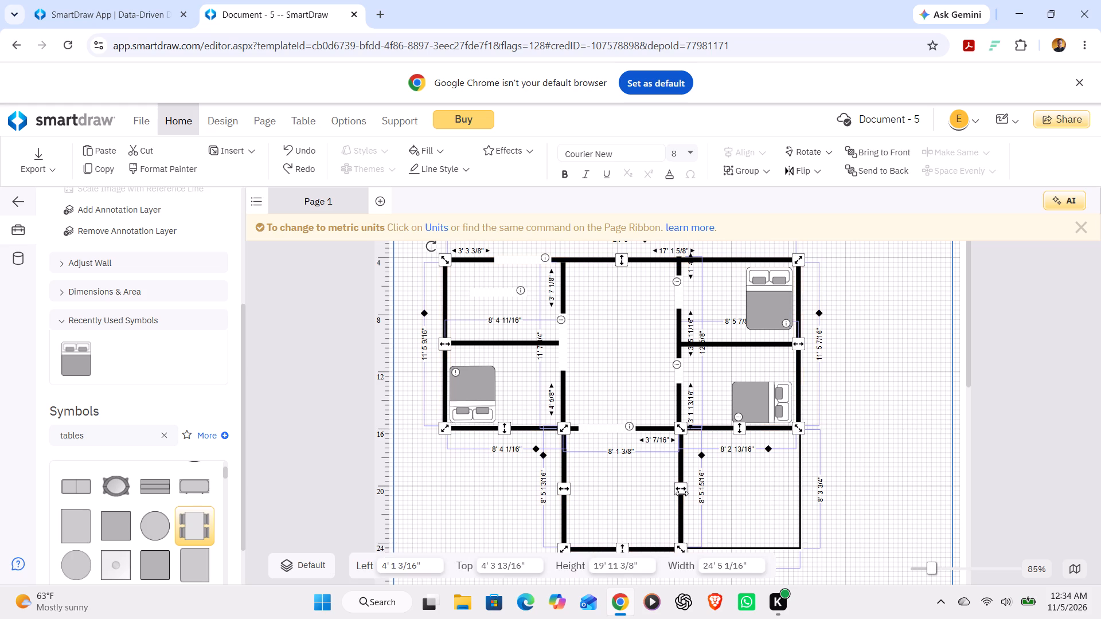
{"action": "left_click_drag", "start_coordinate": [683, 491], "coordinate": [811, 503]}
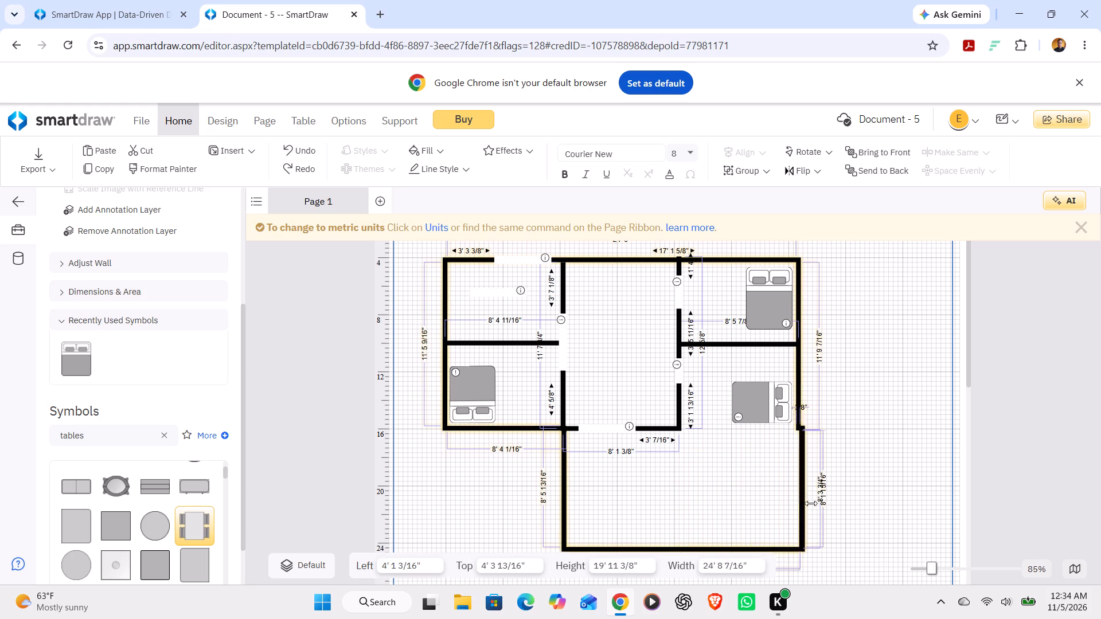
{"action": "left_click_drag", "start_coordinate": [811, 503], "coordinate": [800, 511]}
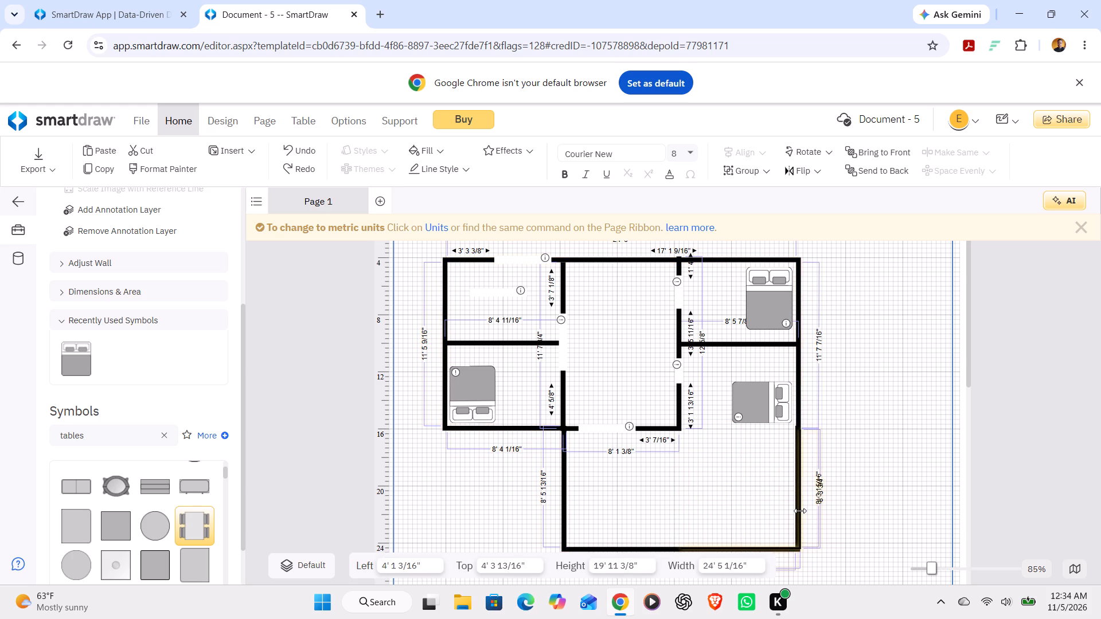
{"action": "left_click_drag", "start_coordinate": [800, 511], "coordinate": [801, 511]}
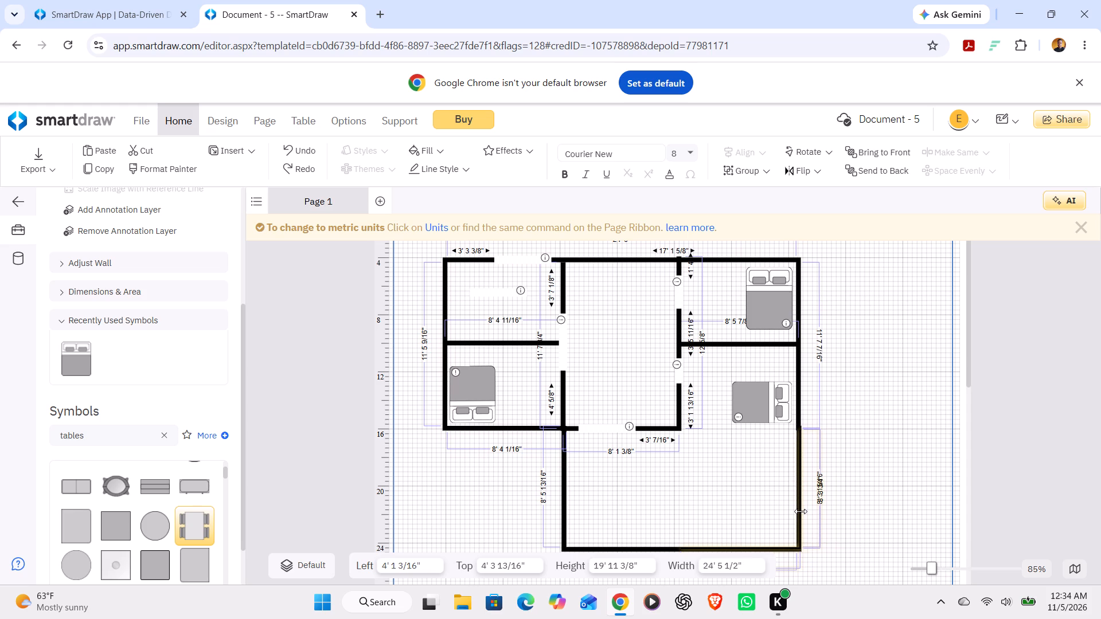
{"action": "left_click_drag", "start_coordinate": [801, 511], "coordinate": [801, 511]}
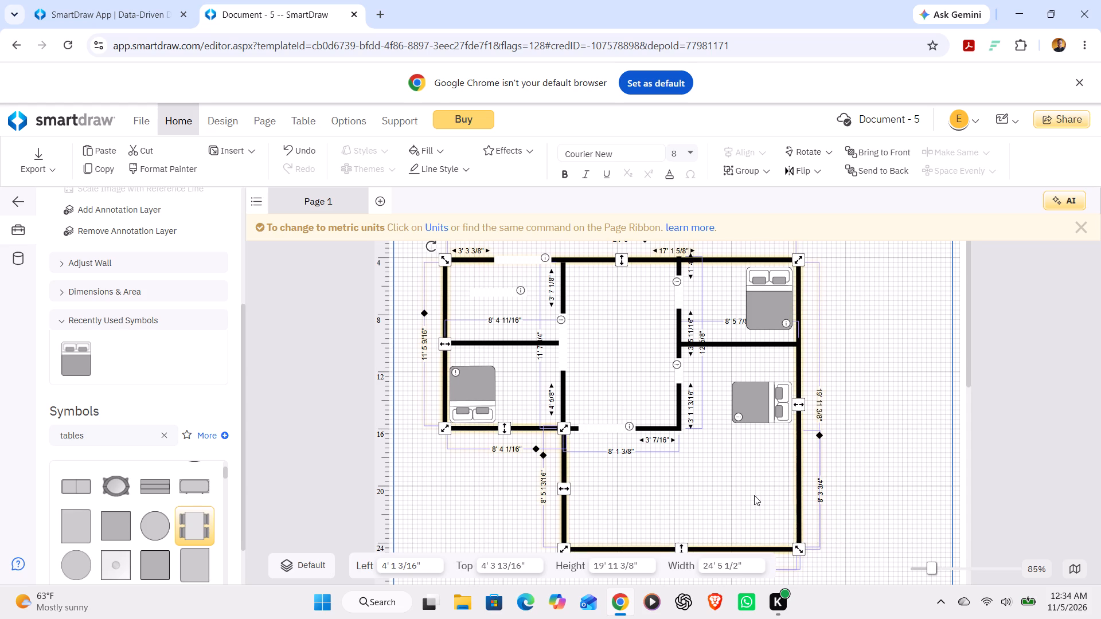
{"action": "left_click", "coordinate": [753, 495]}
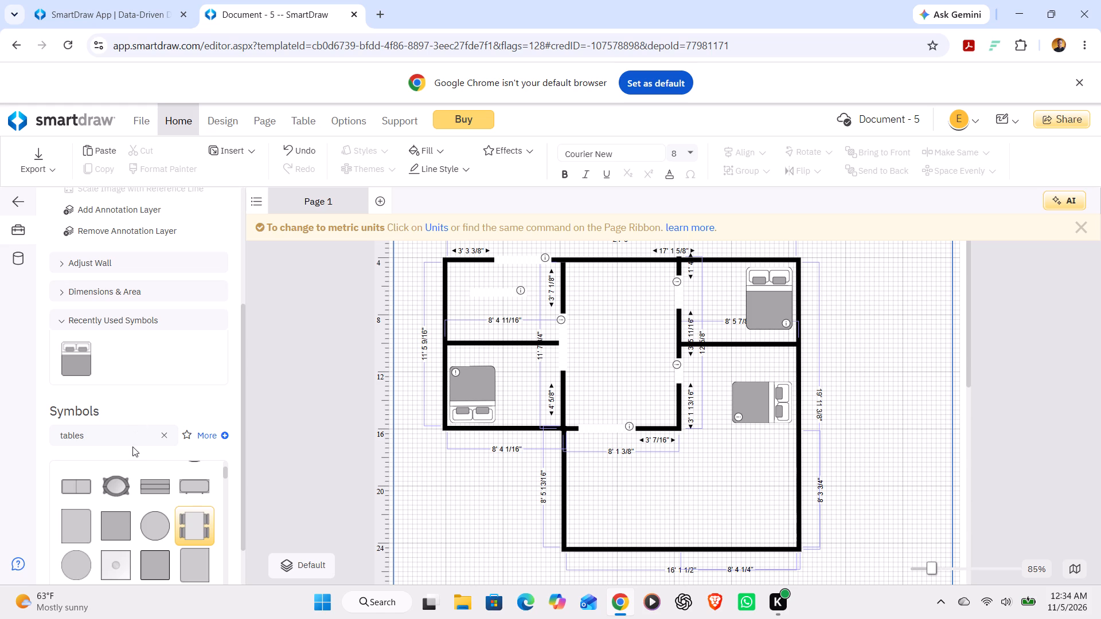
Search the symbol library for "couch" and look through the couch and sofa symbols for an L-shaped one.
{"action": "left_click", "coordinate": [169, 439]}
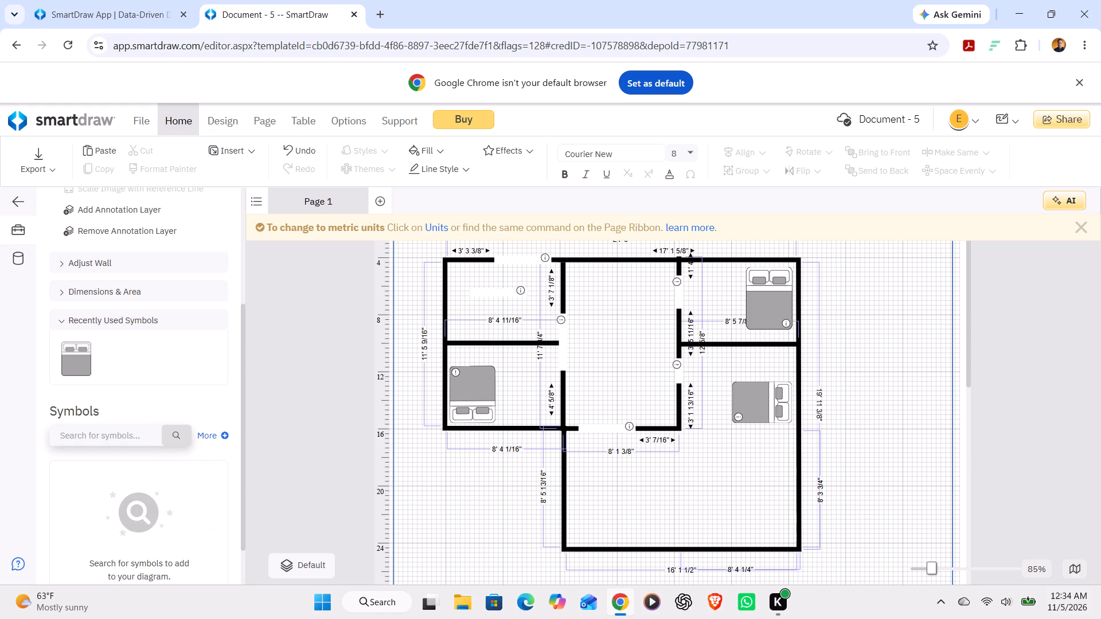
{"action": "type", "text": "couch"}
{"action": "key", "text": "Return"}
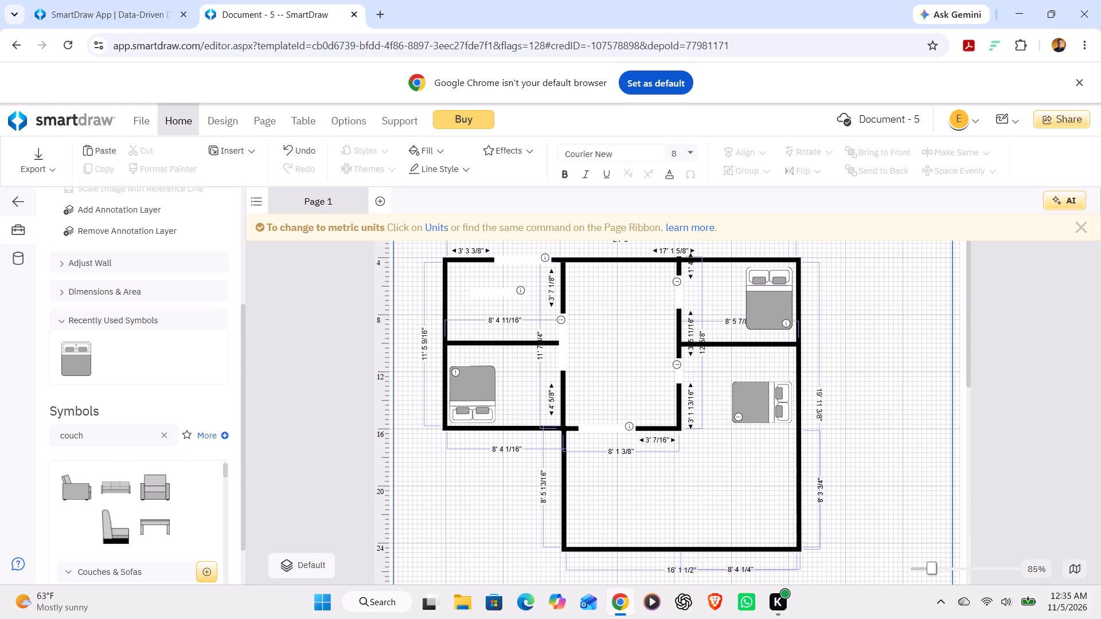
{"action": "scroll", "coordinate": [94, 483], "scroll_direction": "down", "scroll_amount": 3}
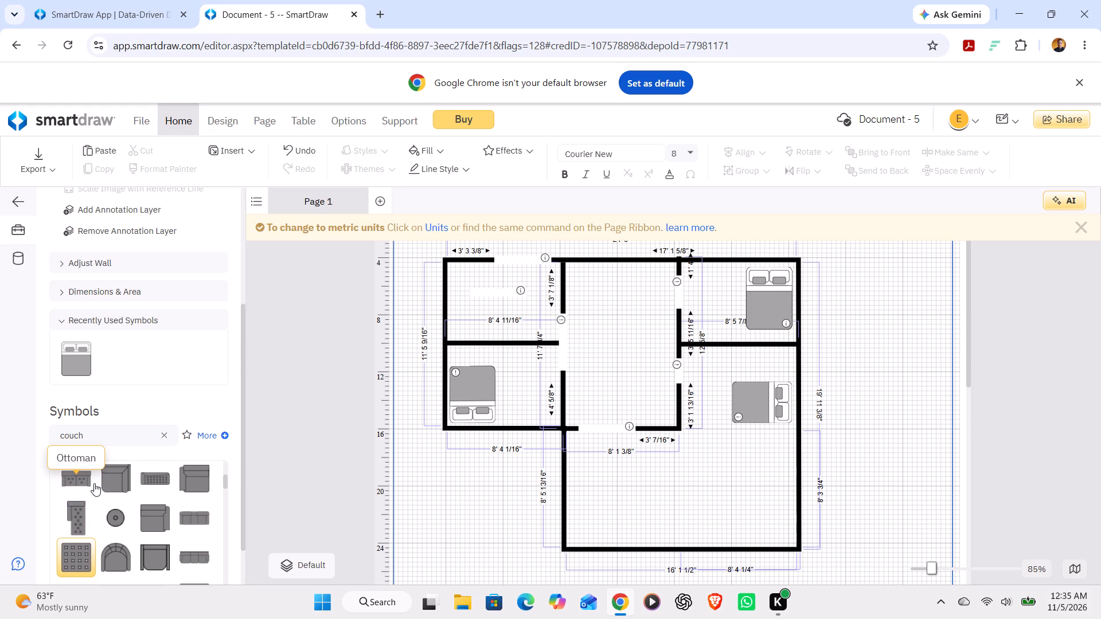
{"action": "scroll", "coordinate": [94, 483], "scroll_direction": "down", "scroll_amount": 1}
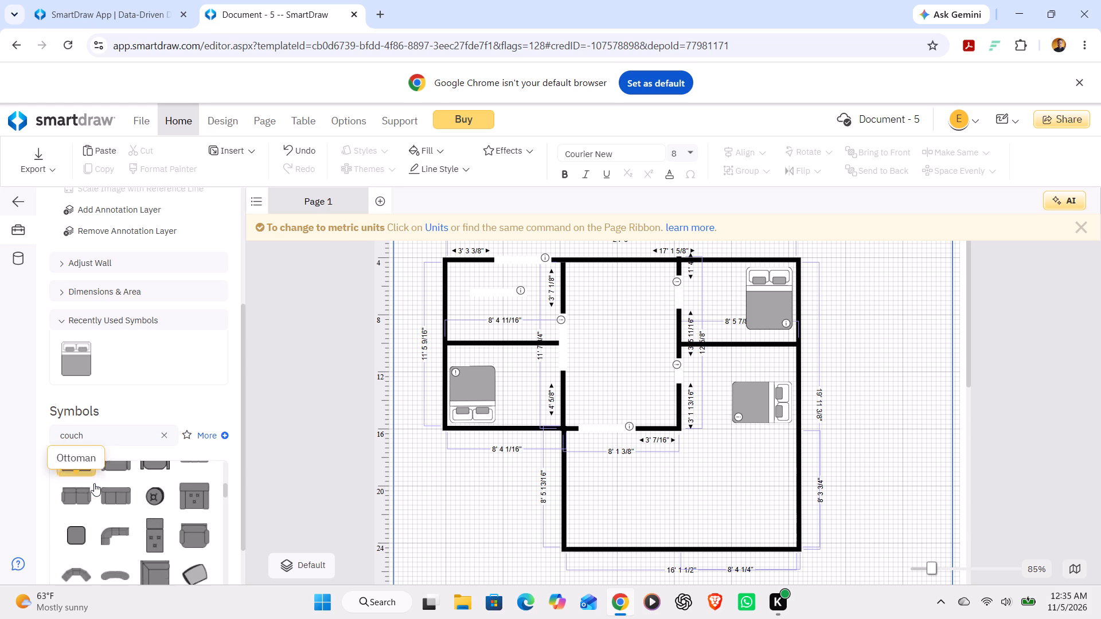
{"action": "scroll", "coordinate": [94, 483], "scroll_direction": "down", "scroll_amount": 4}
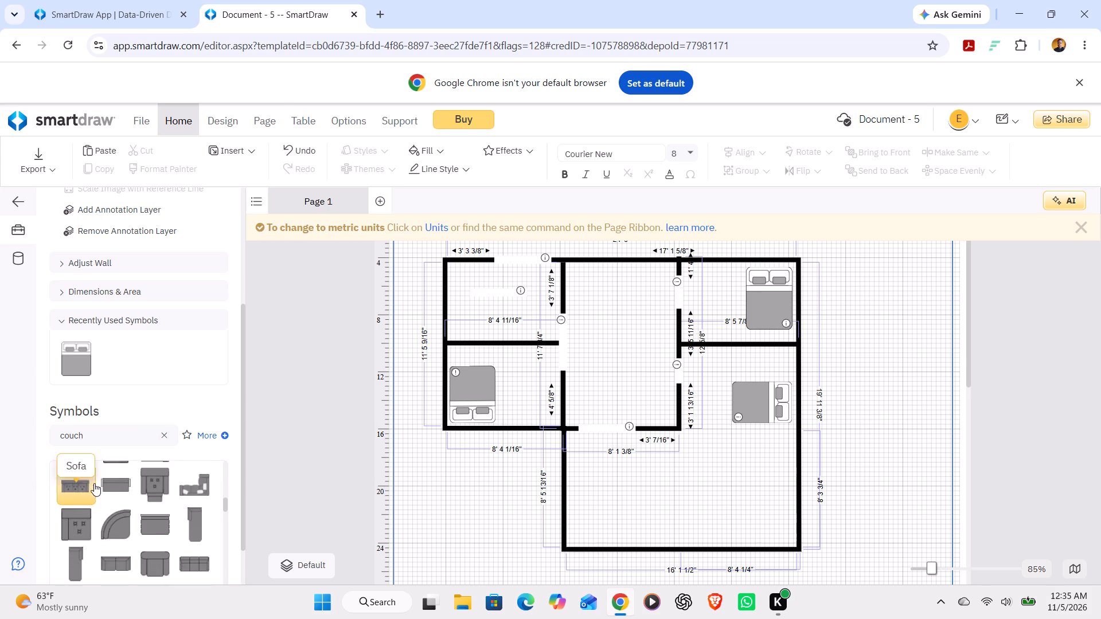
{"action": "scroll", "coordinate": [94, 483], "scroll_direction": "down", "scroll_amount": 2}
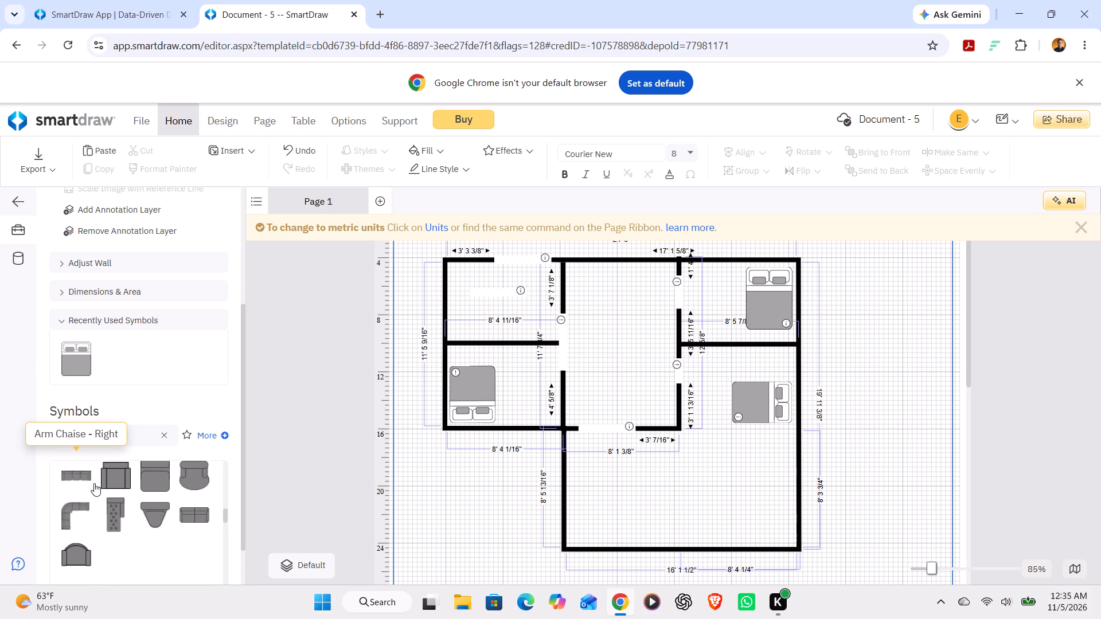
{"action": "scroll", "coordinate": [94, 483], "scroll_direction": "down", "scroll_amount": 3}
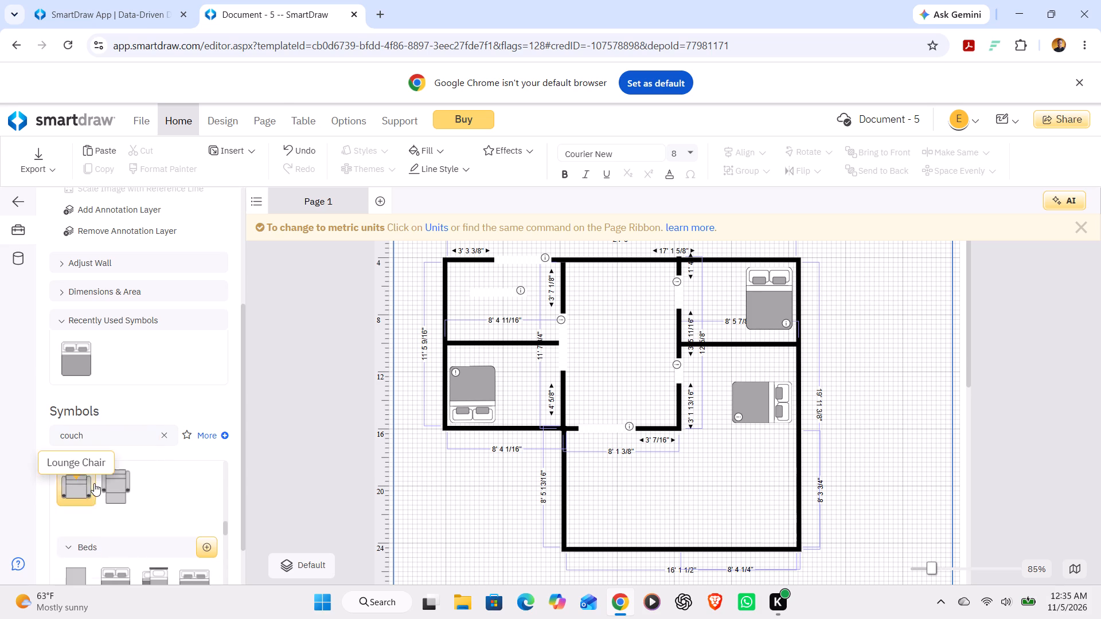
{"action": "scroll", "coordinate": [94, 483], "scroll_direction": "down", "scroll_amount": 1}
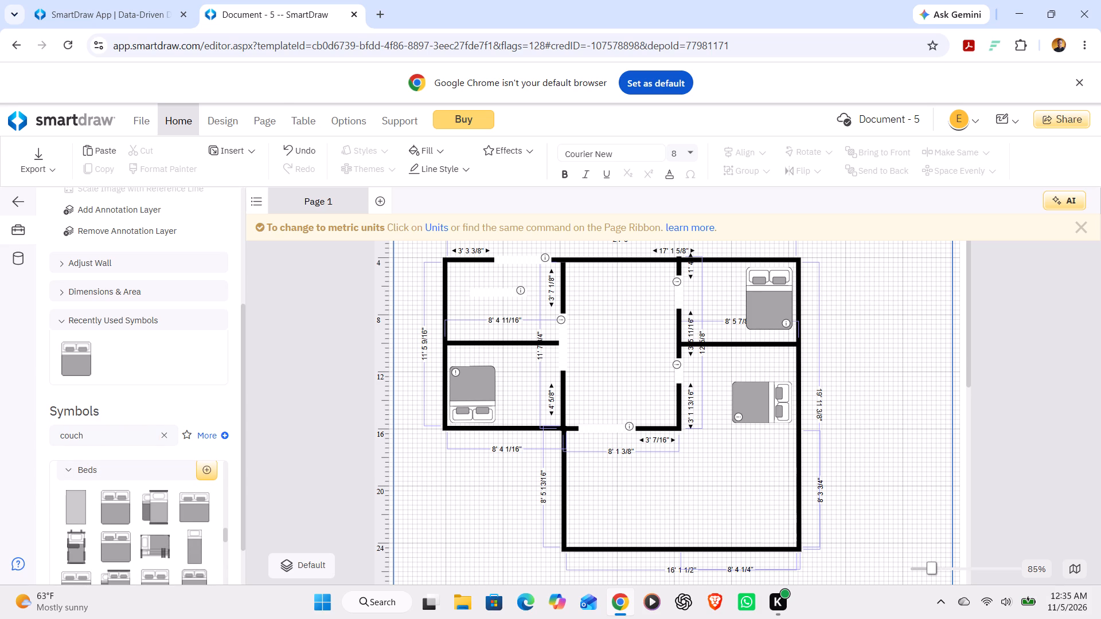
Search the symbol library for "L shaped couch".
{"action": "left_click", "coordinate": [64, 432]}
{"action": "key", "text": "Left"}
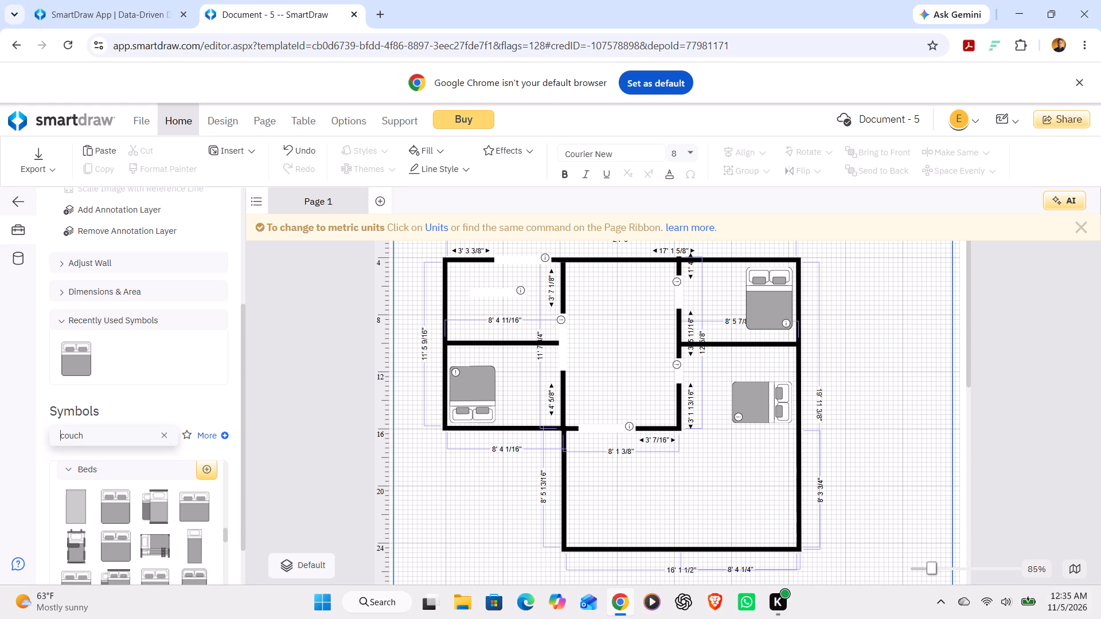
{"action": "type", "text": "L"}
{"action": "key", "text": "space"}
{"action": "key", "text": "s"}
{"action": "key", "text": "h"}
{"action": "type", "text": "aped"}
{"action": "key", "text": "space"}
{"action": "key", "text": "Return"}
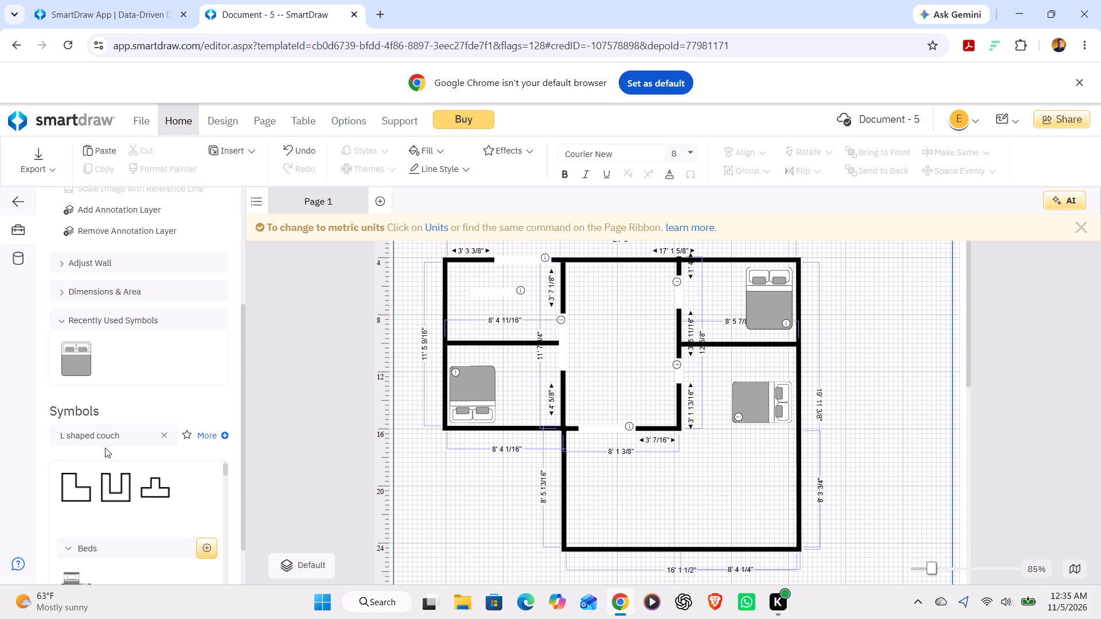
Search the symbol library for "L shaped sofa".
{"action": "left_click", "coordinate": [133, 442]}
{"action": "key", "text": "BackSpace"}
{"action": "key", "text": "BackSpace"}
{"action": "key", "text": "BackSpace"}
{"action": "key", "text": "BackSpace"}
{"action": "key", "text": "BackSpace"}
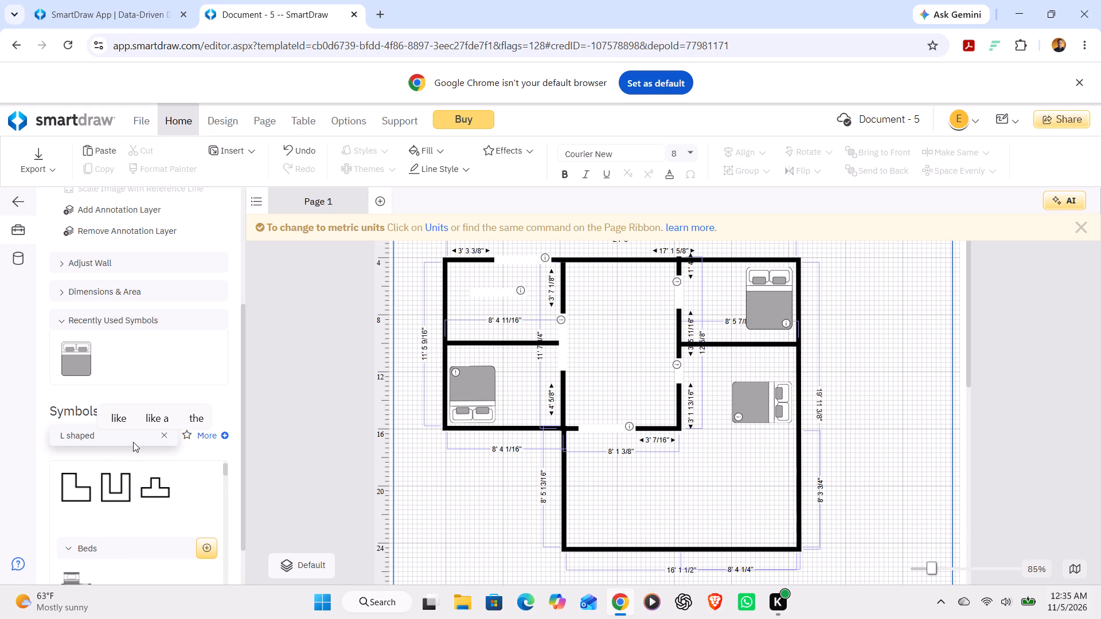
{"action": "type", "text": "so"}
{"action": "type", "text": "fa"}
{"action": "key", "text": "Return"}
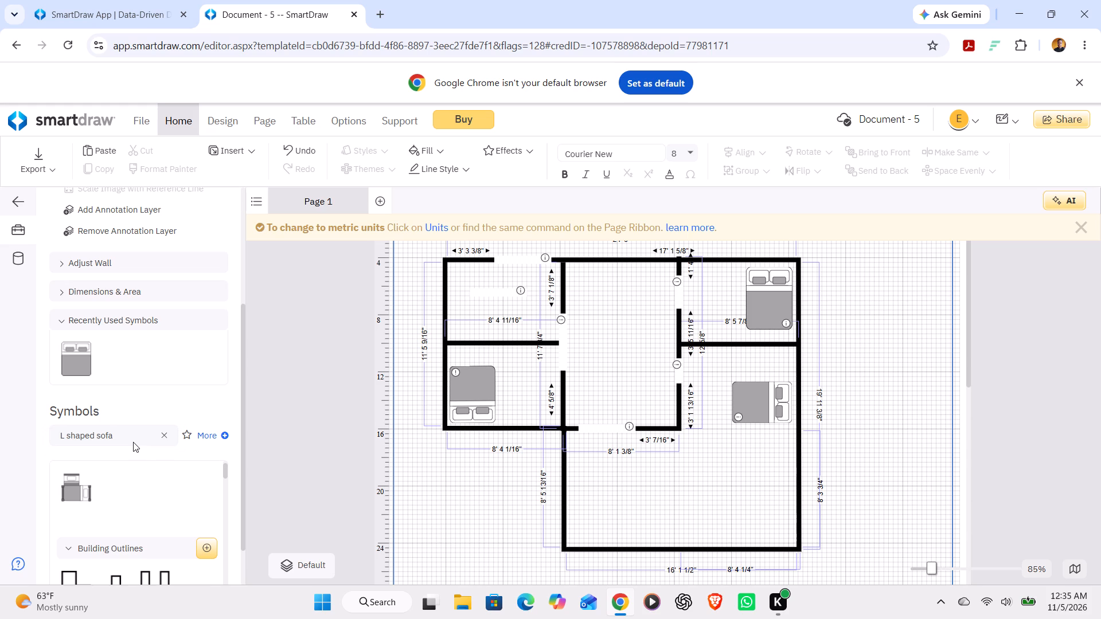
Shorten the symbol search to "sofa" and run it.
{"action": "left_click", "coordinate": [99, 437]}
{"action": "key", "text": "Left"}
{"action": "key", "text": "BackSpace"}
{"action": "key", "text": "BackSpace"}
{"action": "key", "text": "BackSpace"}
{"action": "key", "text": "BackSpace"}
{"action": "key", "text": "BackSpace"}
{"action": "key", "text": "BackSpace"}
{"action": "key", "text": "BackSpace"}
{"action": "key", "text": "BackSpace"}
{"action": "key", "text": "BackSpace"}
{"action": "key", "text": "BackSpace"}
{"action": "key", "text": "BackSpace"}
{"action": "key", "text": "BackSpace"}
{"action": "key", "text": "BackSpace"}
{"action": "key", "text": "BackSpace"}
{"action": "key", "text": "BackSpace"}
{"action": "key", "text": "BackSpace"}
{"action": "key", "text": "BackSpace"}
{"action": "key", "text": "BackSpace"}
{"action": "key", "text": "BackSpace"}
{"action": "key", "text": "Return"}
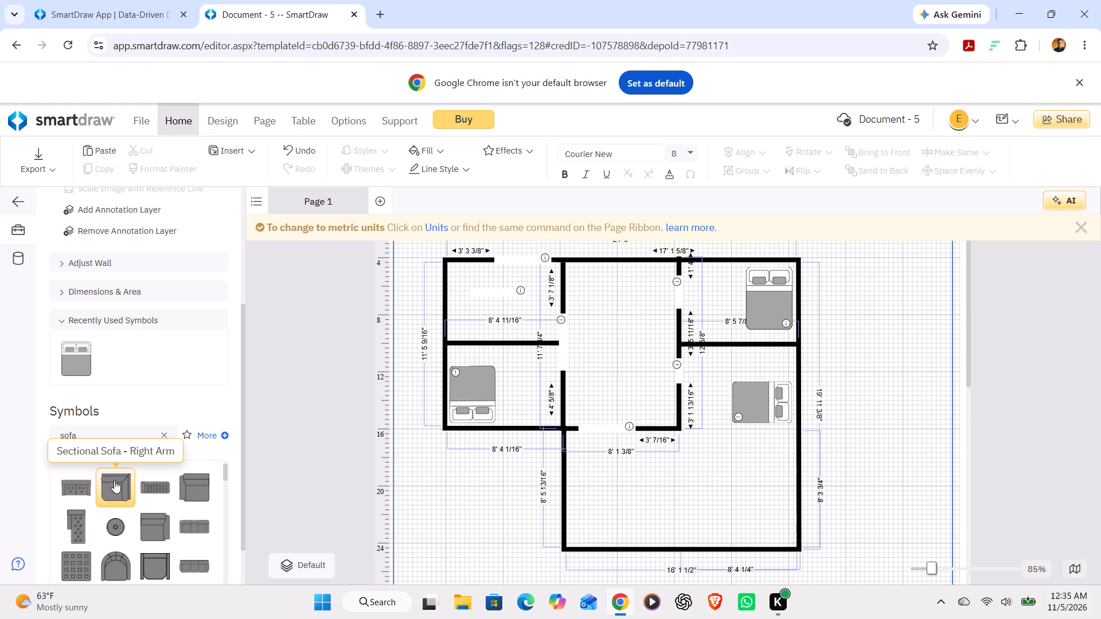
Examine the sofa symbols and the related furniture categories for a sofa suitable for the floor plan.
{"action": "scroll", "coordinate": [114, 480], "scroll_direction": "down", "scroll_amount": 2}
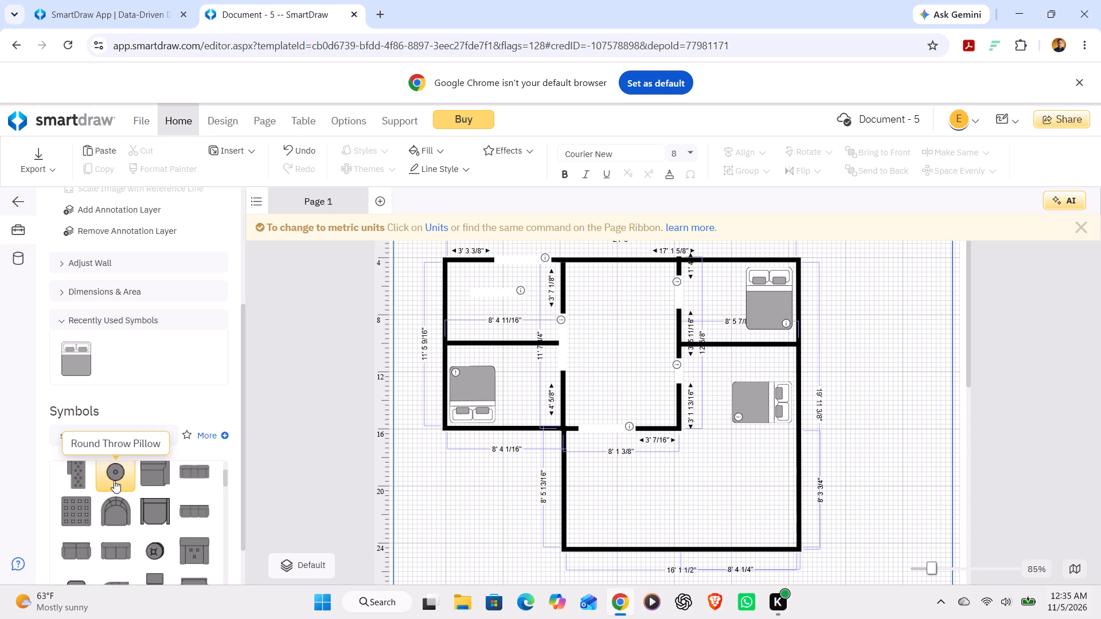
{"action": "scroll", "coordinate": [114, 480], "scroll_direction": "down", "scroll_amount": 3}
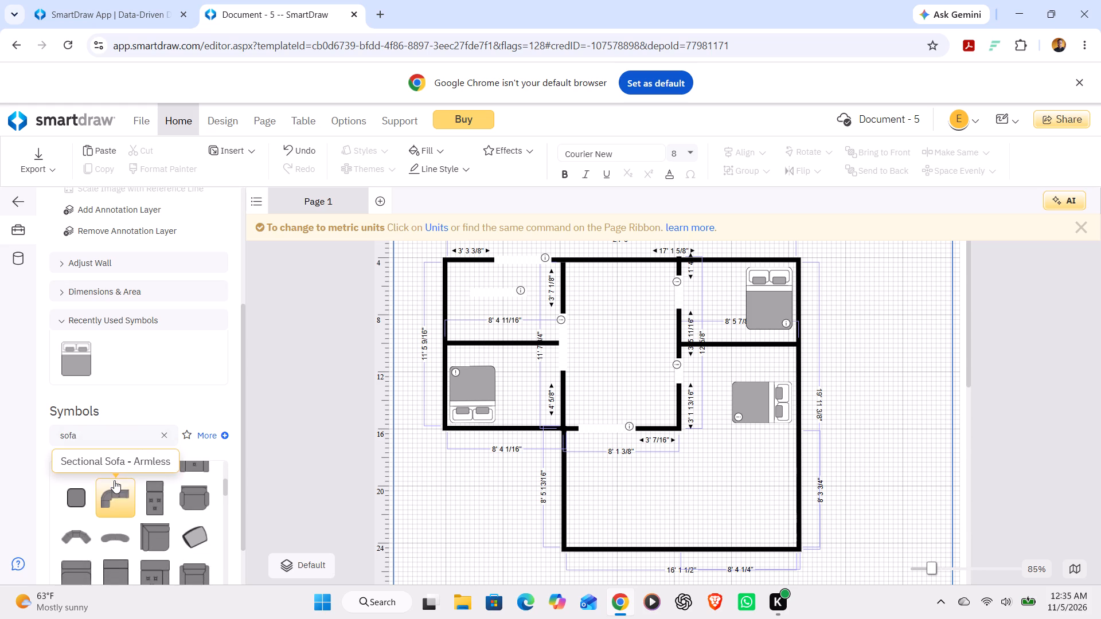
{"action": "scroll", "coordinate": [114, 480], "scroll_direction": "down", "scroll_amount": 2}
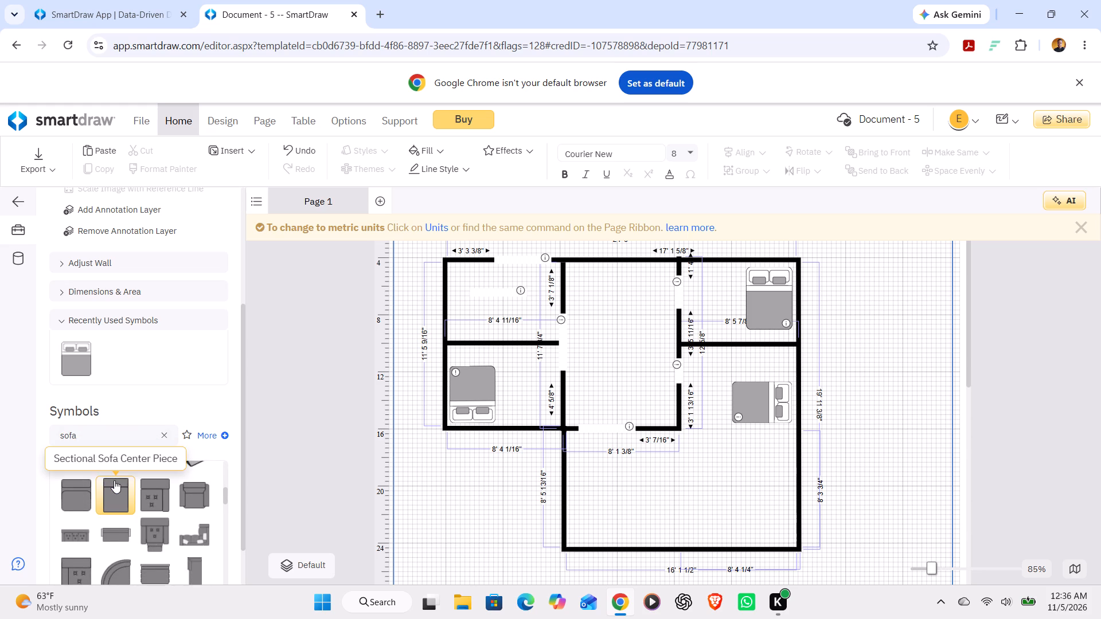
{"action": "scroll", "coordinate": [114, 480], "scroll_direction": "down", "scroll_amount": 2}
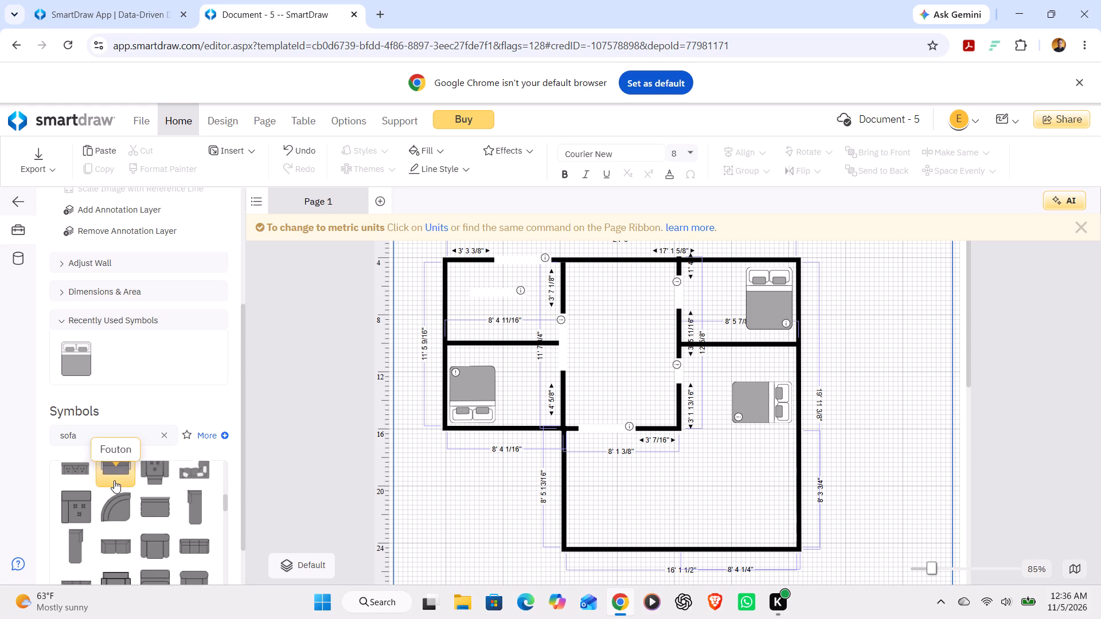
{"action": "scroll", "coordinate": [114, 480], "scroll_direction": "down", "scroll_amount": 3}
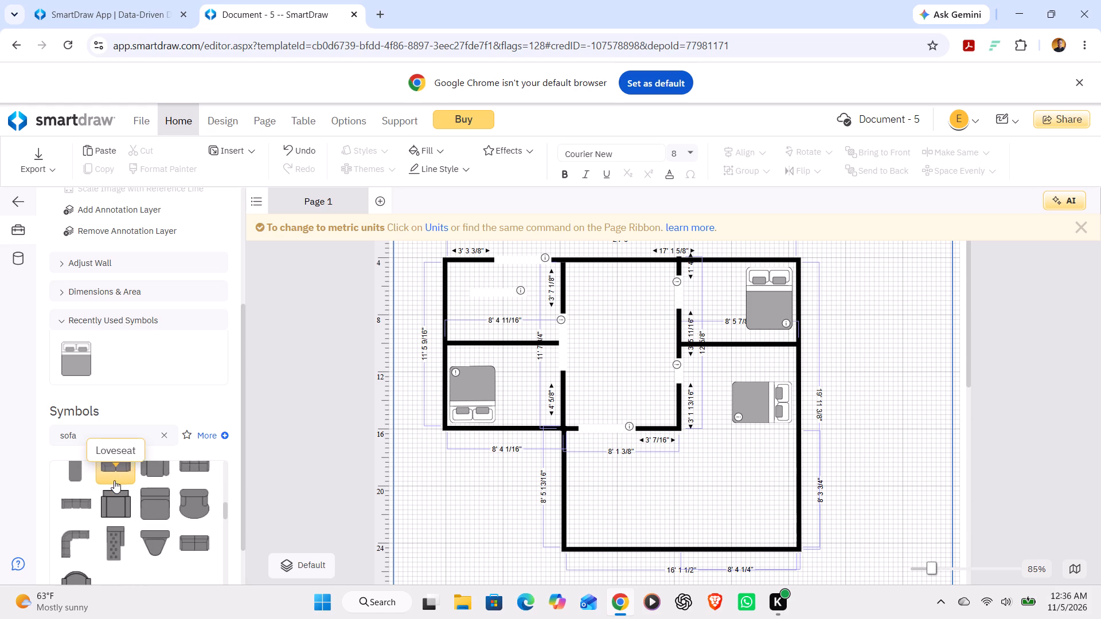
{"action": "scroll", "coordinate": [114, 480], "scroll_direction": "down", "scroll_amount": 2}
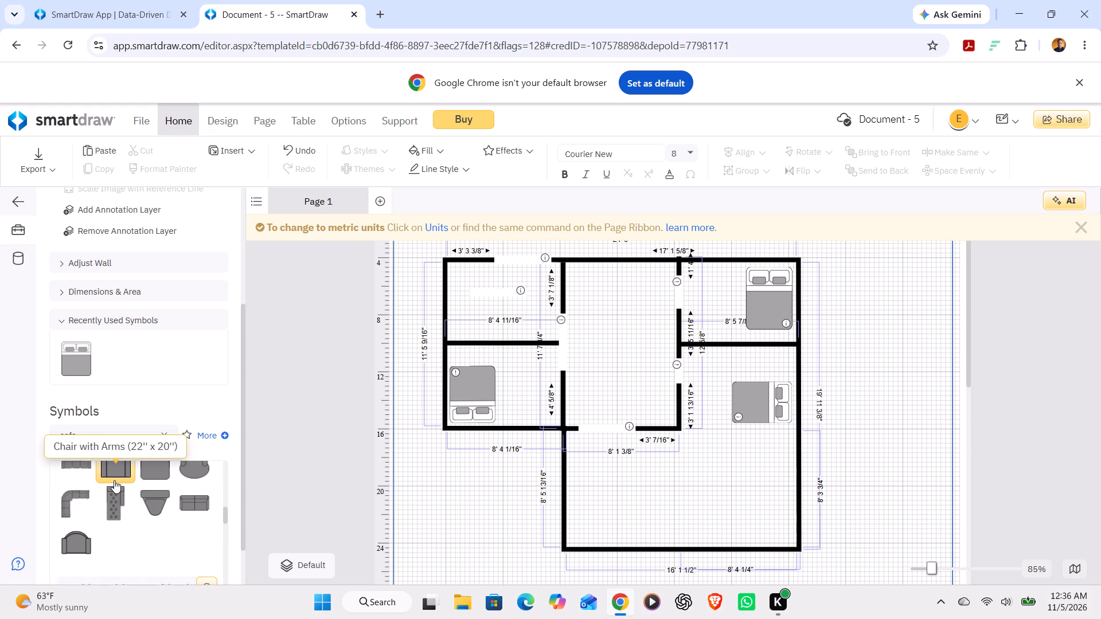
{"action": "scroll", "coordinate": [114, 480], "scroll_direction": "down", "scroll_amount": 2}
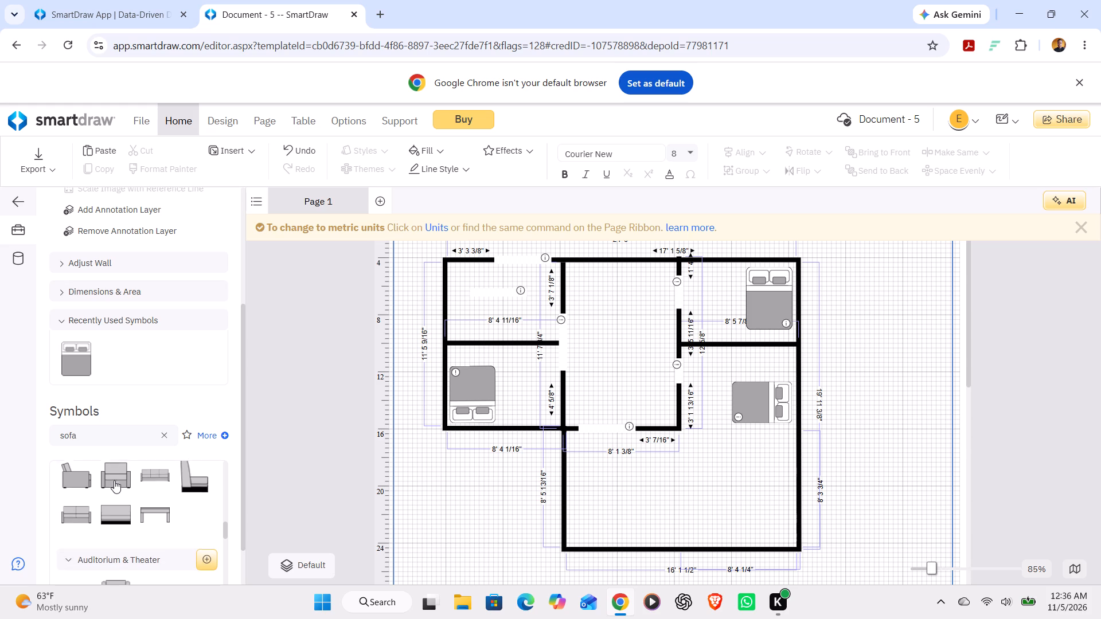
{"action": "scroll", "coordinate": [114, 480], "scroll_direction": "down", "scroll_amount": 2}
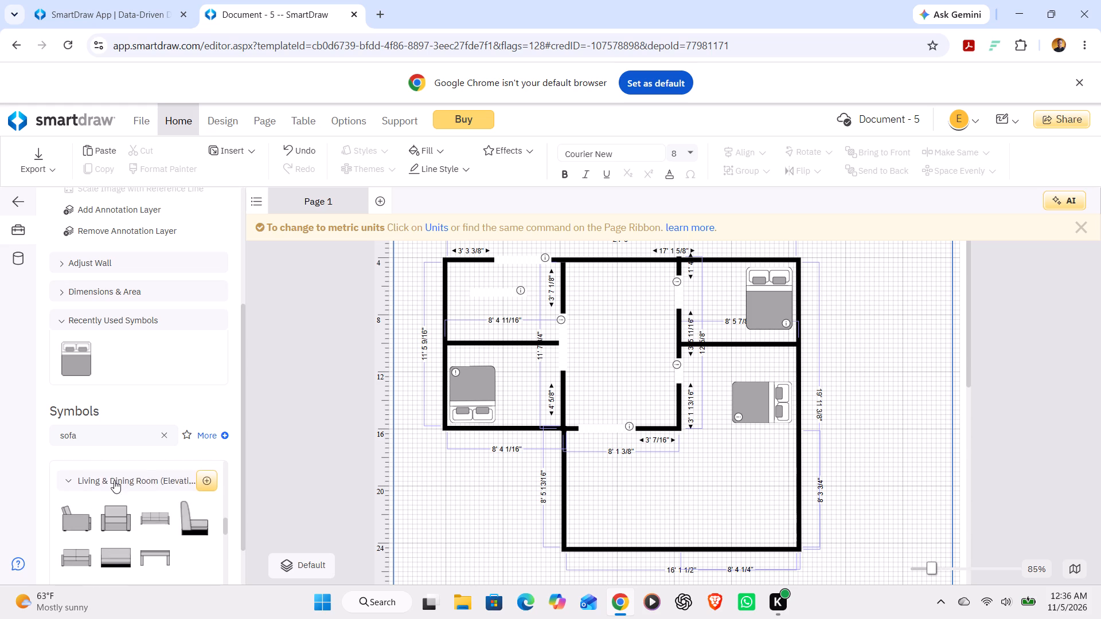
{"action": "scroll", "coordinate": [114, 480], "scroll_direction": "down", "scroll_amount": 1}
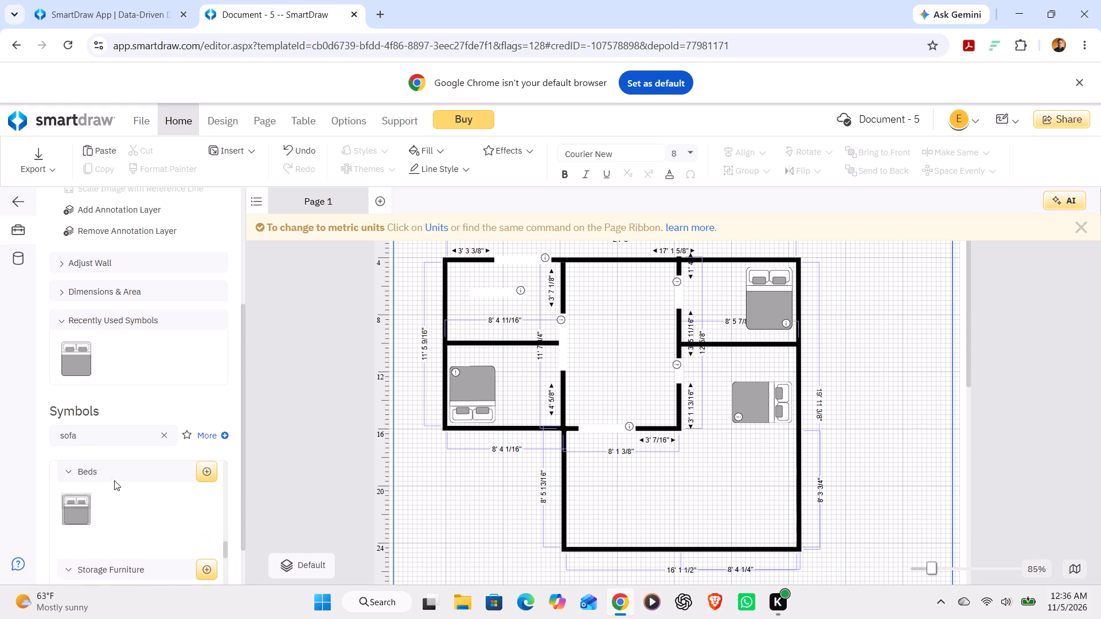
{"action": "scroll", "coordinate": [114, 480], "scroll_direction": "up", "scroll_amount": 3}
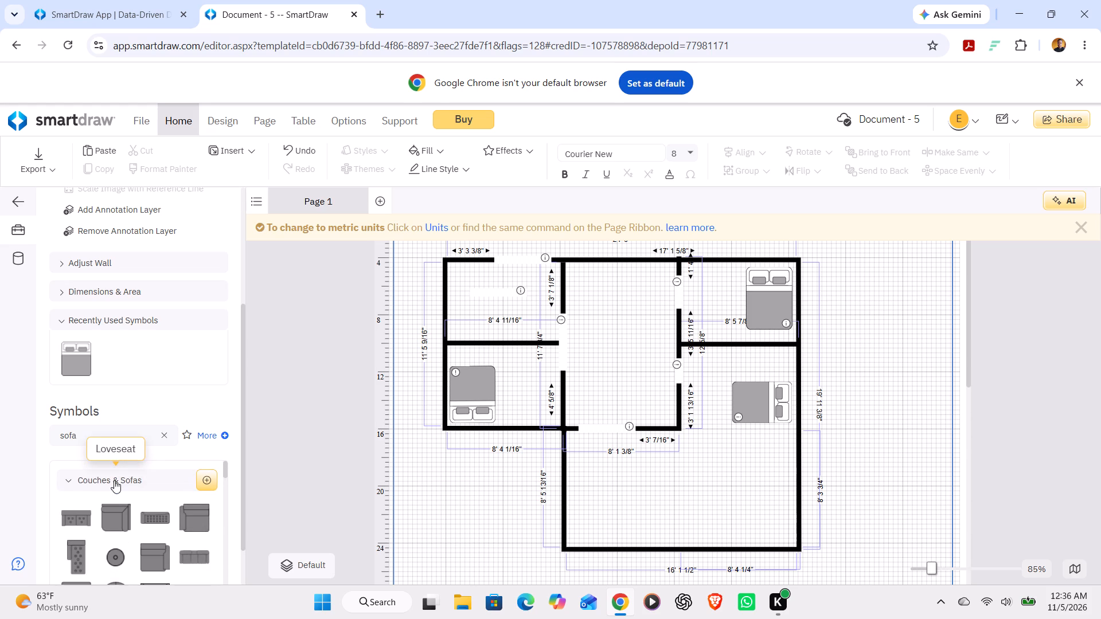
Examine the Couches & Sofas symbols for an L-shaped sectional sofa that suits the large lower room.
{"action": "scroll", "coordinate": [114, 480], "scroll_direction": "up", "scroll_amount": 1}
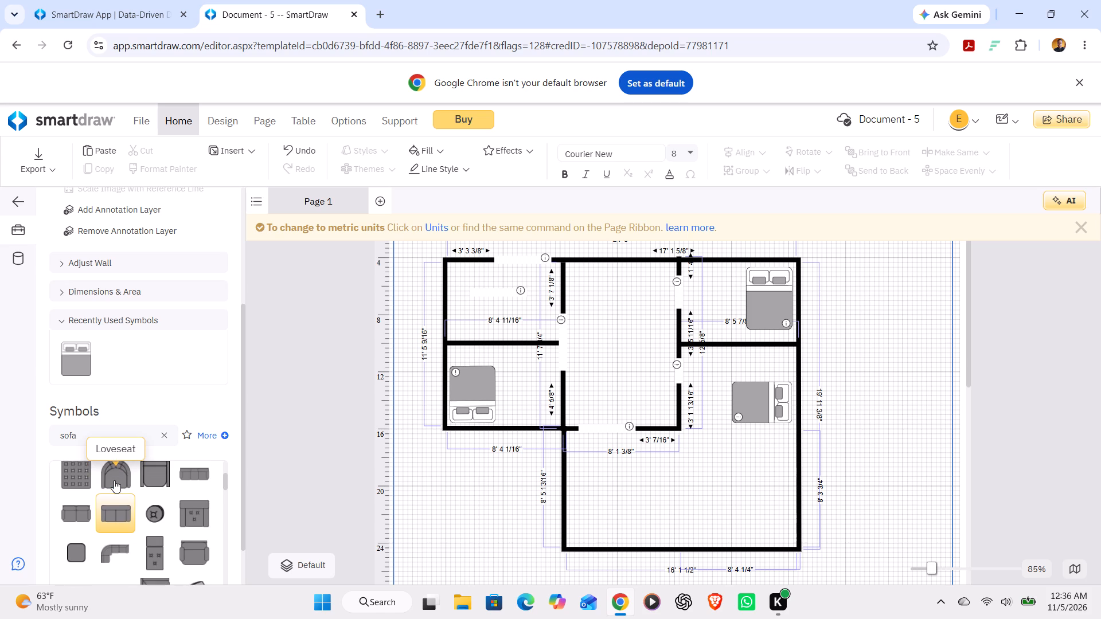
{"action": "scroll", "coordinate": [114, 480], "scroll_direction": "up", "scroll_amount": 2}
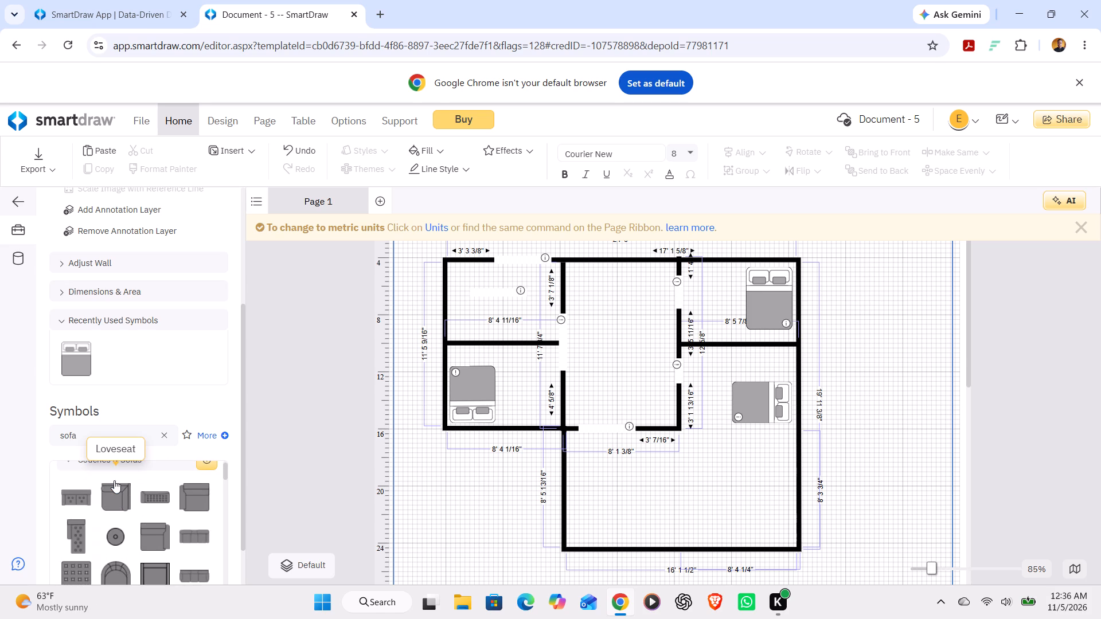
{"action": "scroll", "coordinate": [114, 480], "scroll_direction": "up", "scroll_amount": 1}
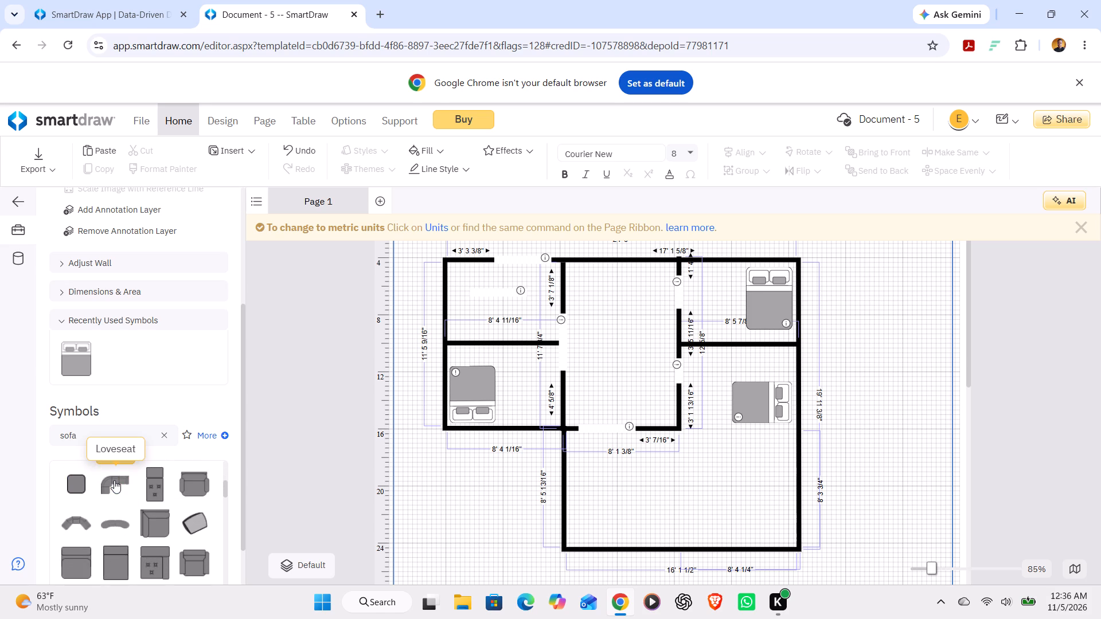
{"action": "scroll", "coordinate": [114, 480], "scroll_direction": "up", "scroll_amount": 1}
{"action": "scroll", "coordinate": [114, 480], "scroll_direction": "down", "scroll_amount": 1}
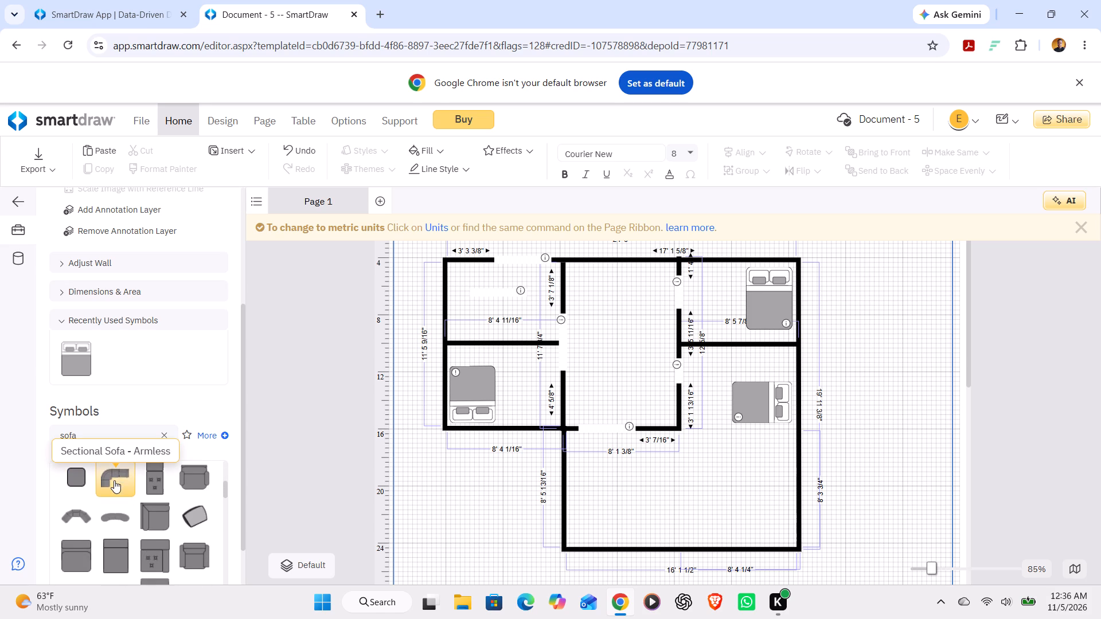
{"action": "scroll", "coordinate": [114, 480], "scroll_direction": "down", "scroll_amount": 2}
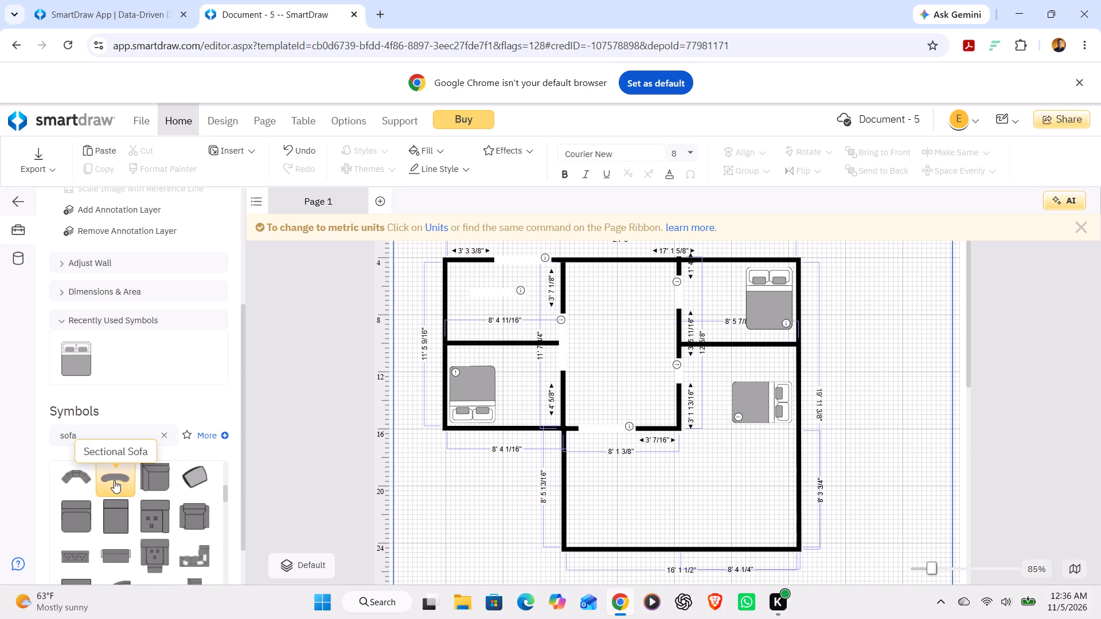
{"action": "scroll", "coordinate": [114, 480], "scroll_direction": "down", "scroll_amount": 1}
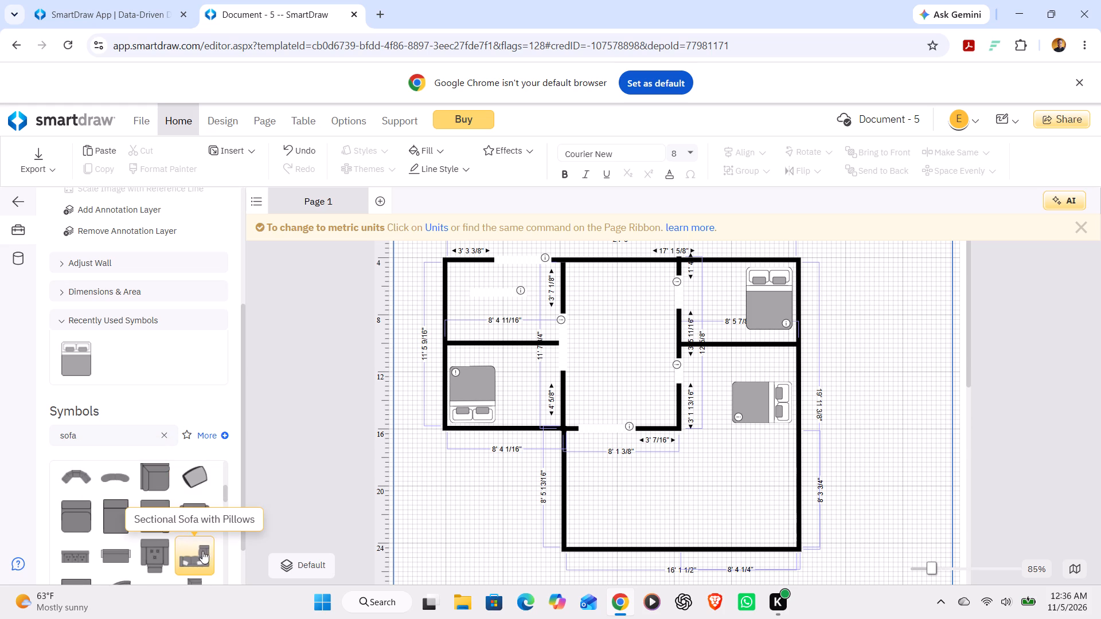
{"action": "scroll", "coordinate": [117, 566], "scroll_direction": "down", "scroll_amount": 1}
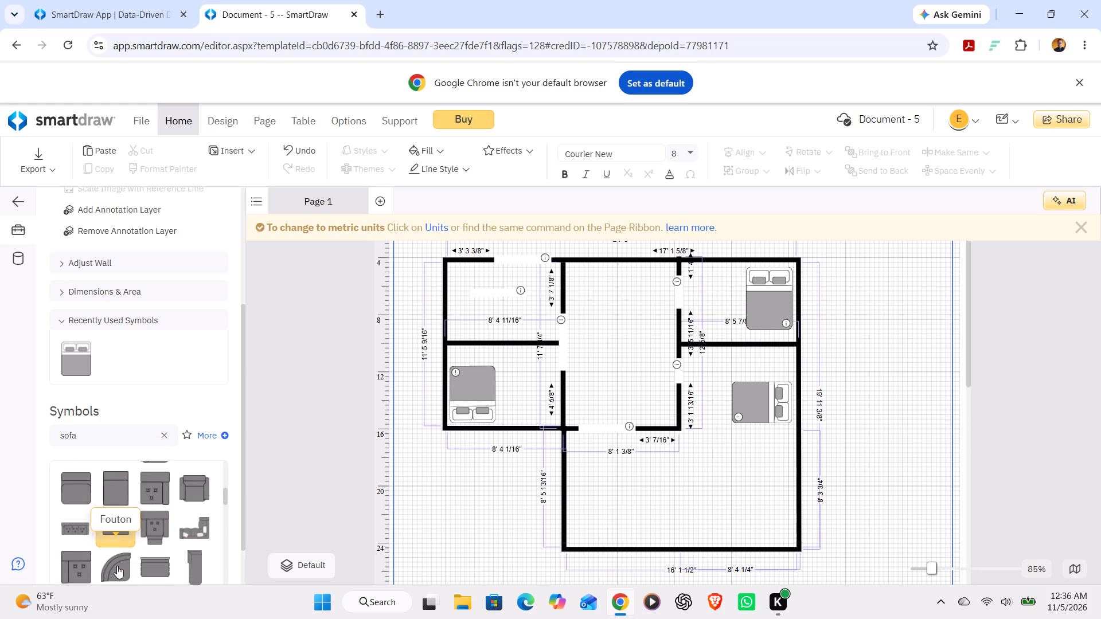
{"action": "scroll", "coordinate": [117, 566], "scroll_direction": "down", "scroll_amount": 2}
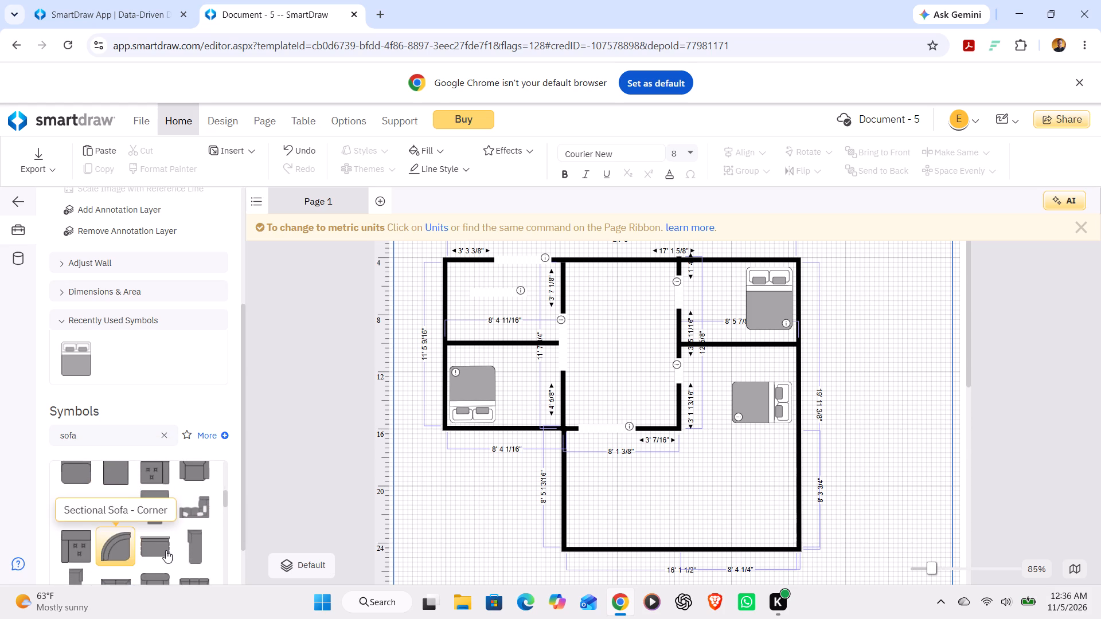
{"action": "scroll", "coordinate": [166, 550], "scroll_direction": "down", "scroll_amount": 2}
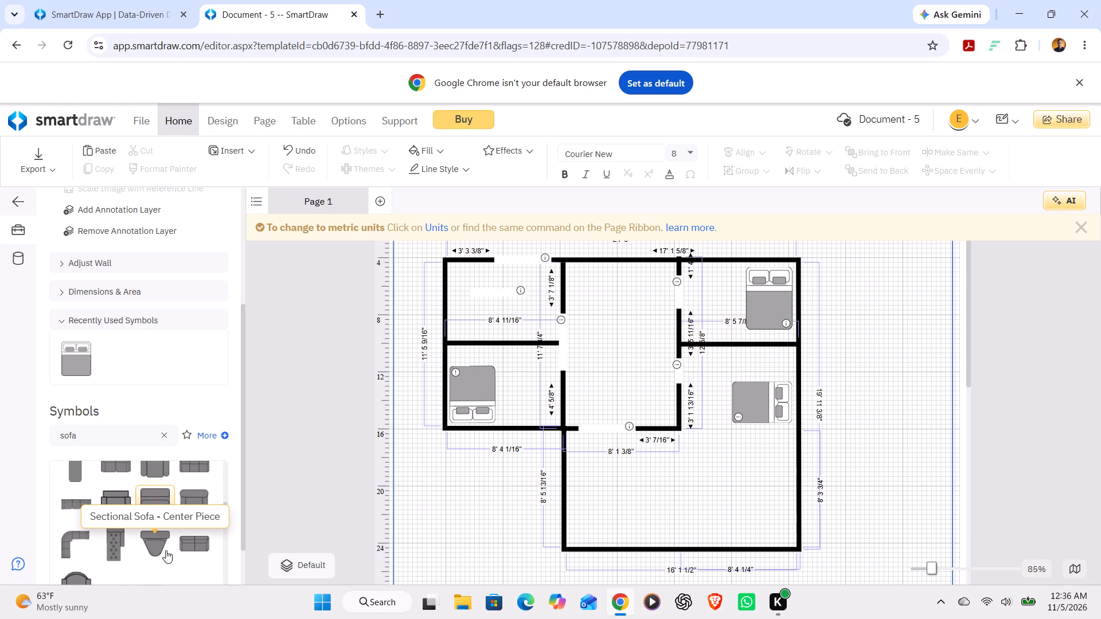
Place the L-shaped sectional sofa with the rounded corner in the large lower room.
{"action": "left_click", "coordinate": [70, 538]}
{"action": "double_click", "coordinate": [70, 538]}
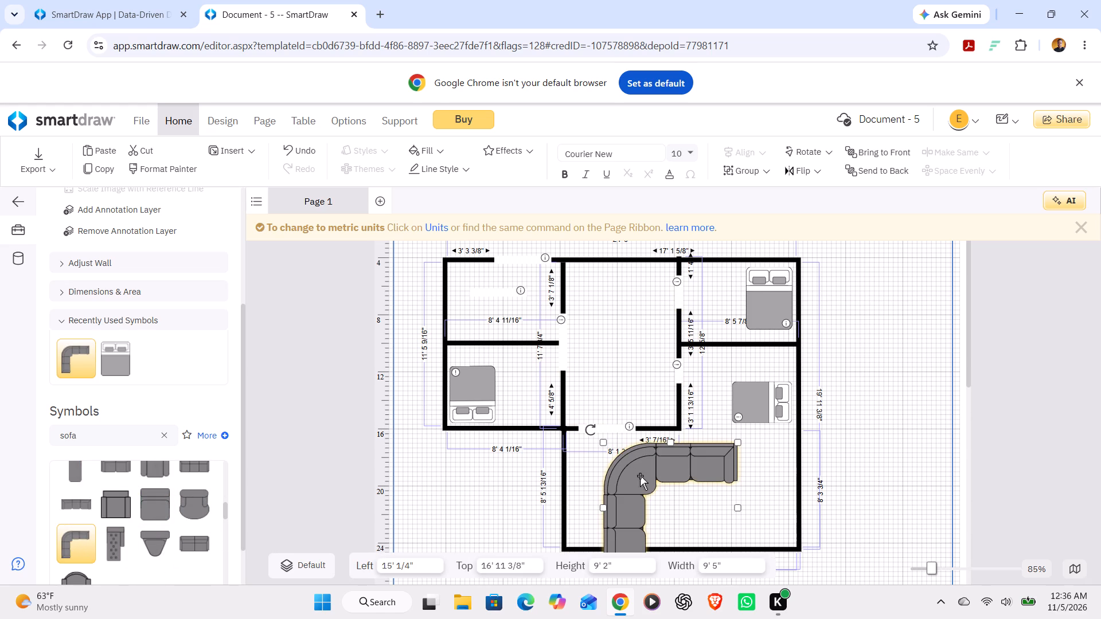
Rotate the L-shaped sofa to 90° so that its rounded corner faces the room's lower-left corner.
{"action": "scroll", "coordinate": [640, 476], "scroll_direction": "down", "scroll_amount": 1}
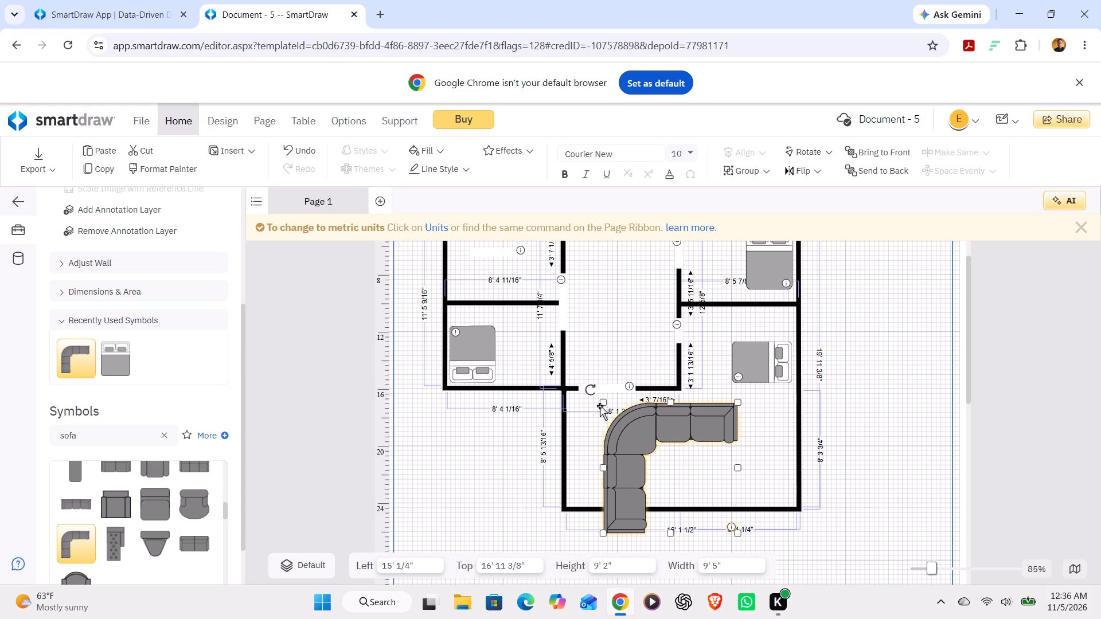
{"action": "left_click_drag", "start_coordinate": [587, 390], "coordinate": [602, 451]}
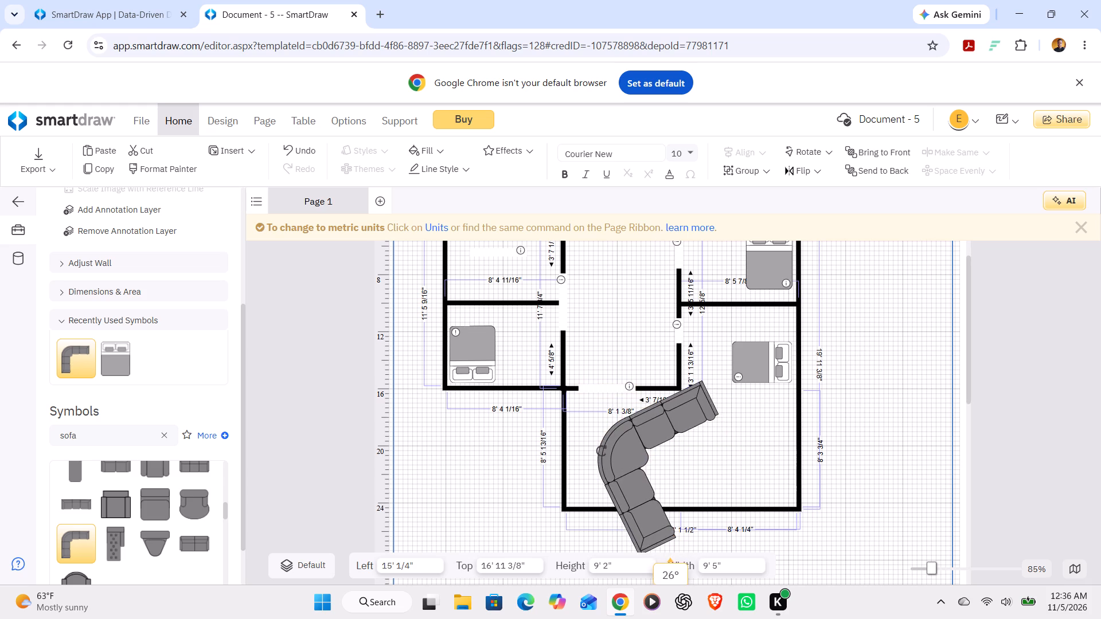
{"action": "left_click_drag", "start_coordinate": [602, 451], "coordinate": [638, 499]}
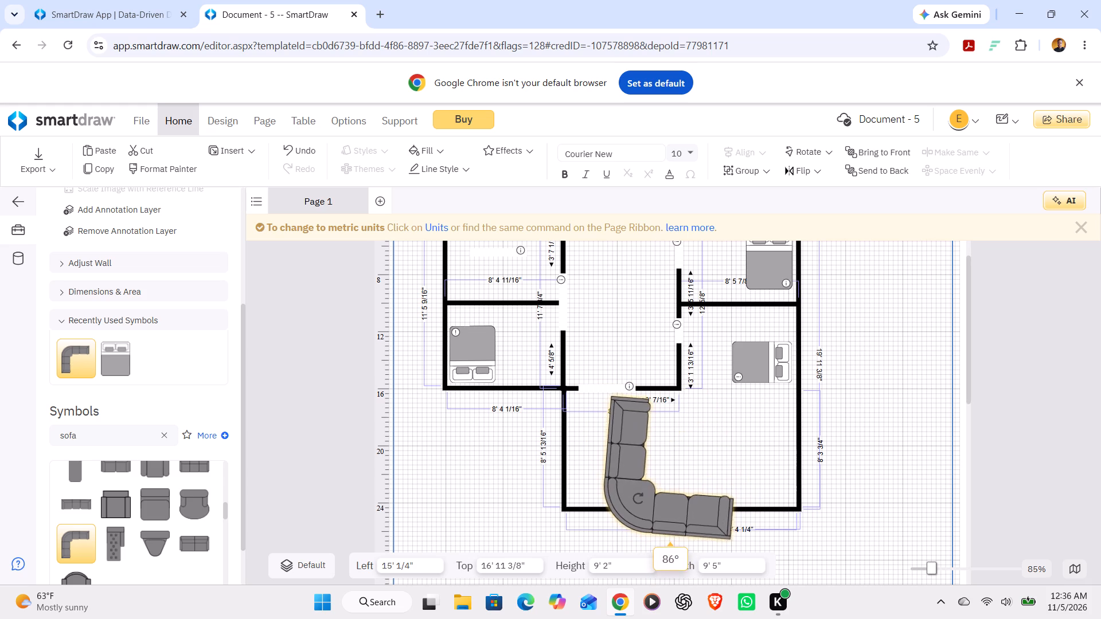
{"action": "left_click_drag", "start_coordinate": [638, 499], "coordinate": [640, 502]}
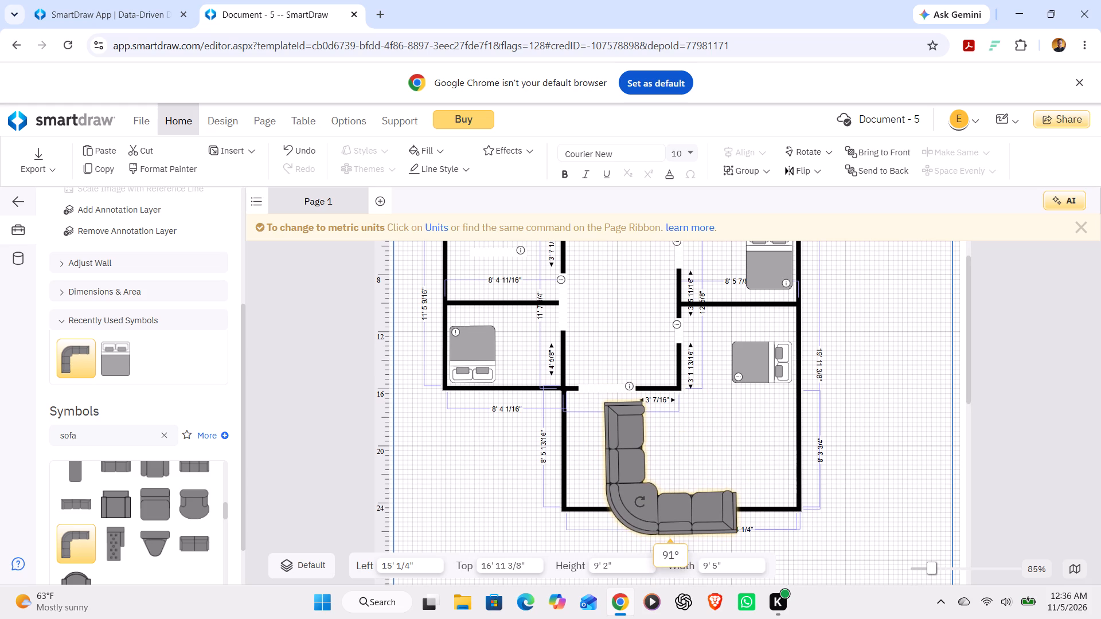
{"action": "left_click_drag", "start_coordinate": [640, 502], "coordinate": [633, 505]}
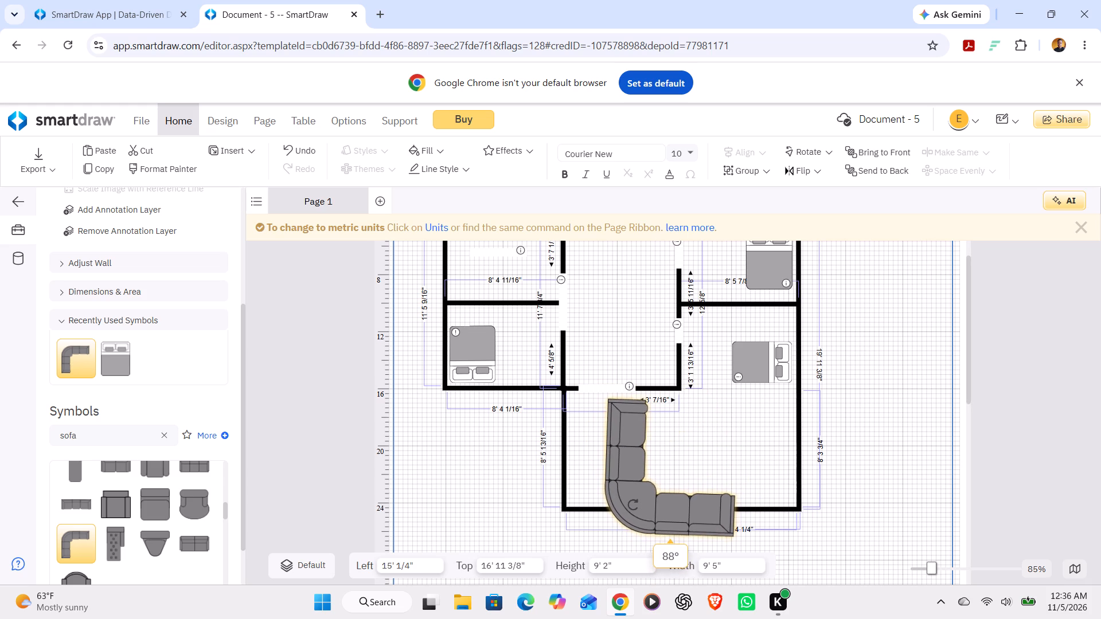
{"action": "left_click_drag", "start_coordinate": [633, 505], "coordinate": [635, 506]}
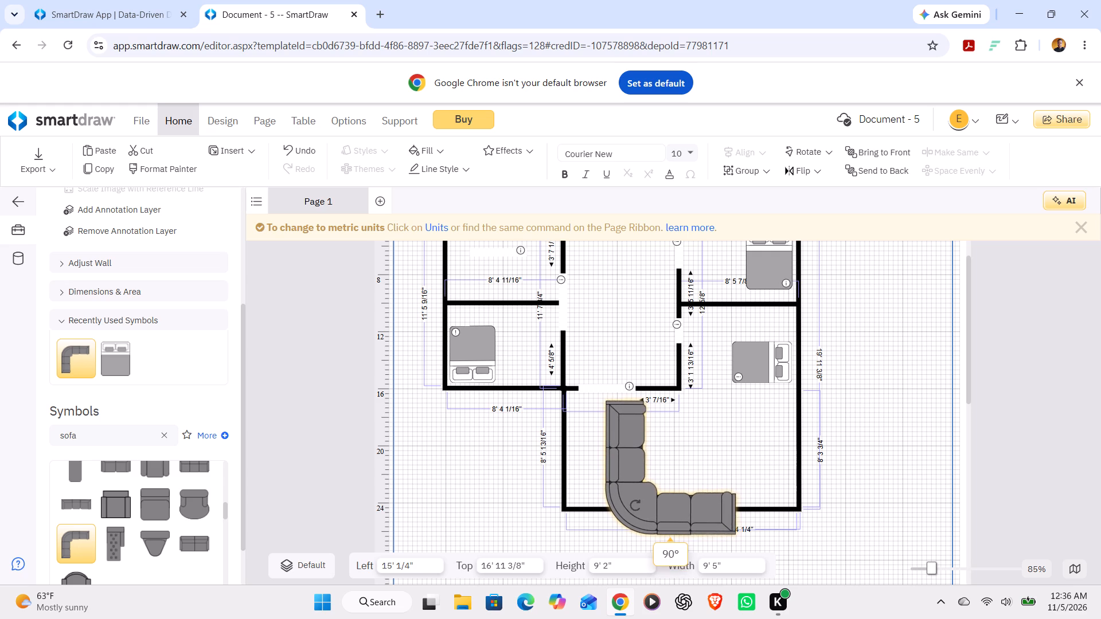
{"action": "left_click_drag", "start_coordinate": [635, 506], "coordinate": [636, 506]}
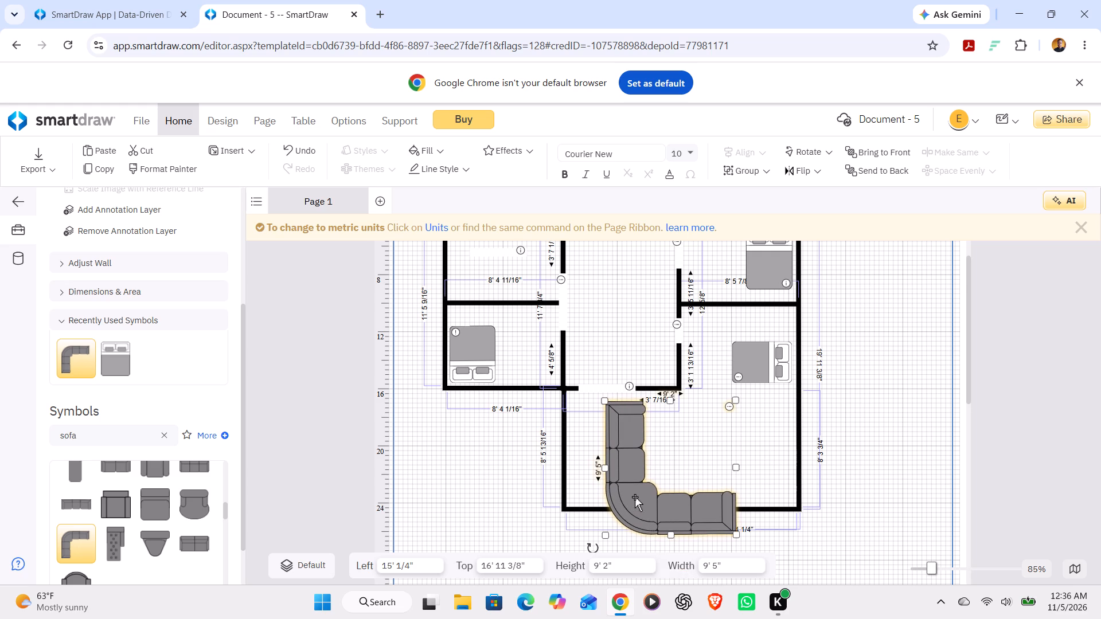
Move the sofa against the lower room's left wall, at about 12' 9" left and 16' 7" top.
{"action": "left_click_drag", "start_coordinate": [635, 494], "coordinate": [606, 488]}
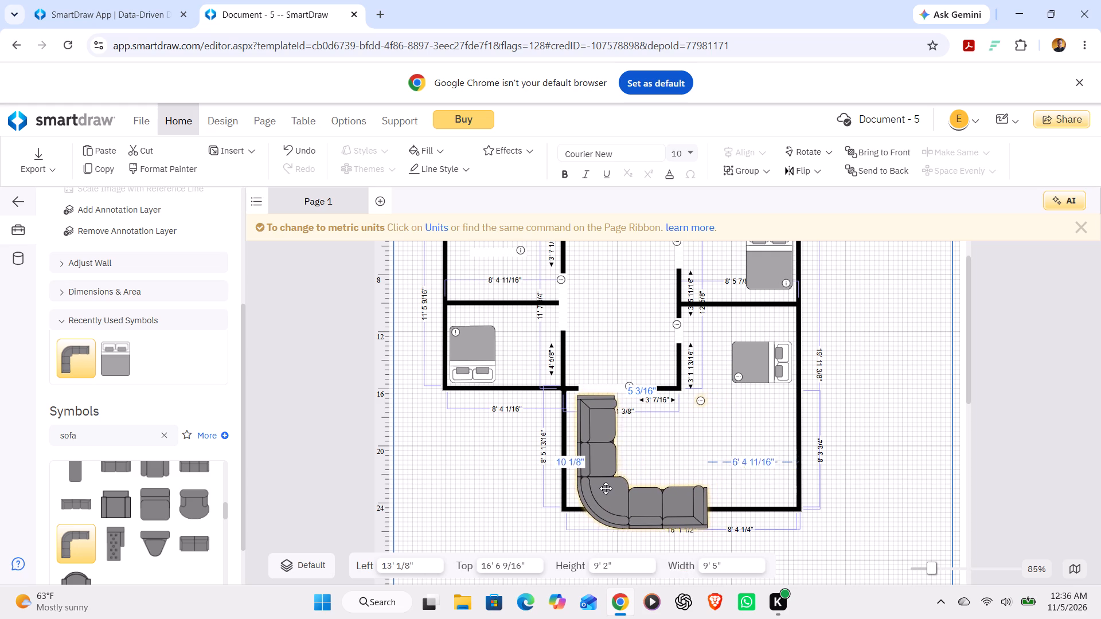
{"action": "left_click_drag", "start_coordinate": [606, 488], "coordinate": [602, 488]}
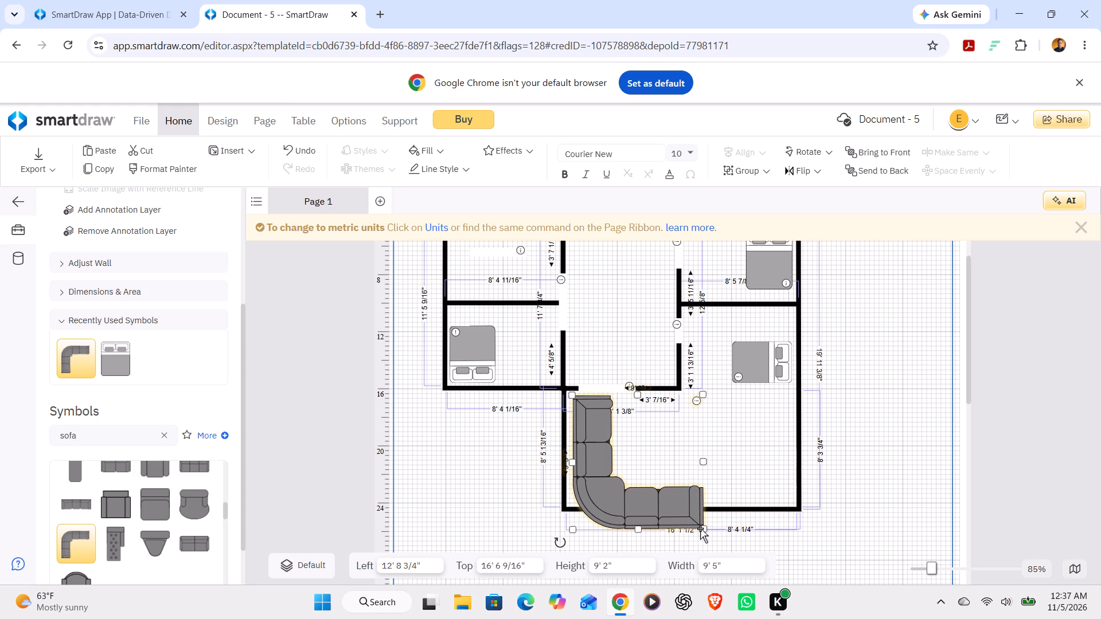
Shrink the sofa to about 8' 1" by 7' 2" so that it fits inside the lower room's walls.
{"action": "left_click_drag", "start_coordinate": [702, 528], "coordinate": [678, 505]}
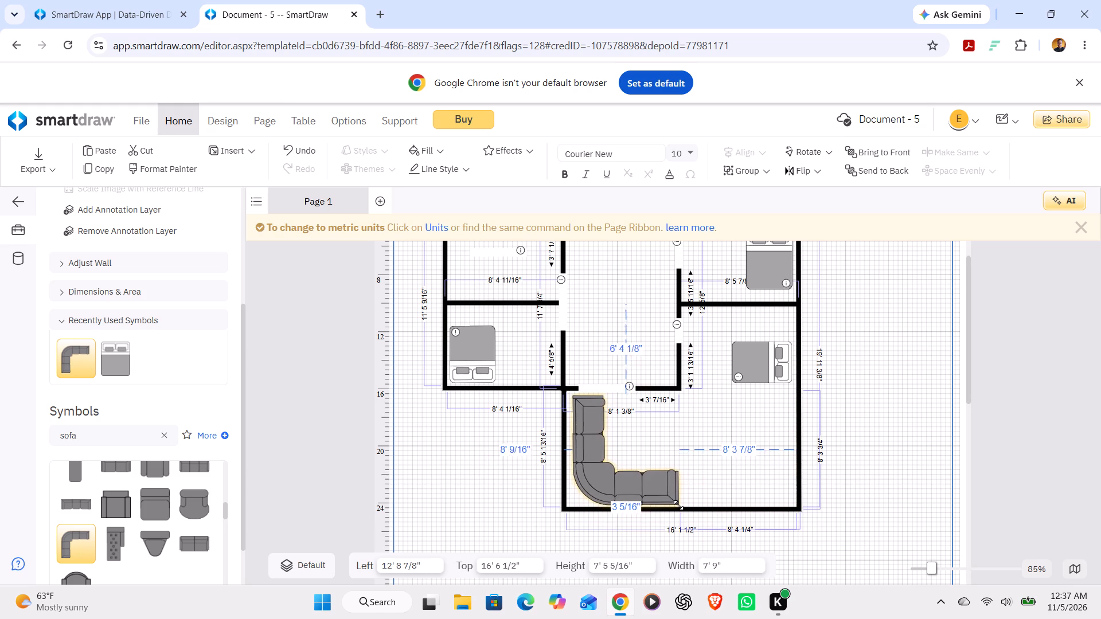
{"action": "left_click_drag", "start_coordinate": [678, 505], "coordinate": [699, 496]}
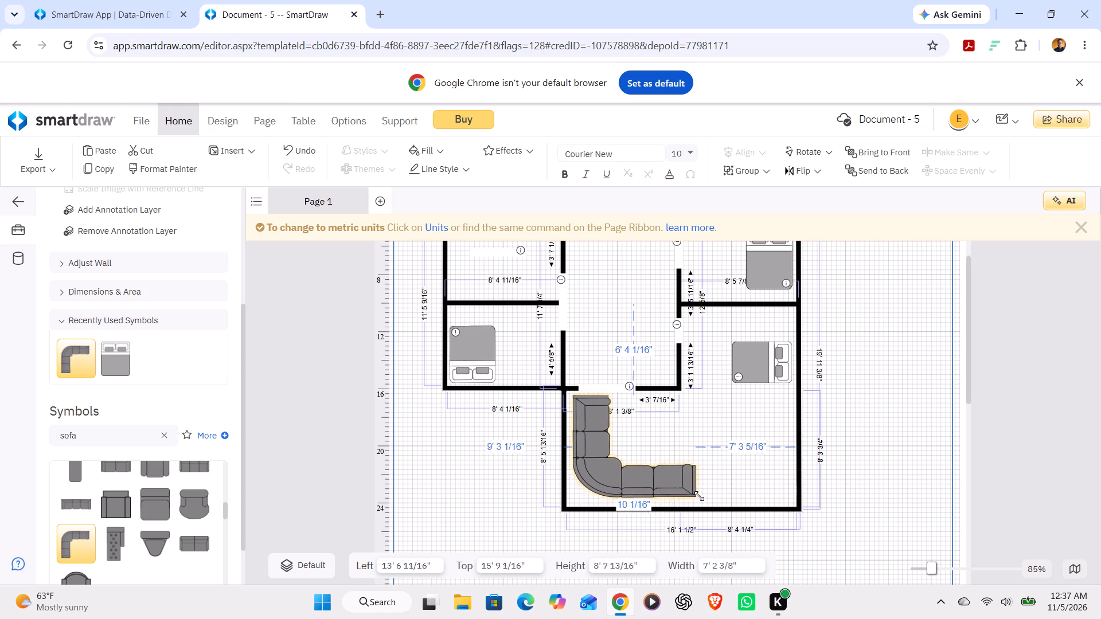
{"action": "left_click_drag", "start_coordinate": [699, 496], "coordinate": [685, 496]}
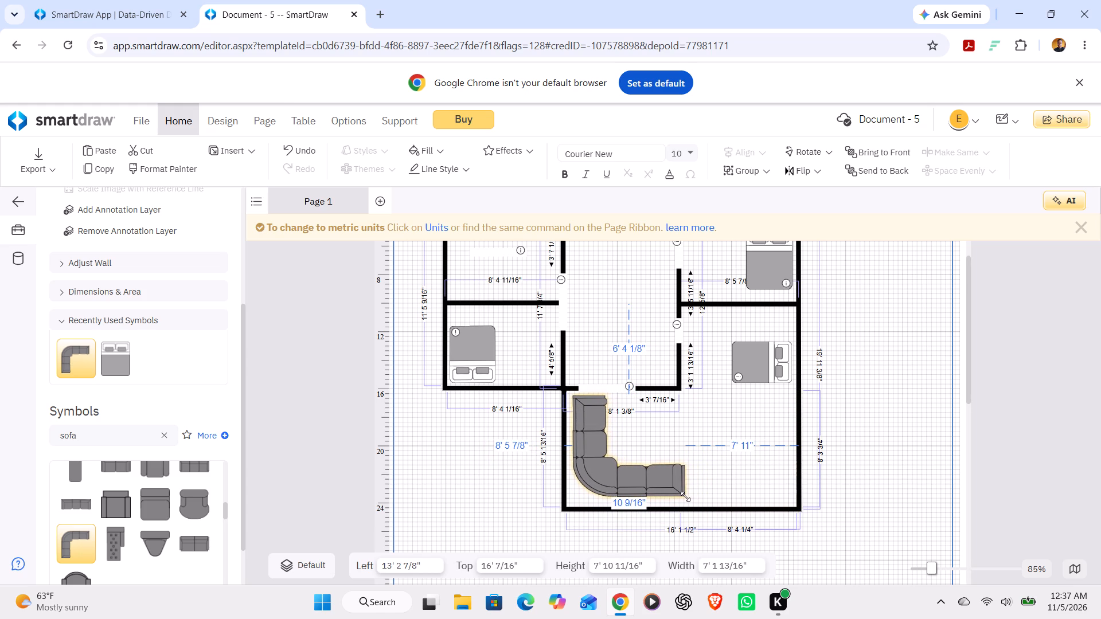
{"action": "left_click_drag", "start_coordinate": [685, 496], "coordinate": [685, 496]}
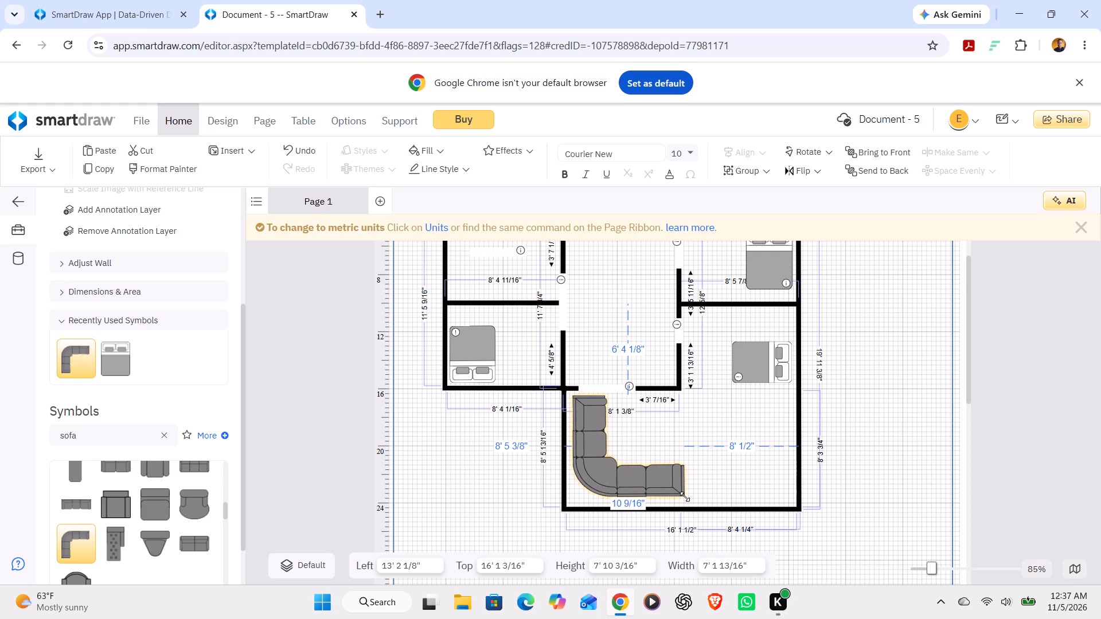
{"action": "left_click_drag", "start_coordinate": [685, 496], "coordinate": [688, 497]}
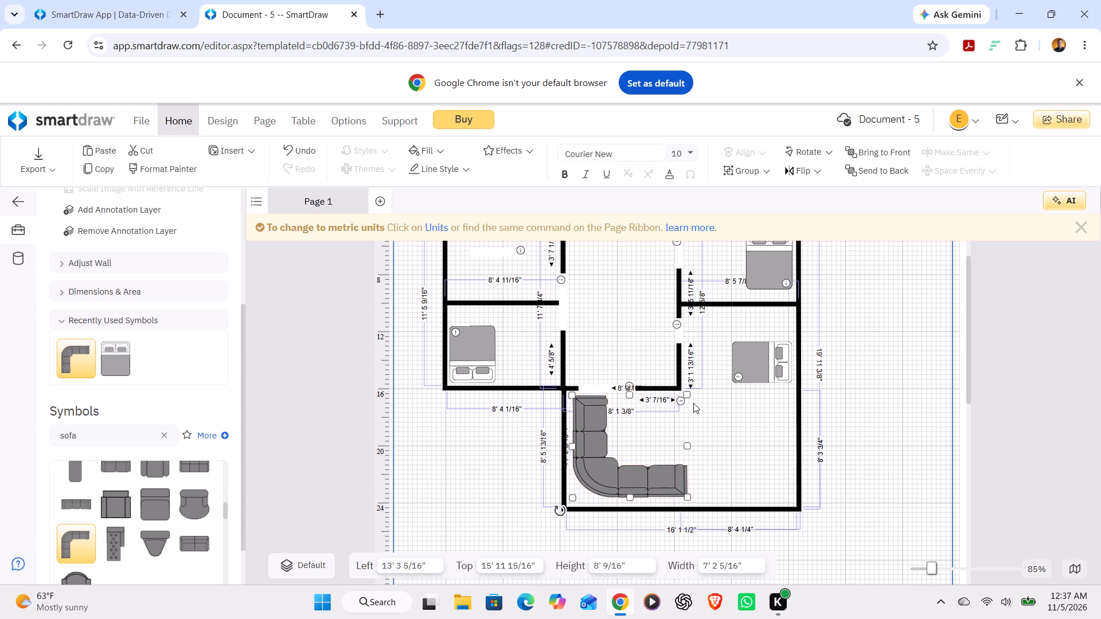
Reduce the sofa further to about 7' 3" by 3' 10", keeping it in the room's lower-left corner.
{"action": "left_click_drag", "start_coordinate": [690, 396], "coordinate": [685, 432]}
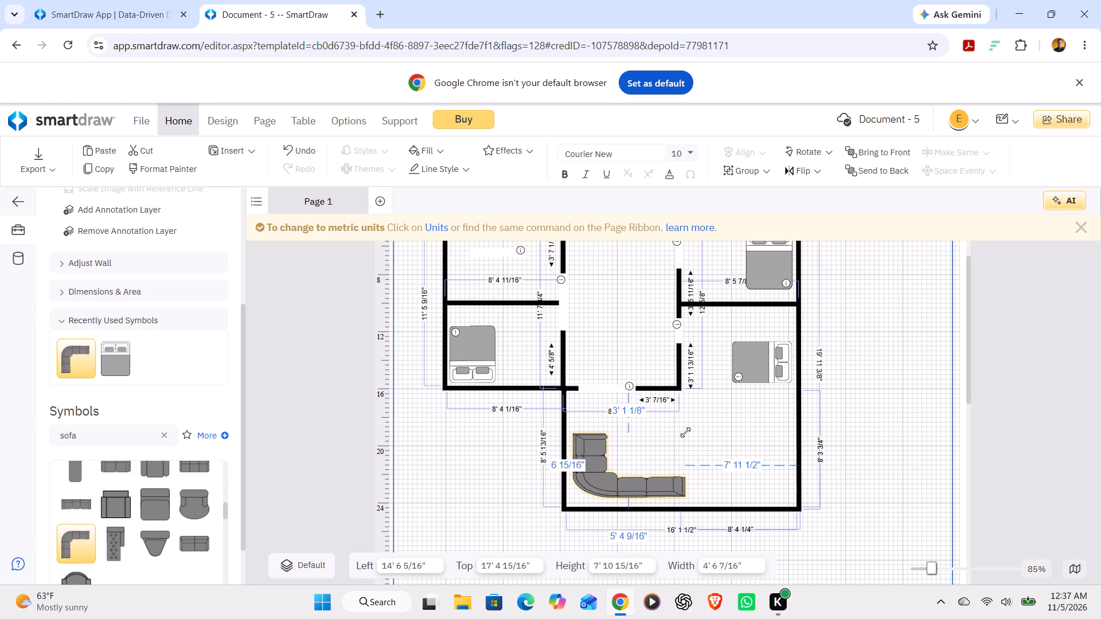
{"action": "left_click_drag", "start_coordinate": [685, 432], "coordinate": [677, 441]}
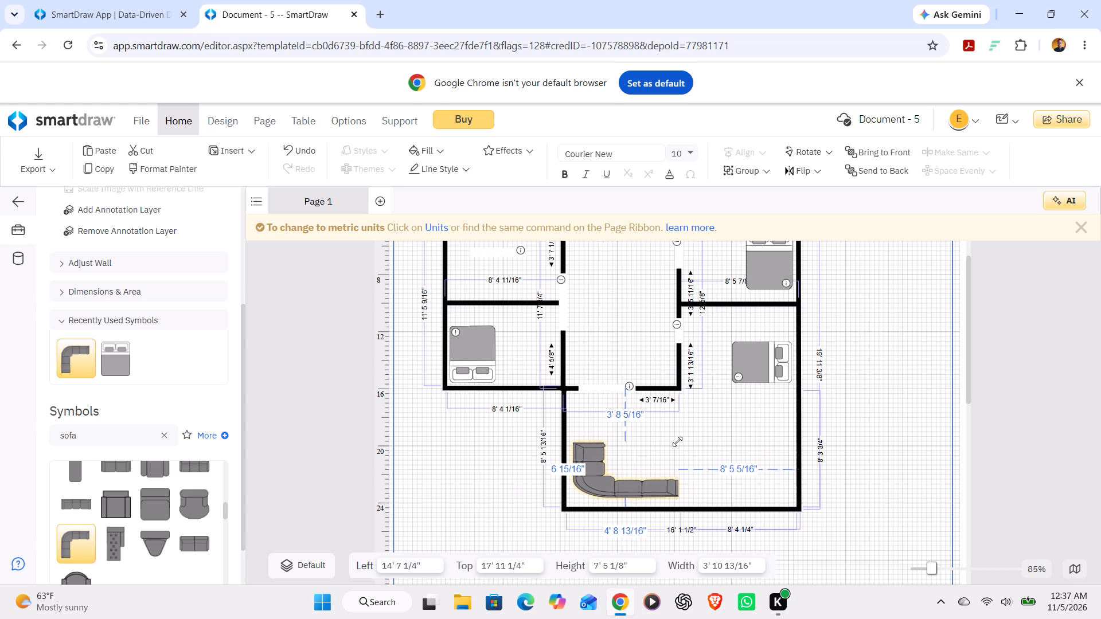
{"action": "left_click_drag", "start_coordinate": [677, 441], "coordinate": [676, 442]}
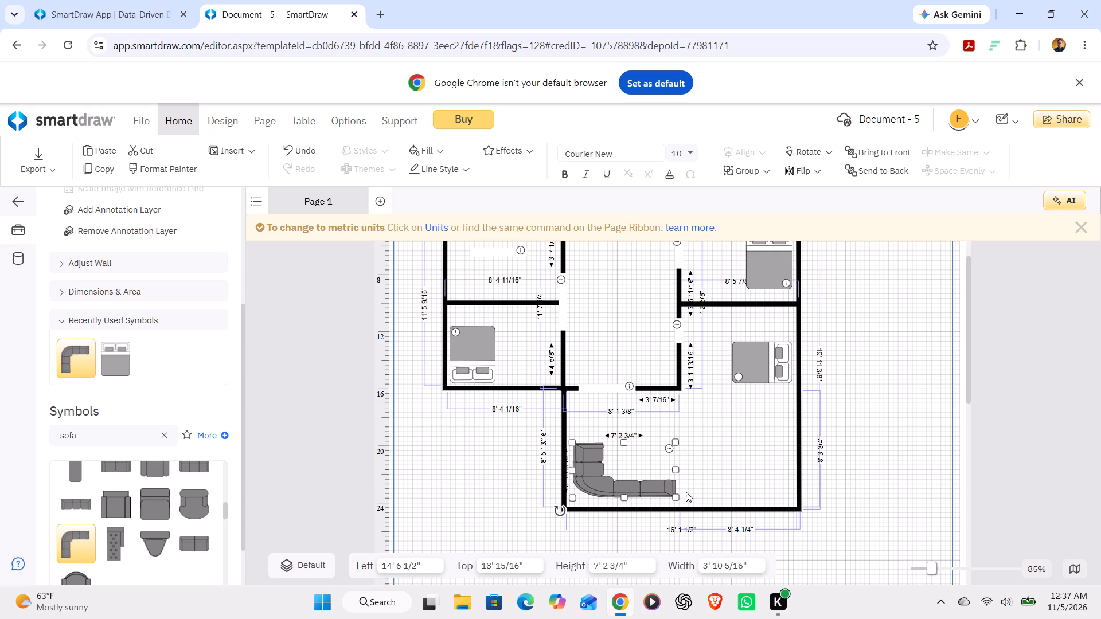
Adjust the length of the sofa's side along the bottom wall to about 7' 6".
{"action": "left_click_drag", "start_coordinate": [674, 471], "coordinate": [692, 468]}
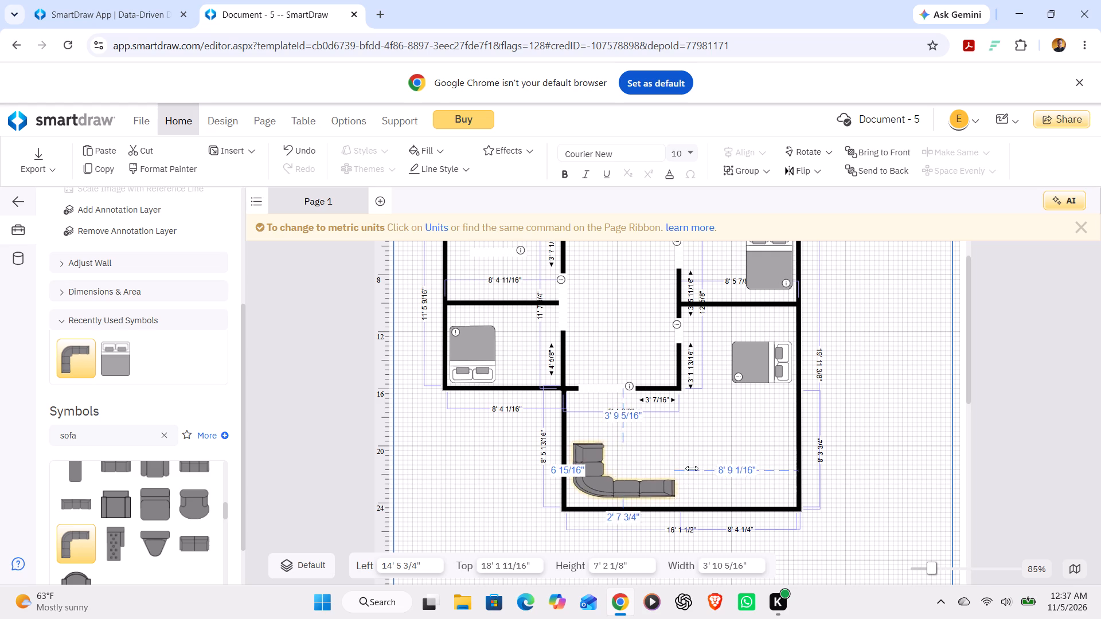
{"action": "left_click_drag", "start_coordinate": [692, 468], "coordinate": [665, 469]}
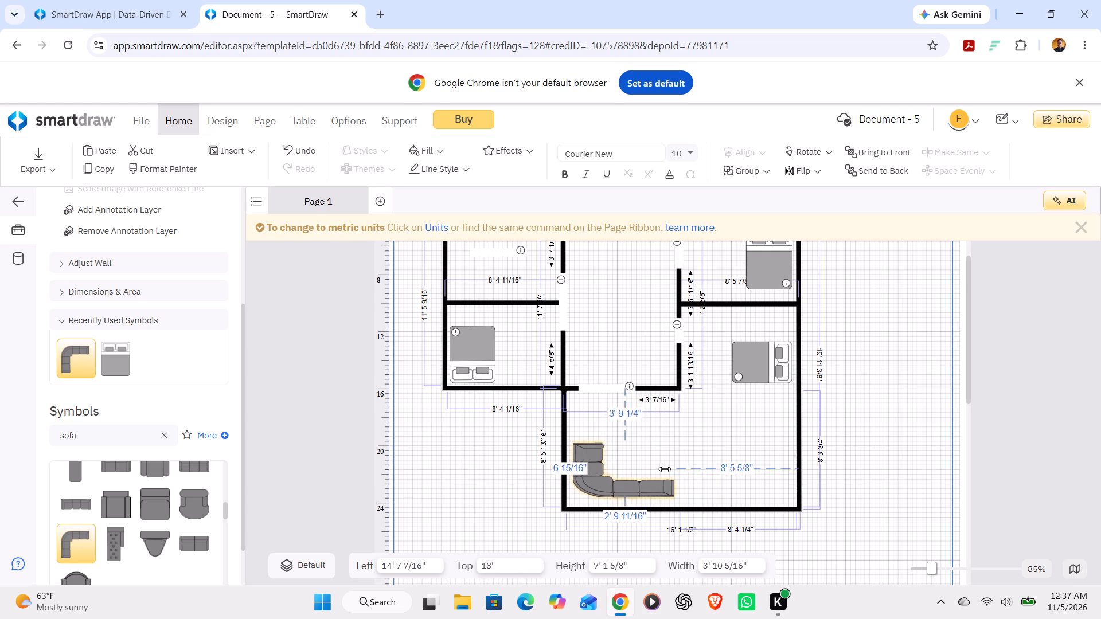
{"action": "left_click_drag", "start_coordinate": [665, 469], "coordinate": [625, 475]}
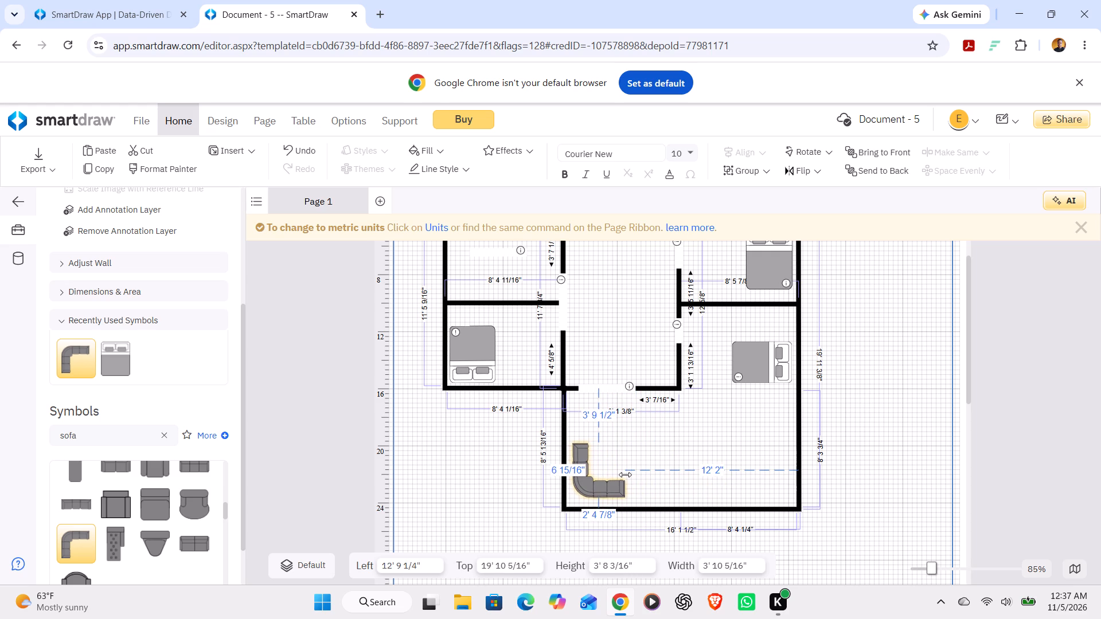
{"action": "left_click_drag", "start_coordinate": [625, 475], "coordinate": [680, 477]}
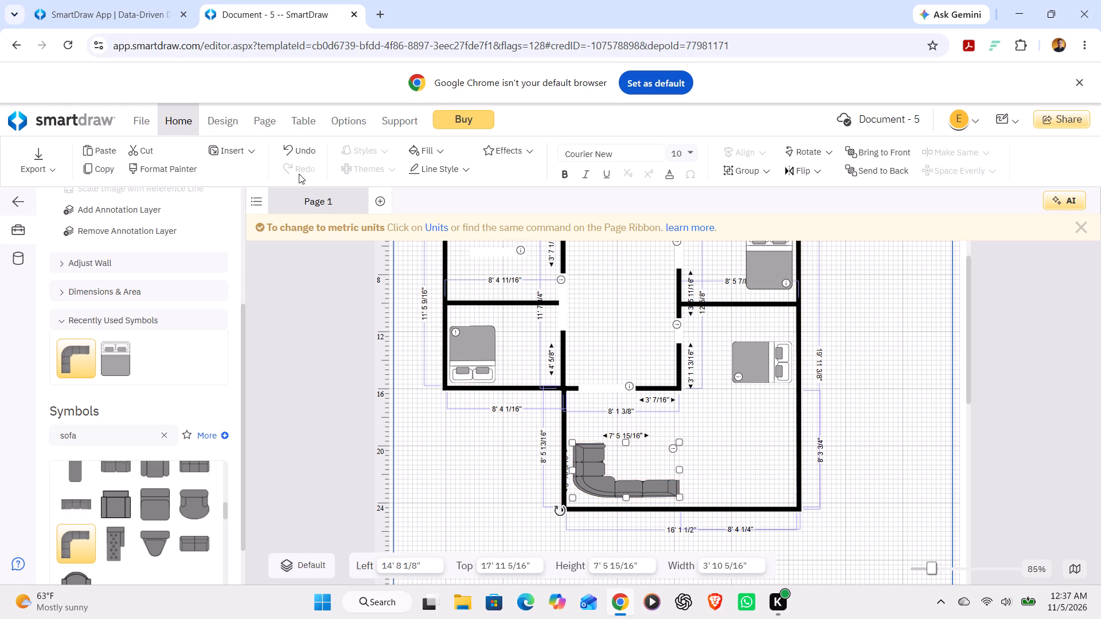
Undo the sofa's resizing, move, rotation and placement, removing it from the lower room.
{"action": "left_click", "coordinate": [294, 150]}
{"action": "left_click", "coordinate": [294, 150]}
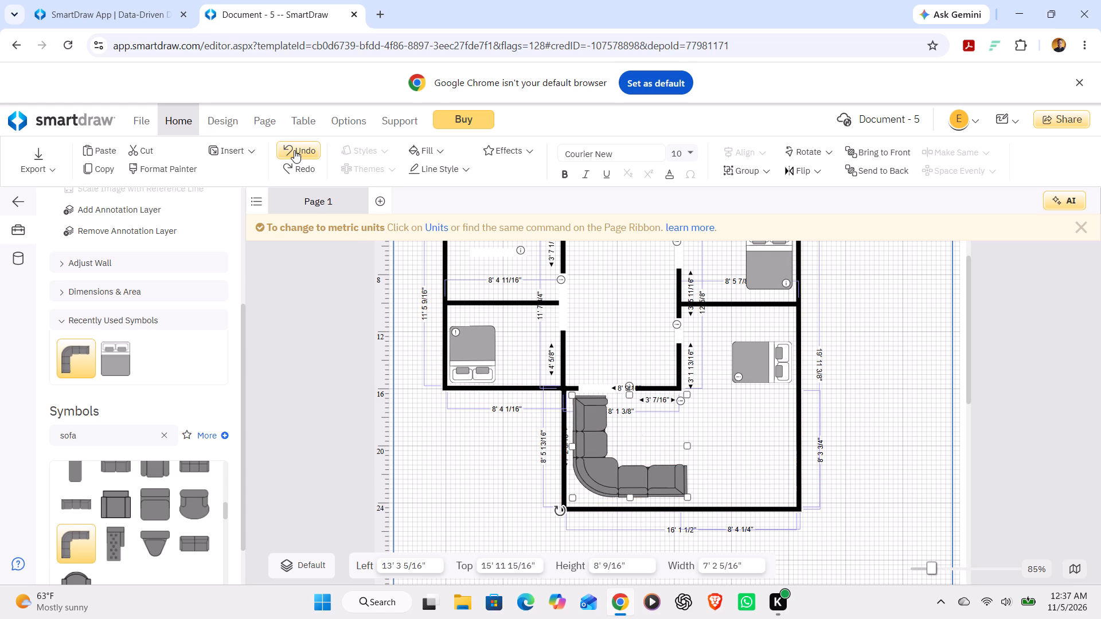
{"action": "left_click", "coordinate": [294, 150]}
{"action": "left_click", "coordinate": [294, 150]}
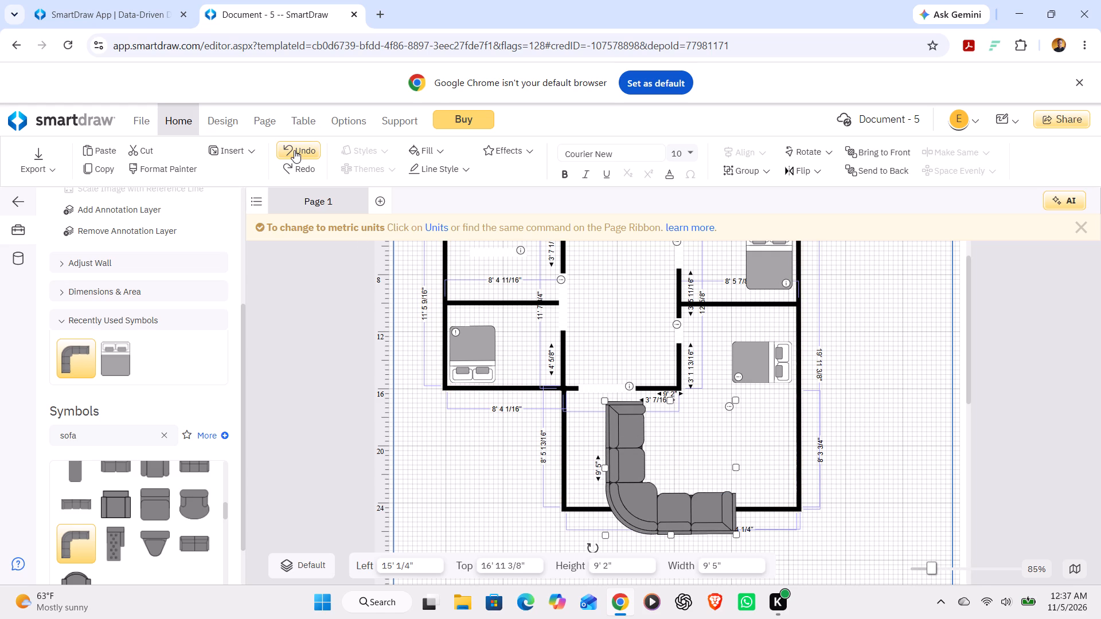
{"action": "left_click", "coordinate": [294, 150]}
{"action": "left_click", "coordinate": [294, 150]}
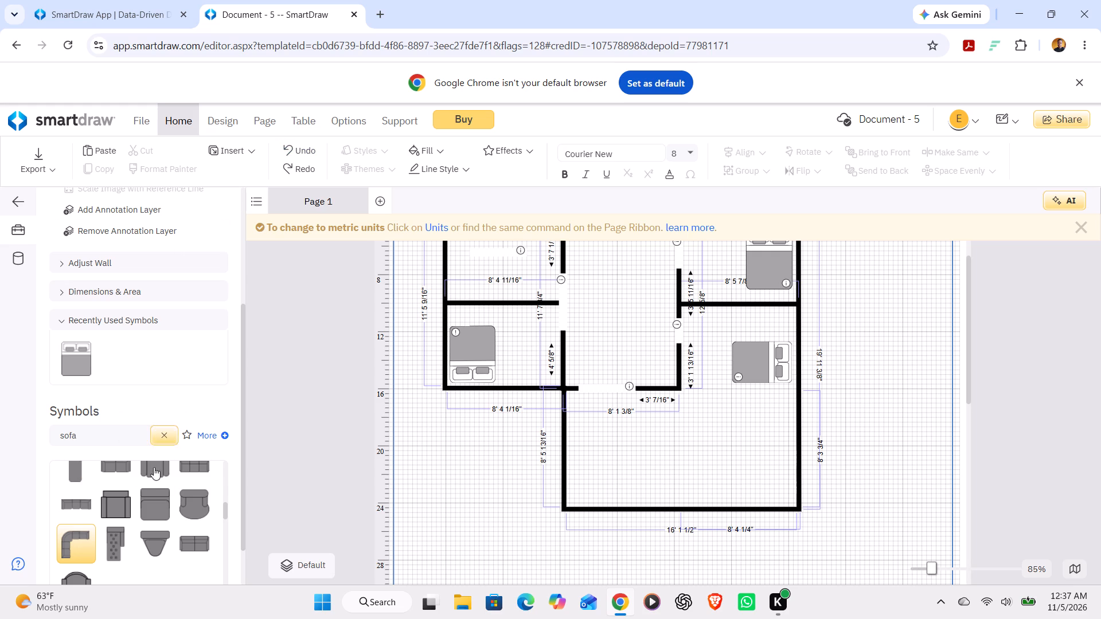
Browse the sofa symbols in the search results for a suitable sofa for the lower room.
{"action": "scroll", "coordinate": [153, 490], "scroll_direction": "up", "scroll_amount": 2}
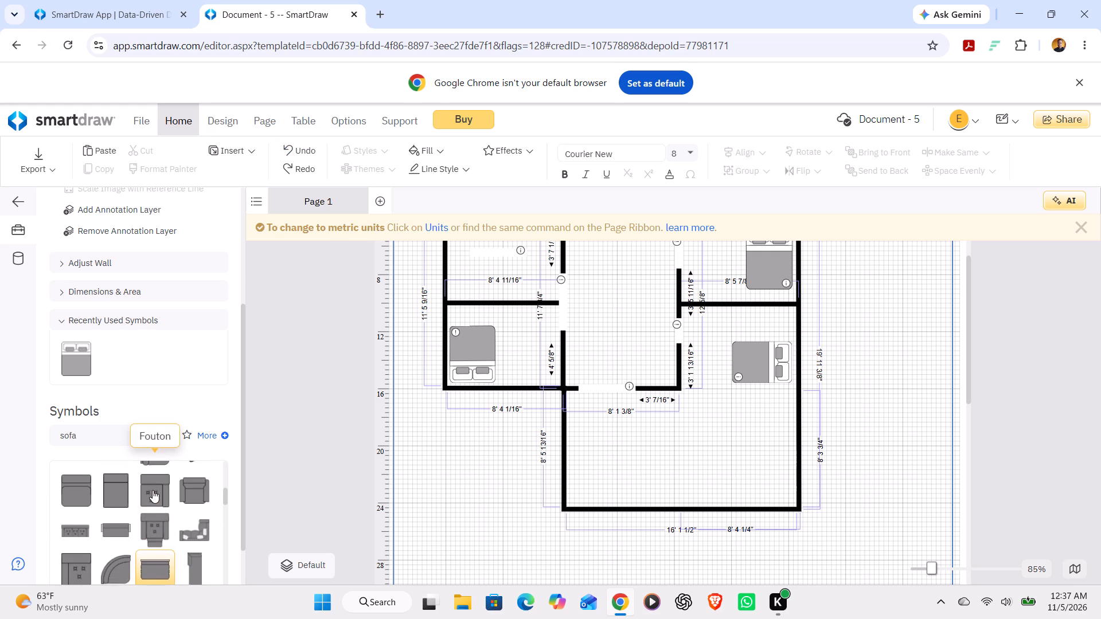
{"action": "scroll", "coordinate": [153, 490], "scroll_direction": "up", "scroll_amount": 3}
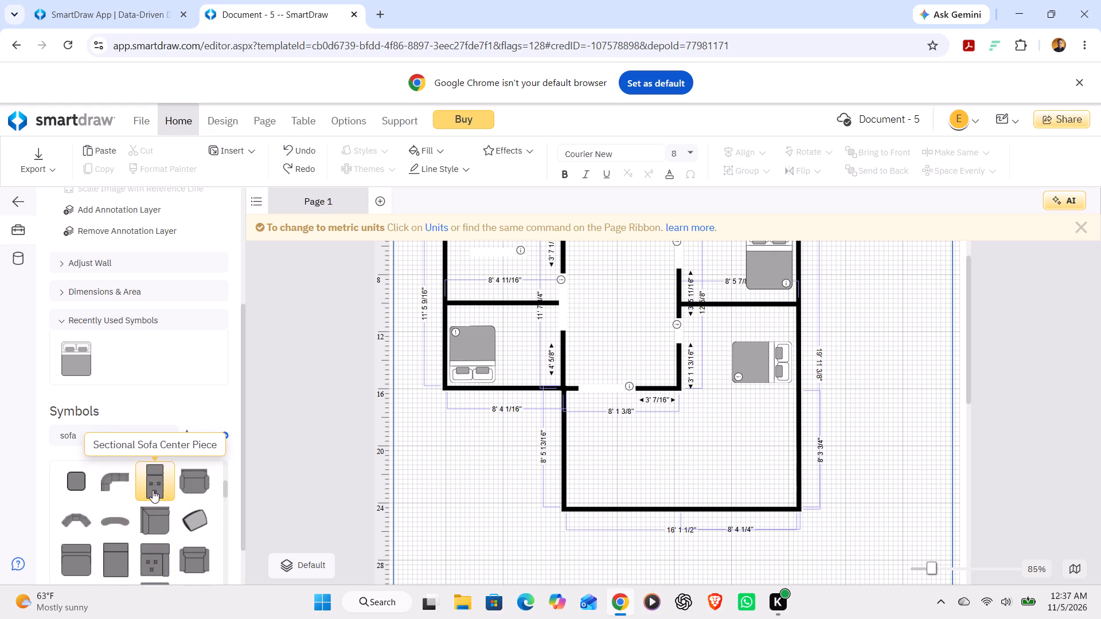
{"action": "scroll", "coordinate": [153, 490], "scroll_direction": "up", "scroll_amount": 4}
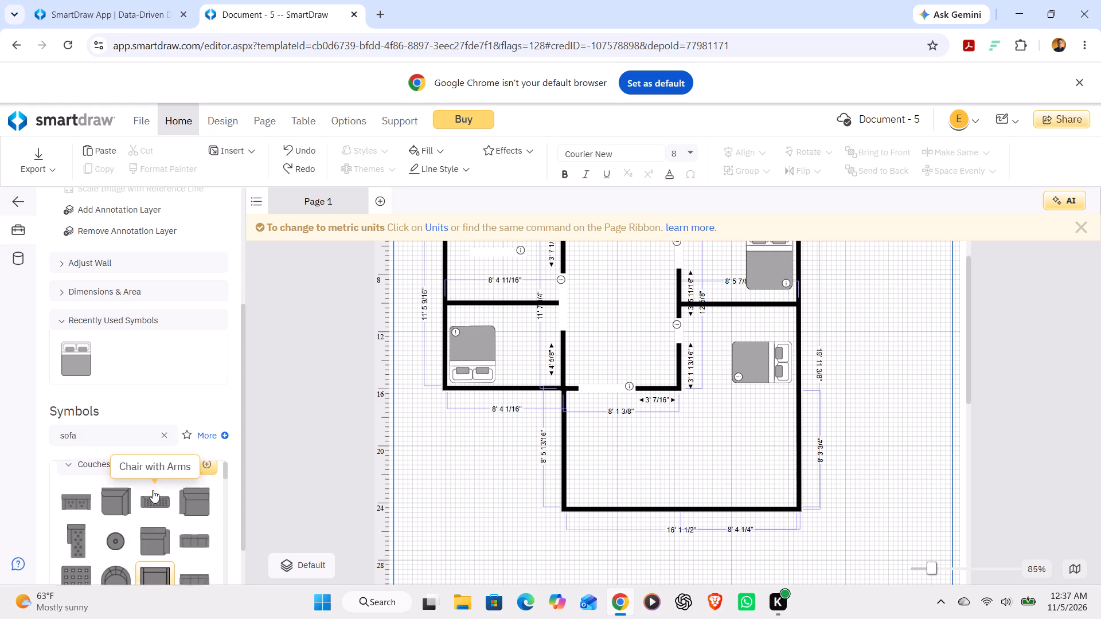
{"action": "scroll", "coordinate": [153, 490], "scroll_direction": "down", "scroll_amount": 1}
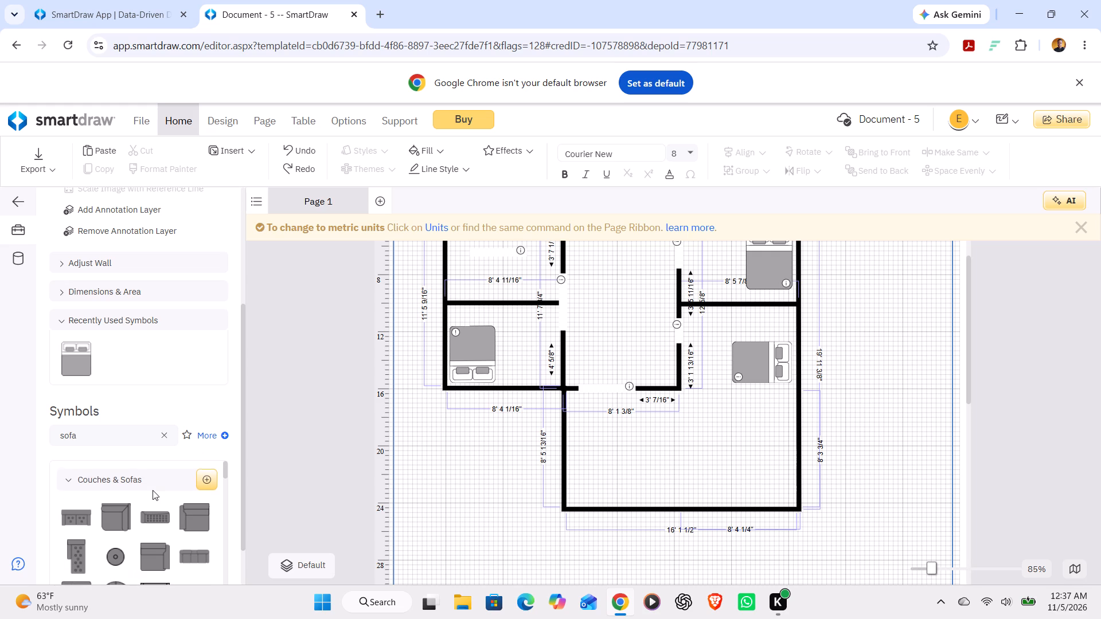
{"action": "scroll", "coordinate": [153, 490], "scroll_direction": "down", "scroll_amount": 2}
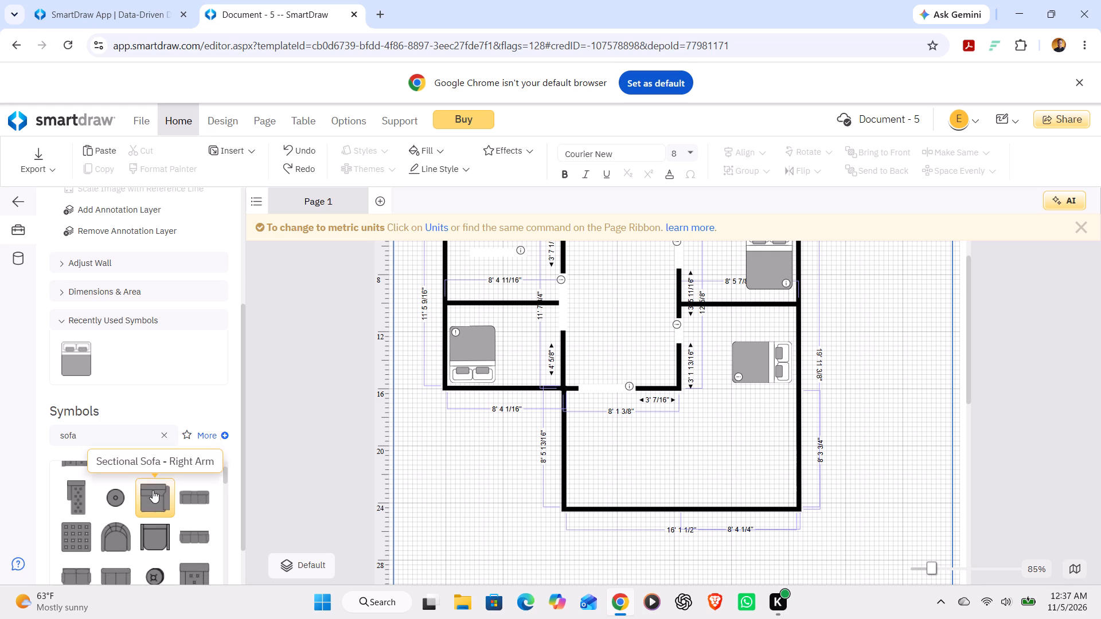
{"action": "scroll", "coordinate": [153, 490], "scroll_direction": "down", "scroll_amount": 2}
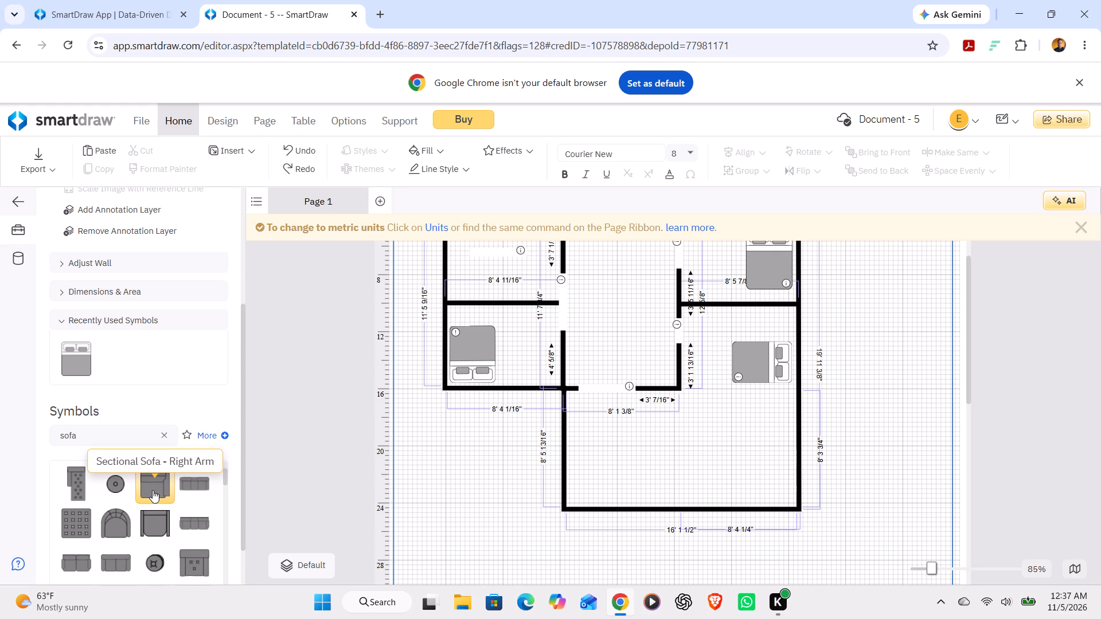
{"action": "scroll", "coordinate": [153, 490], "scroll_direction": "down", "scroll_amount": 7}
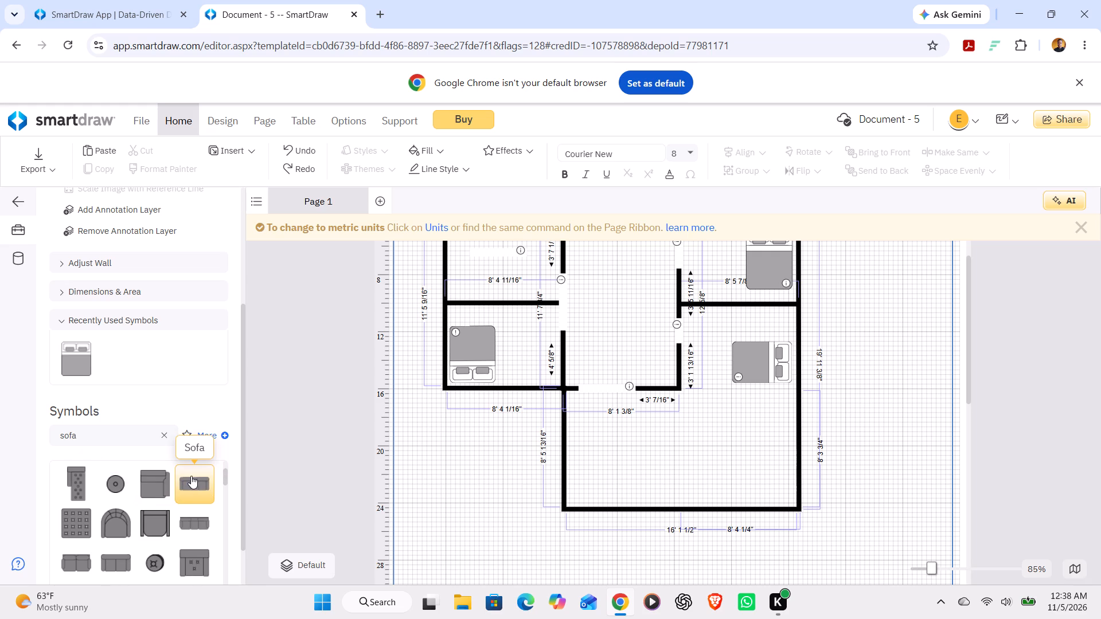
Place a three-seat Sofa in the lower room's lower-left corner, turned about 180° so its back faces the bottom wall.
{"action": "double_click", "coordinate": [185, 520]}
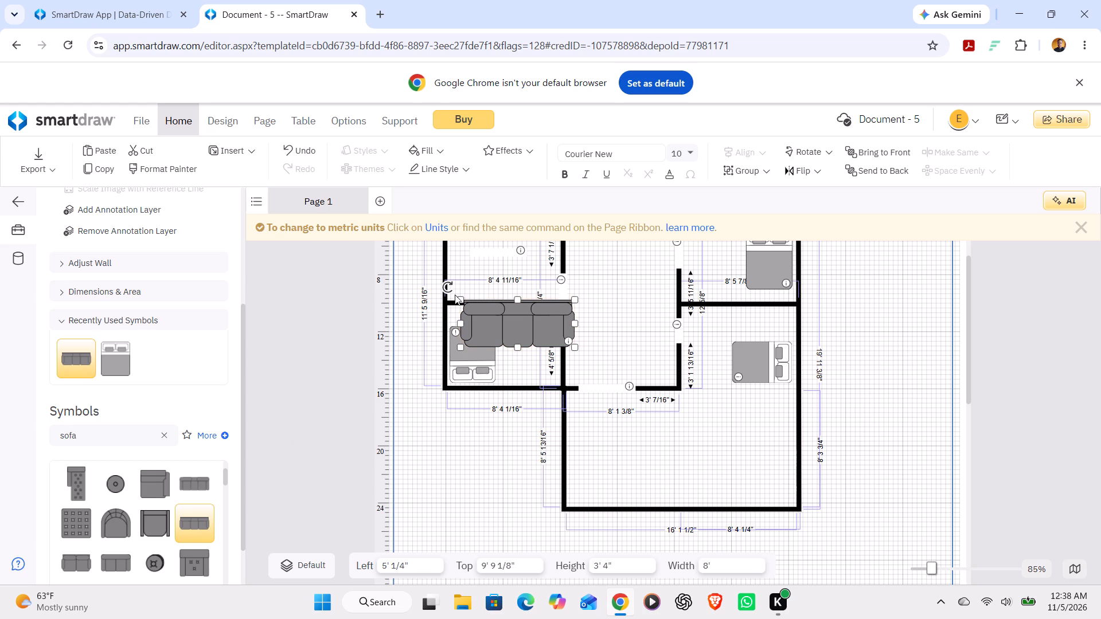
{"action": "left_click_drag", "start_coordinate": [450, 288], "coordinate": [587, 278]}
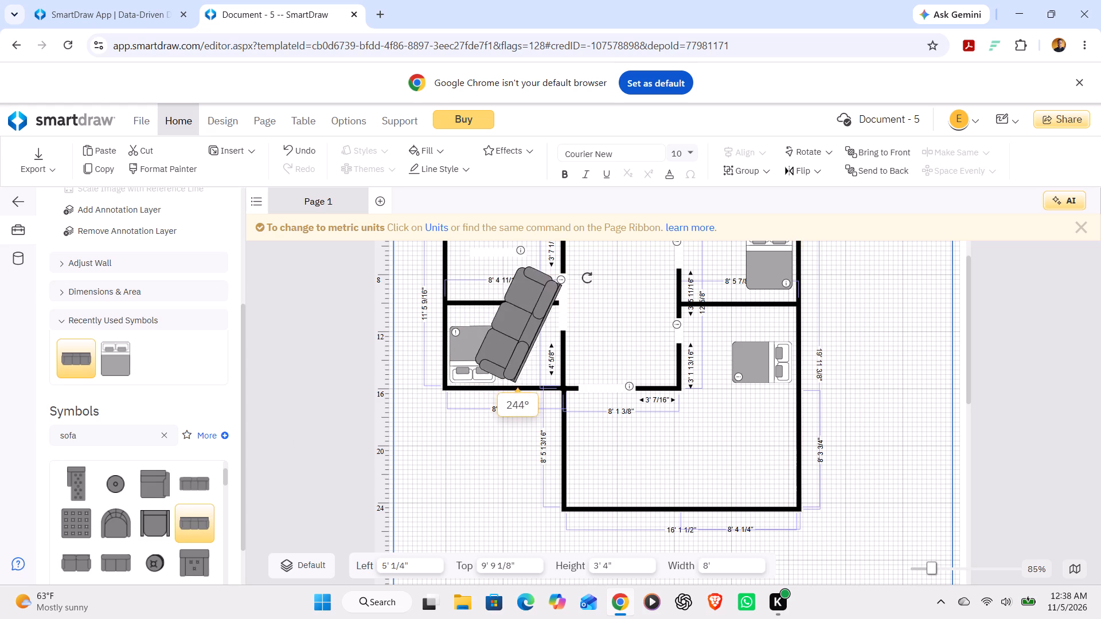
{"action": "left_click_drag", "start_coordinate": [587, 278], "coordinate": [588, 369]}
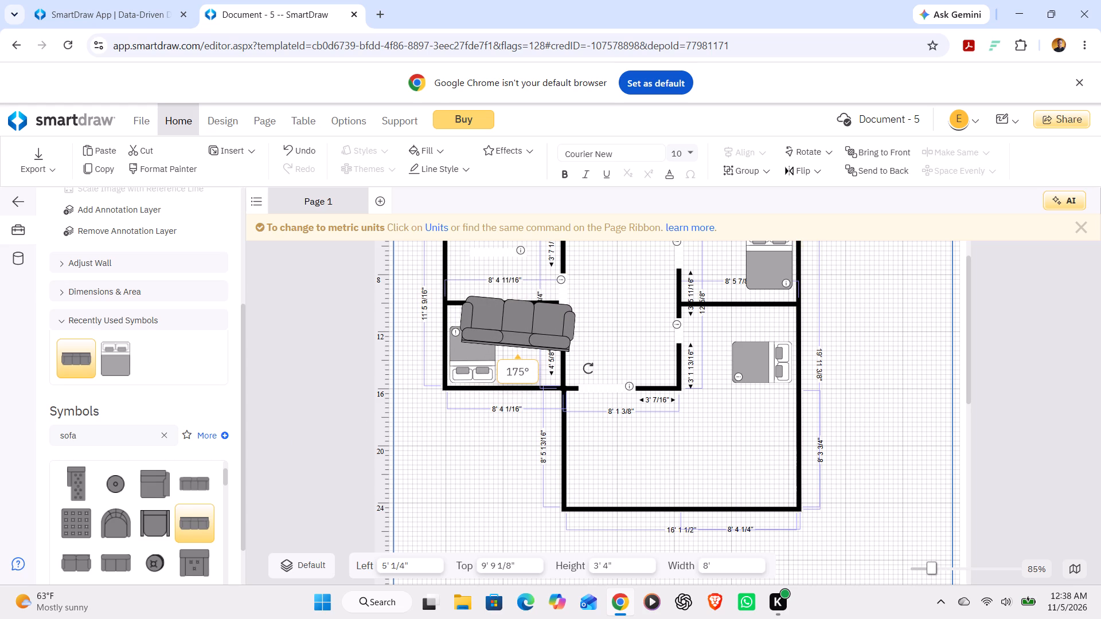
{"action": "left_click_drag", "start_coordinate": [588, 369], "coordinate": [596, 365]}
{"action": "left_click_drag", "start_coordinate": [517, 323], "coordinate": [620, 438]}
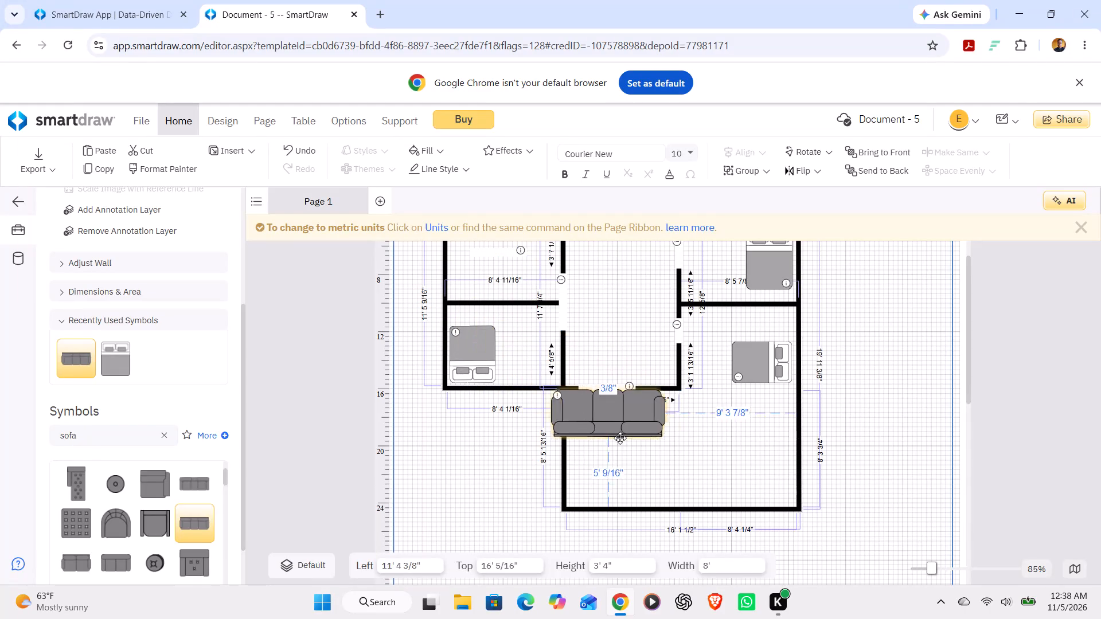
{"action": "left_click_drag", "start_coordinate": [620, 438], "coordinate": [627, 477]}
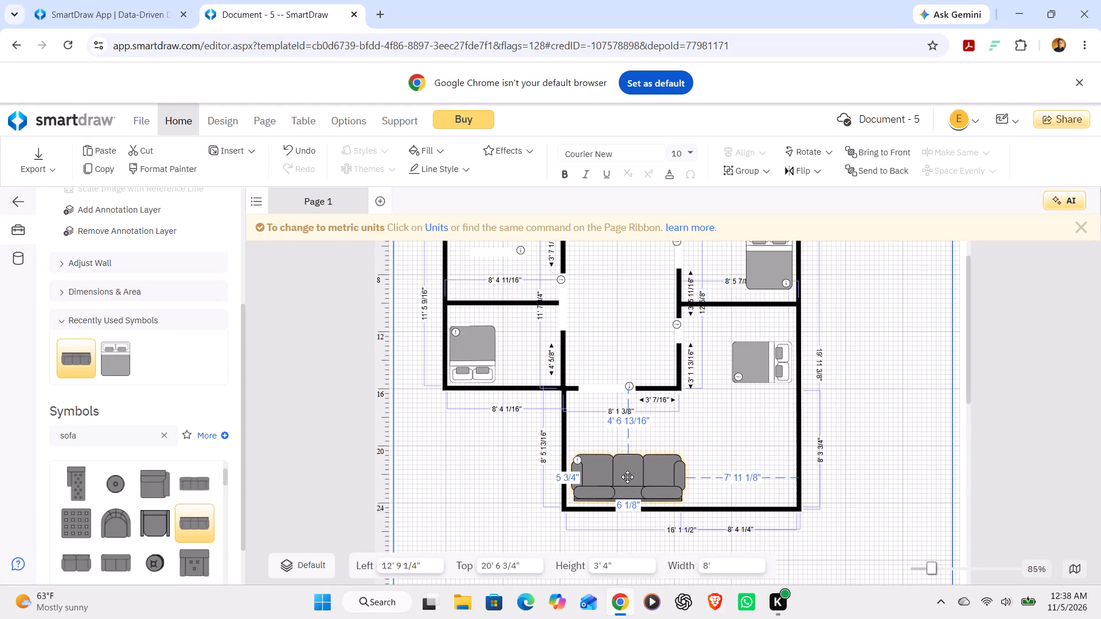
{"action": "left_click_drag", "start_coordinate": [627, 477], "coordinate": [627, 477]}
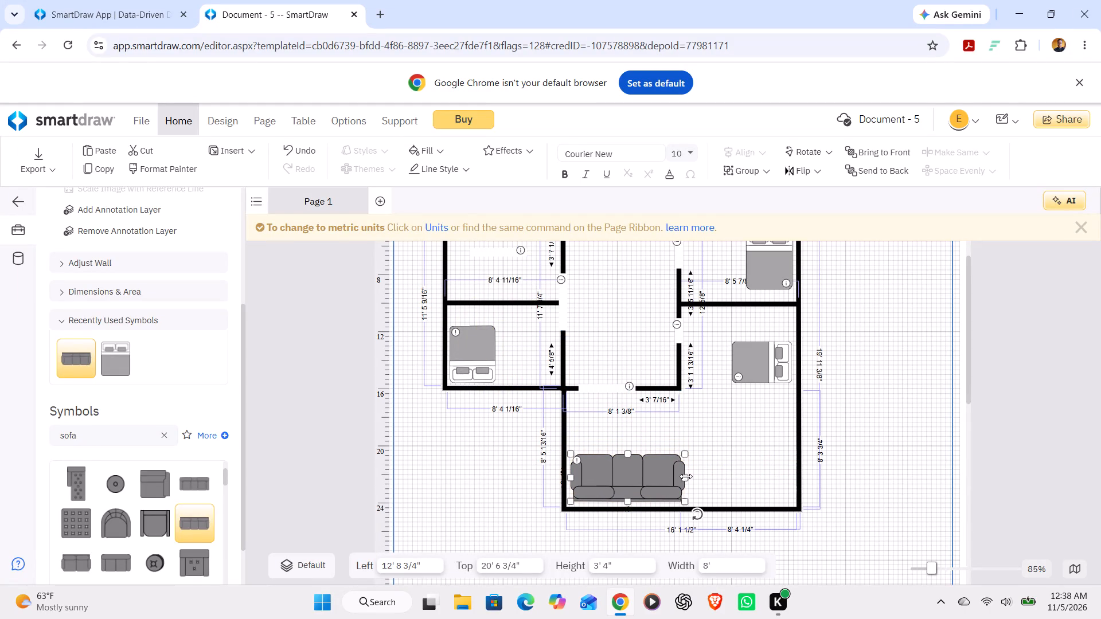
Widen the sofa along the lower room's bottom wall to about 16', reaching the right wall.
{"action": "left_click_drag", "start_coordinate": [686, 477], "coordinate": [778, 469]}
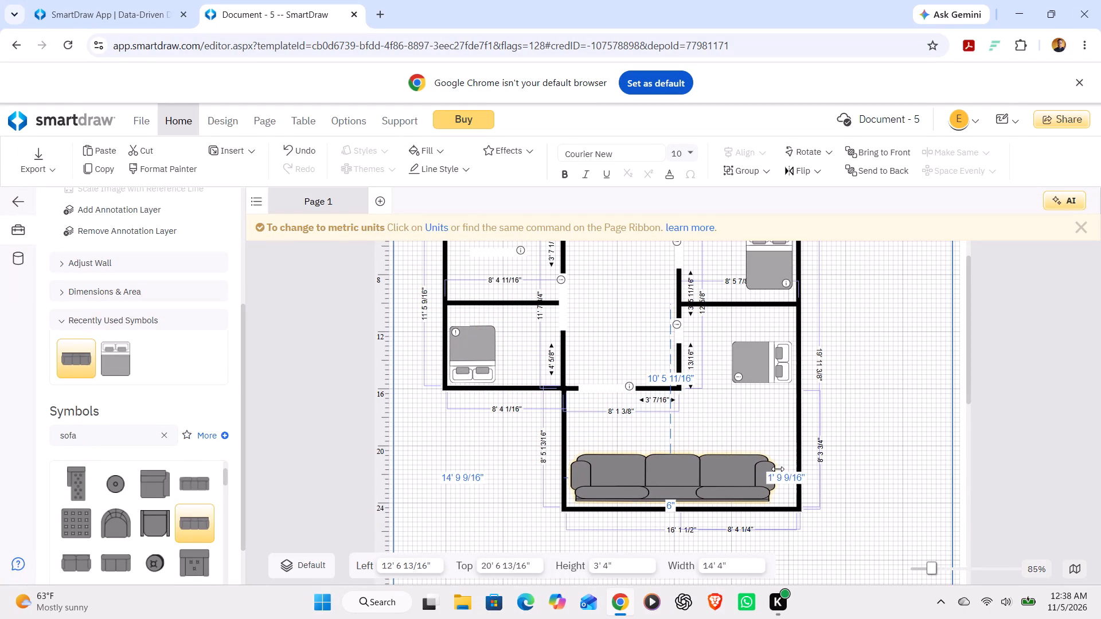
{"action": "left_click_drag", "start_coordinate": [778, 469], "coordinate": [749, 477]}
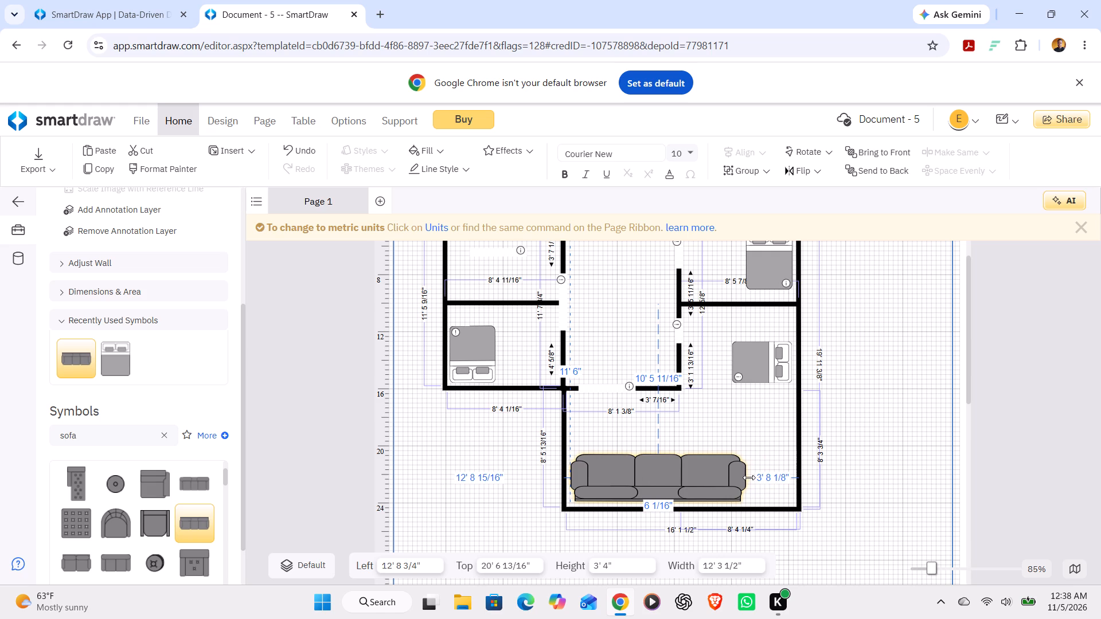
{"action": "left_click_drag", "start_coordinate": [749, 477], "coordinate": [785, 474]}
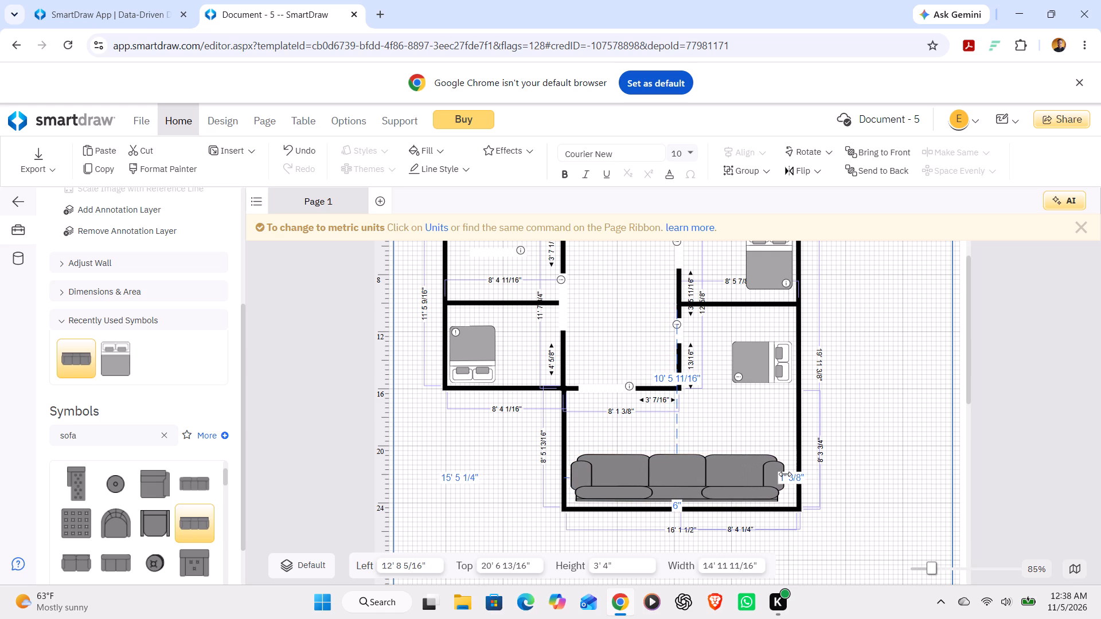
{"action": "left_click_drag", "start_coordinate": [785, 474], "coordinate": [799, 473]}
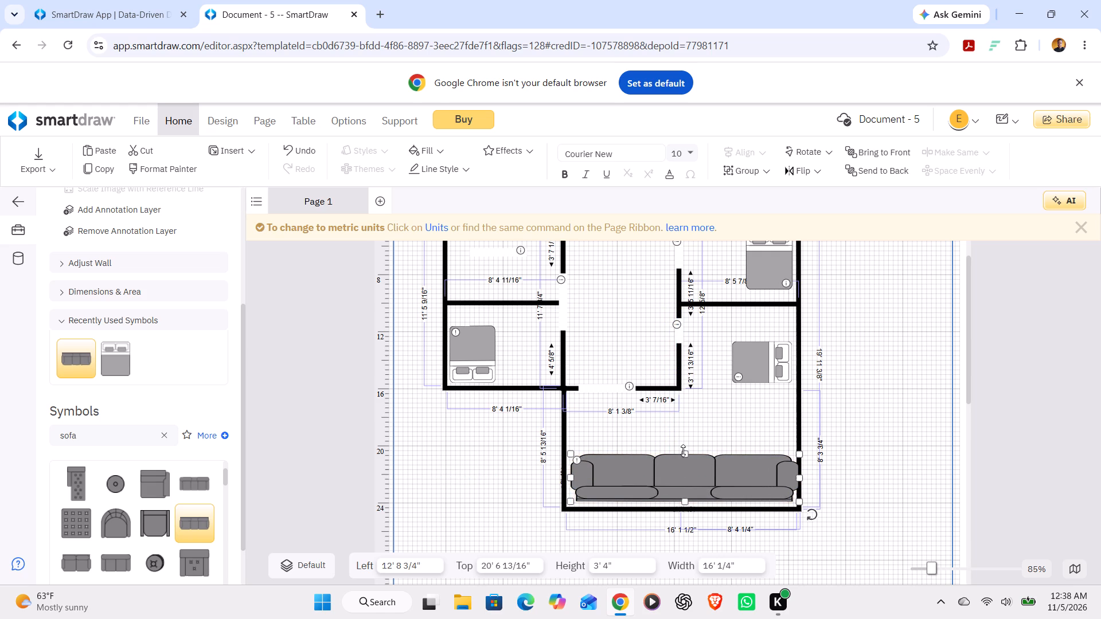
Reduce the depth of the sofa along the bottom wall to about 2' 3".
{"action": "left_click_drag", "start_coordinate": [683, 450], "coordinate": [684, 473]}
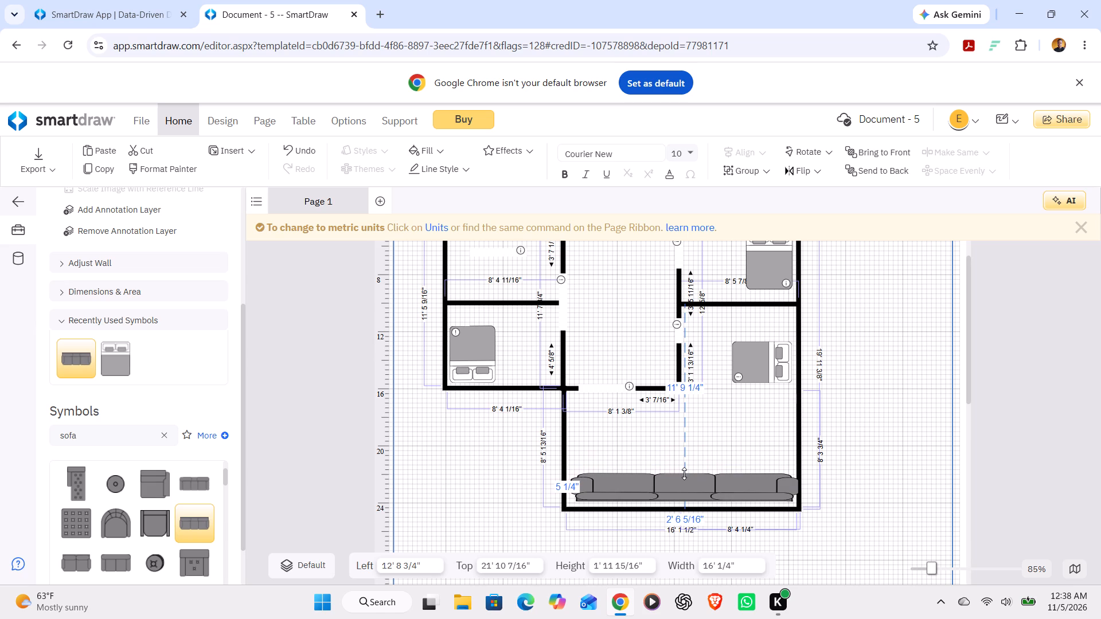
{"action": "left_click_drag", "start_coordinate": [684, 473], "coordinate": [708, 403]}
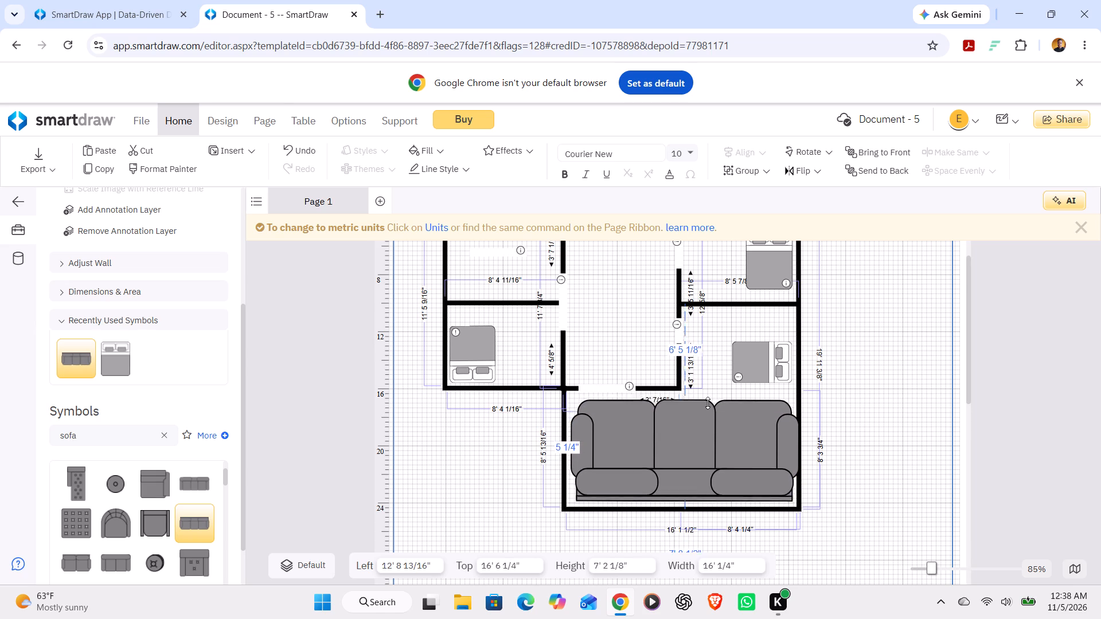
{"action": "left_click_drag", "start_coordinate": [708, 403], "coordinate": [693, 446]}
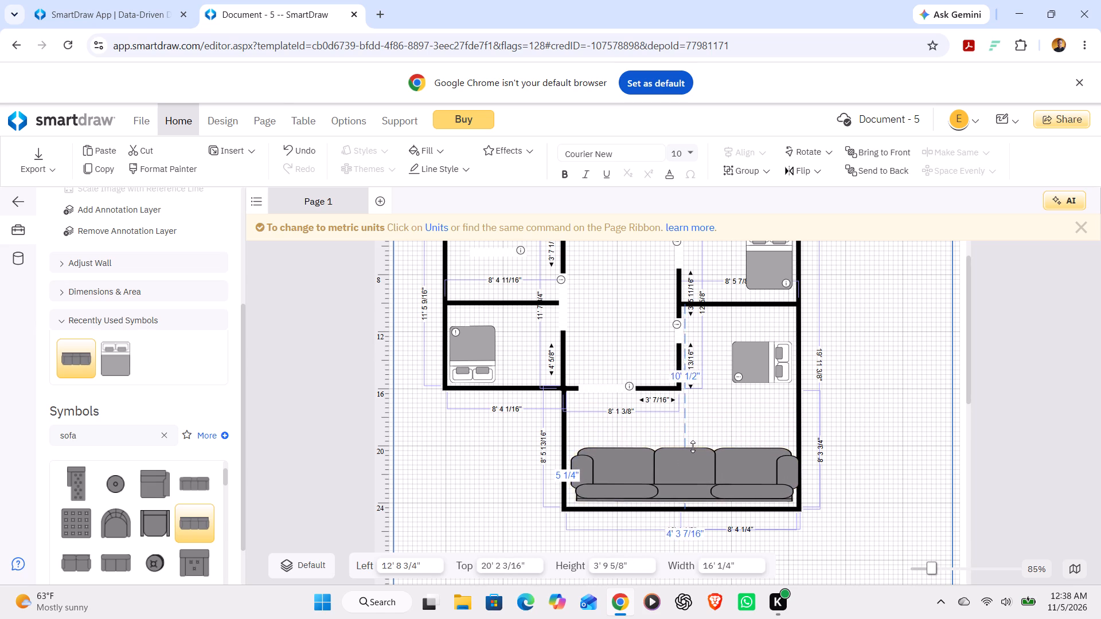
{"action": "left_click_drag", "start_coordinate": [693, 446], "coordinate": [691, 409]}
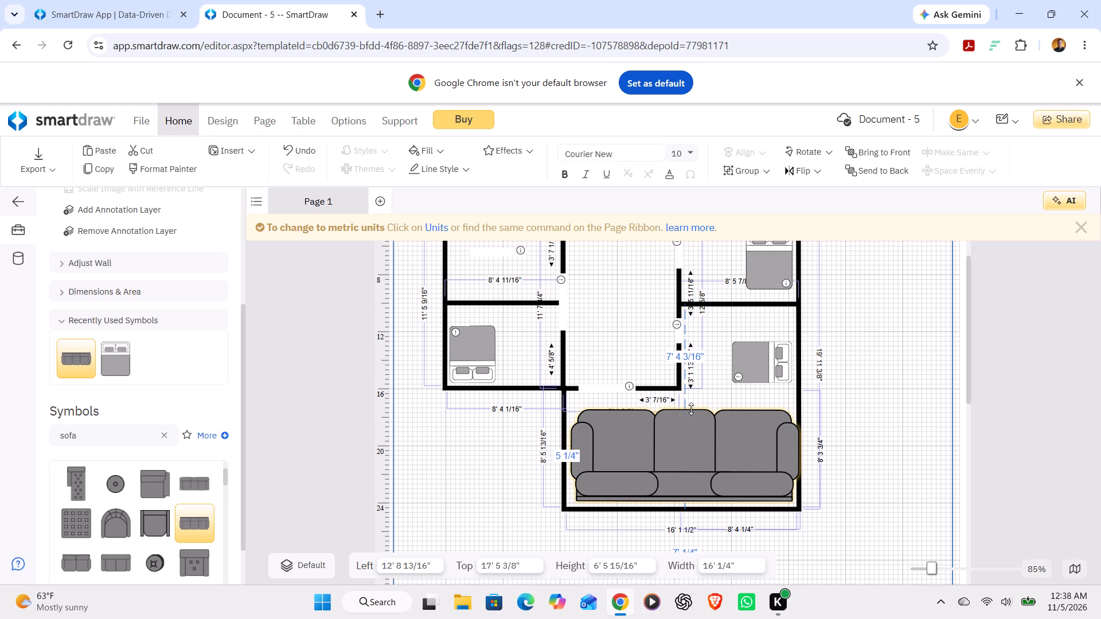
{"action": "left_click_drag", "start_coordinate": [691, 409], "coordinate": [689, 471]}
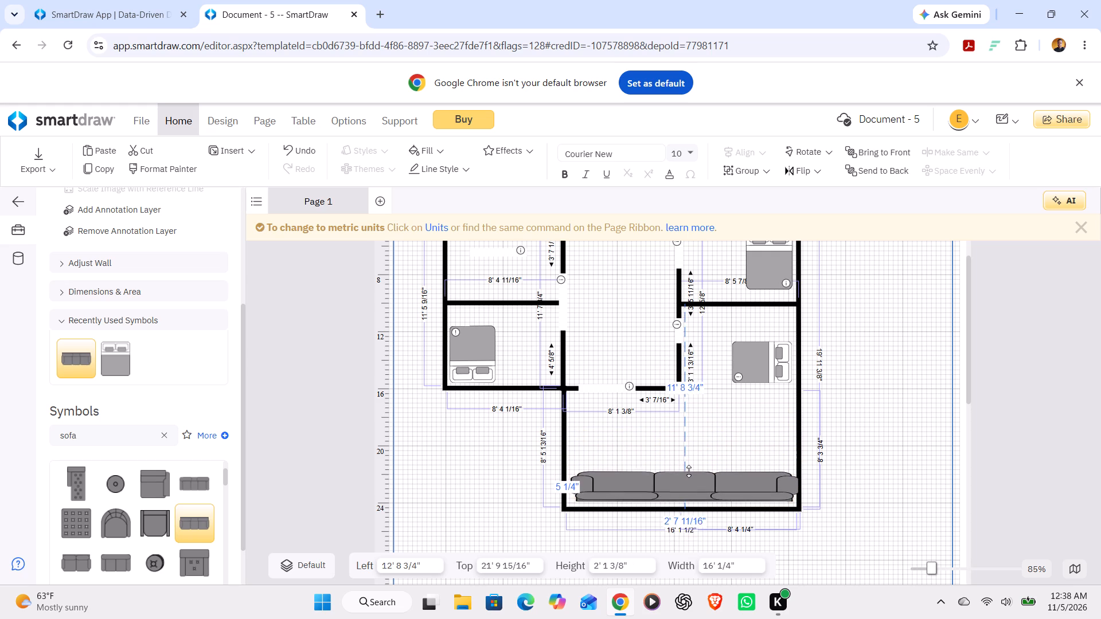
{"action": "left_click_drag", "start_coordinate": [689, 471], "coordinate": [689, 469]}
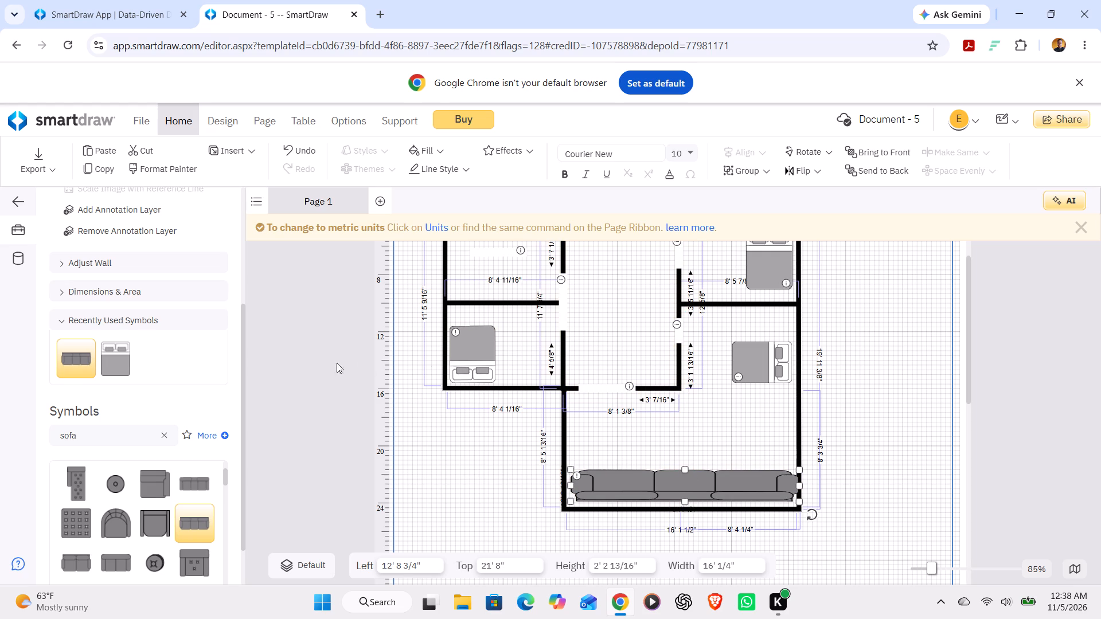
Place a second three-seat Sofa in the upper part of the lower room, at about 17' left and 16' 5" top.
{"action": "double_click", "coordinate": [79, 371]}
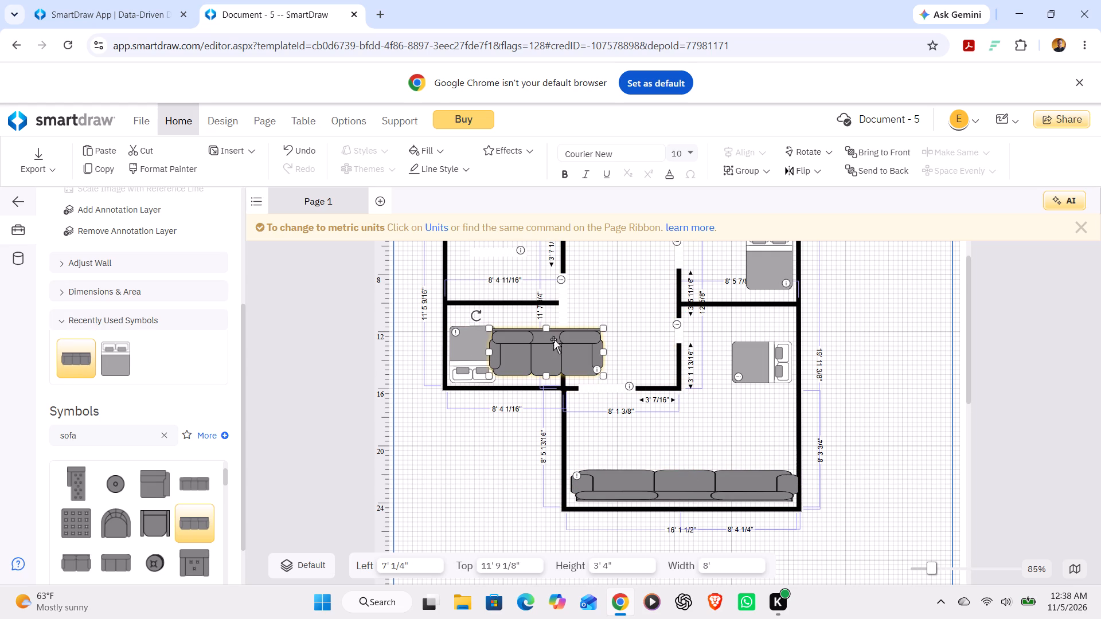
{"action": "left_click_drag", "start_coordinate": [550, 346], "coordinate": [647, 413]}
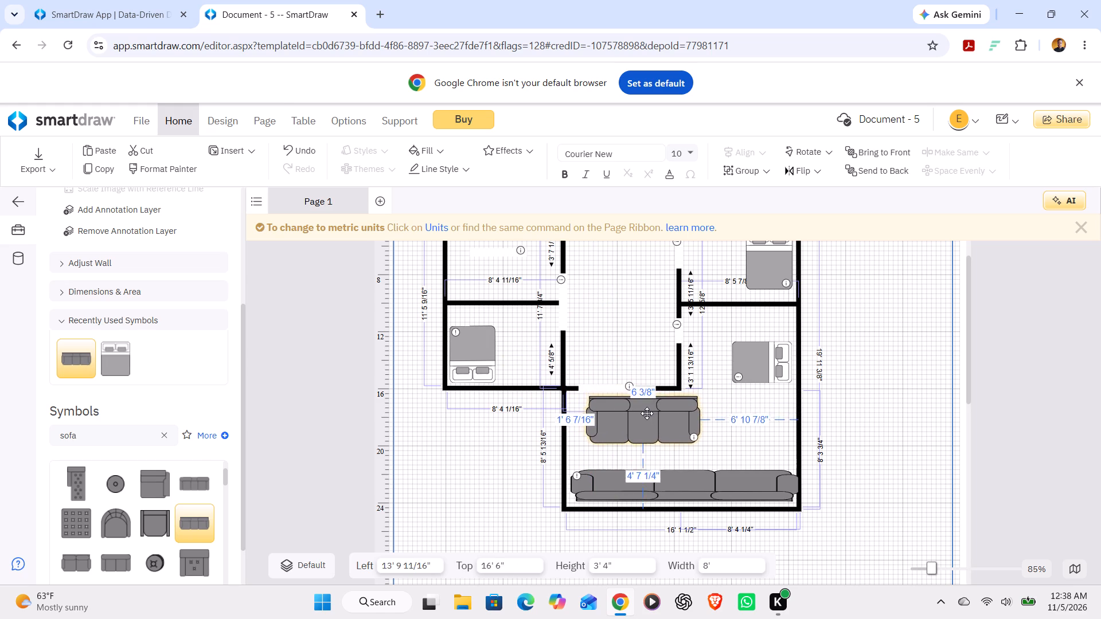
{"action": "left_click_drag", "start_coordinate": [647, 413], "coordinate": [638, 412]}
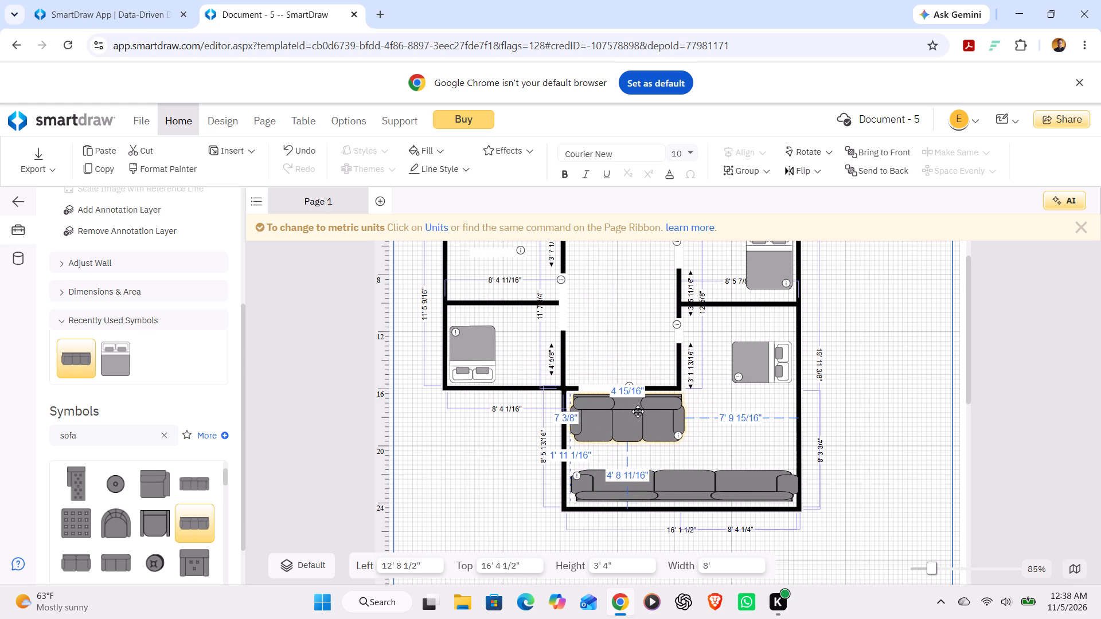
{"action": "left_click_drag", "start_coordinate": [638, 412], "coordinate": [694, 412]}
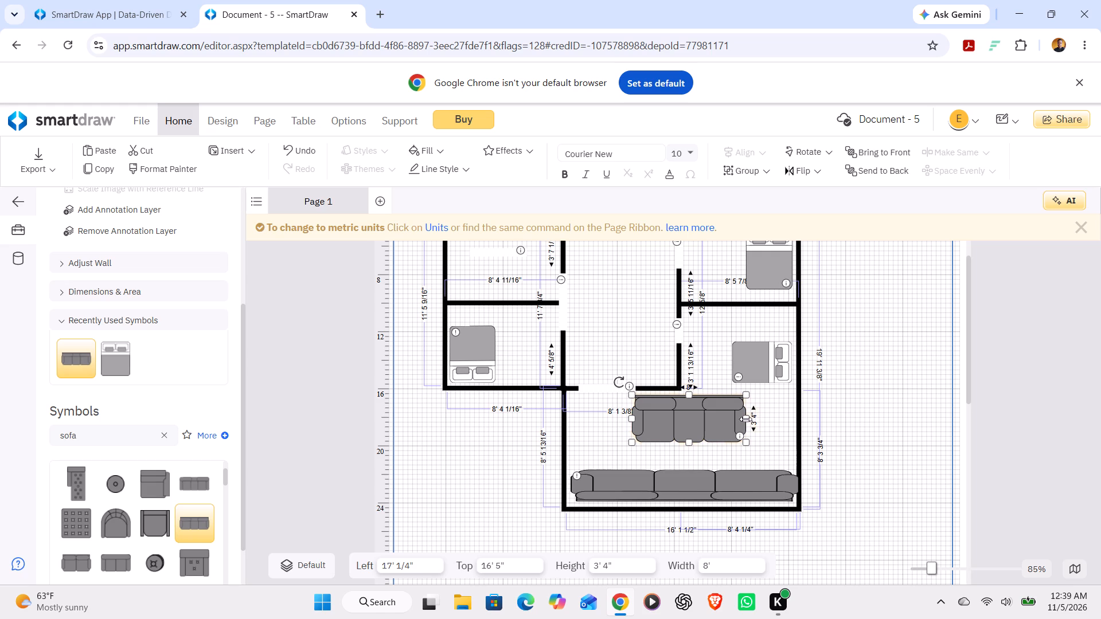
Widen the second sofa toward the lower room's right wall to about 11'.
{"action": "left_click_drag", "start_coordinate": [749, 418], "coordinate": [796, 410]}
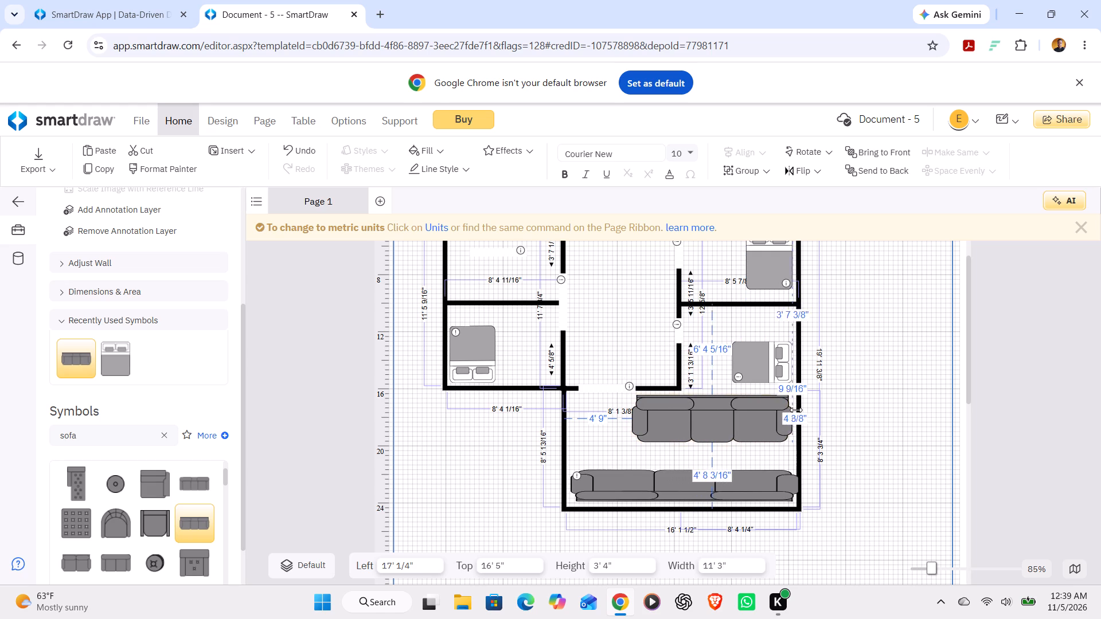
{"action": "left_click_drag", "start_coordinate": [796, 410], "coordinate": [788, 412]}
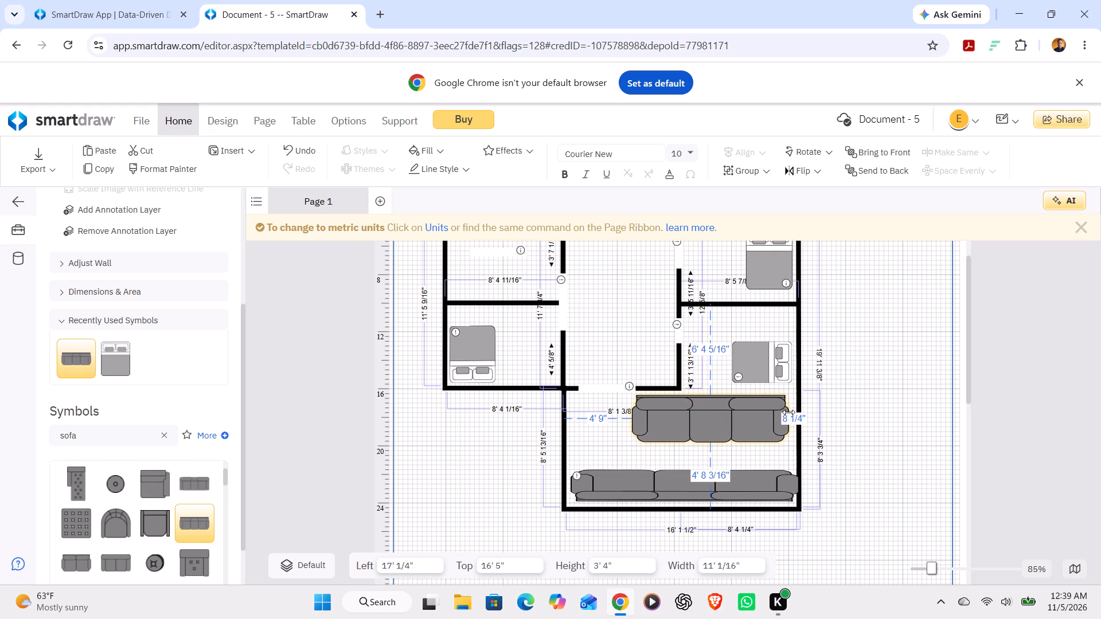
{"action": "left_click_drag", "start_coordinate": [788, 412], "coordinate": [789, 412]}
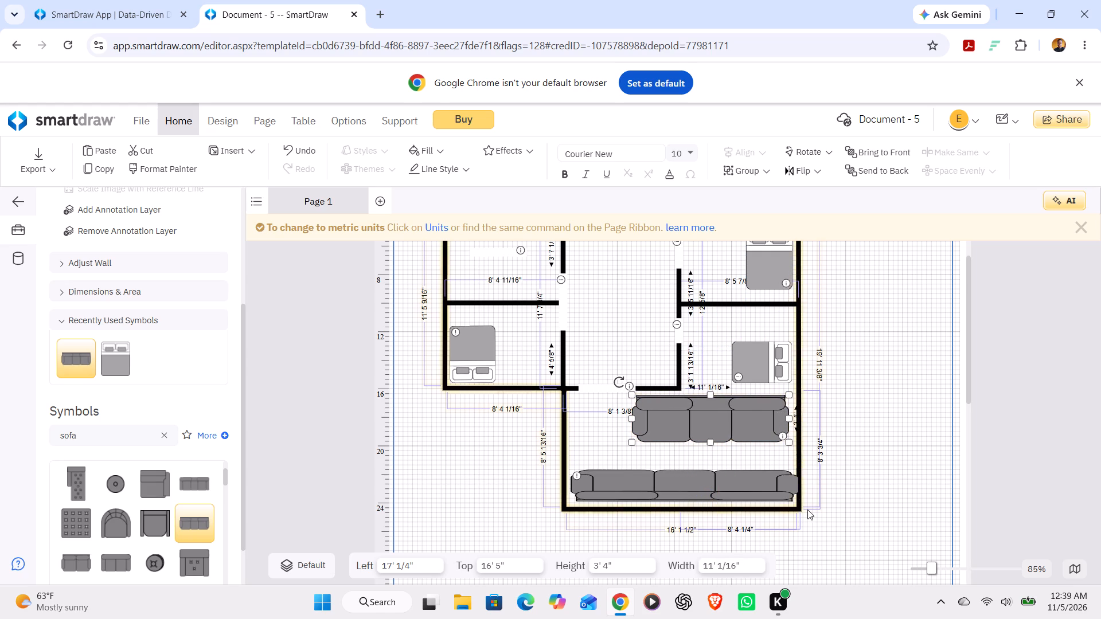
Shorten the sofa along the bottom wall to about 15' 6" so it stays inside the right wall.
{"action": "left_click", "coordinate": [776, 493]}
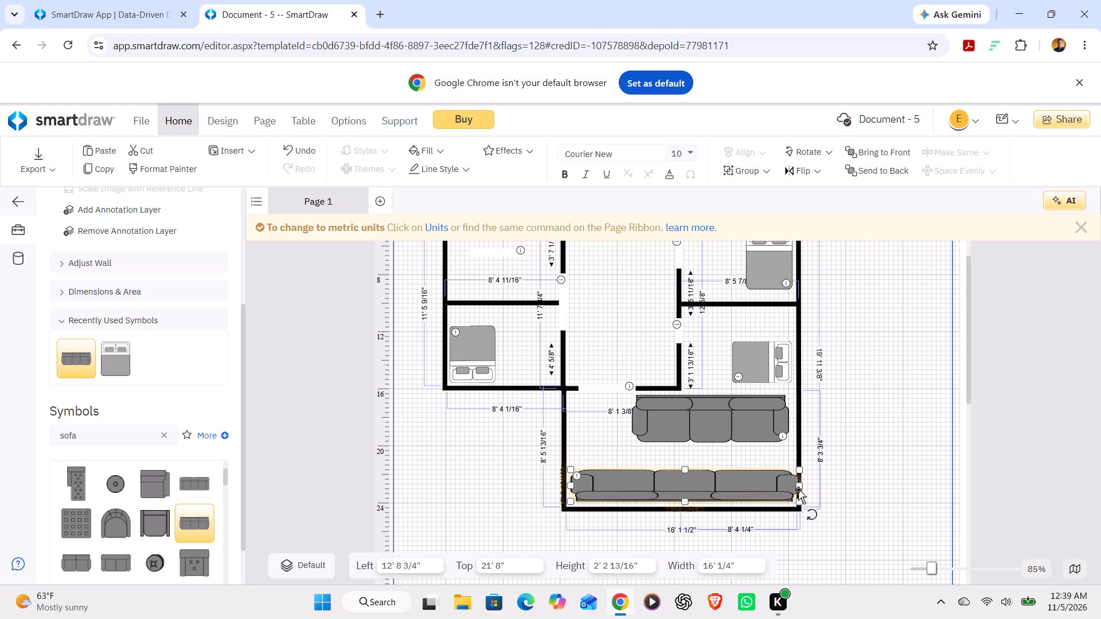
{"action": "left_click_drag", "start_coordinate": [802, 487], "coordinate": [791, 488]}
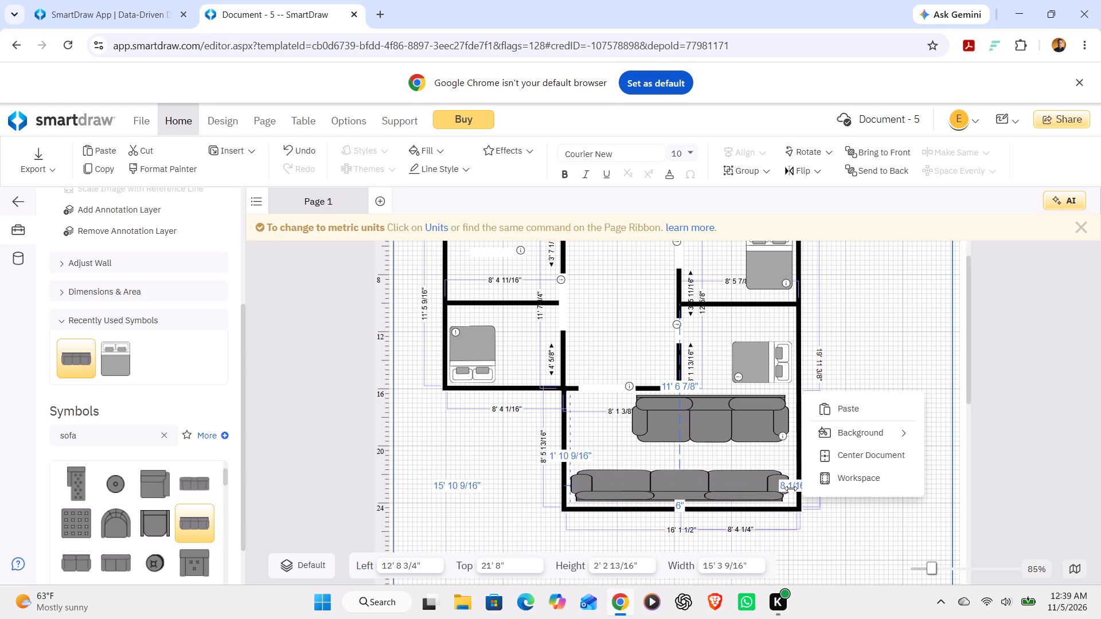
{"action": "left_click_drag", "start_coordinate": [791, 488], "coordinate": [792, 488]}
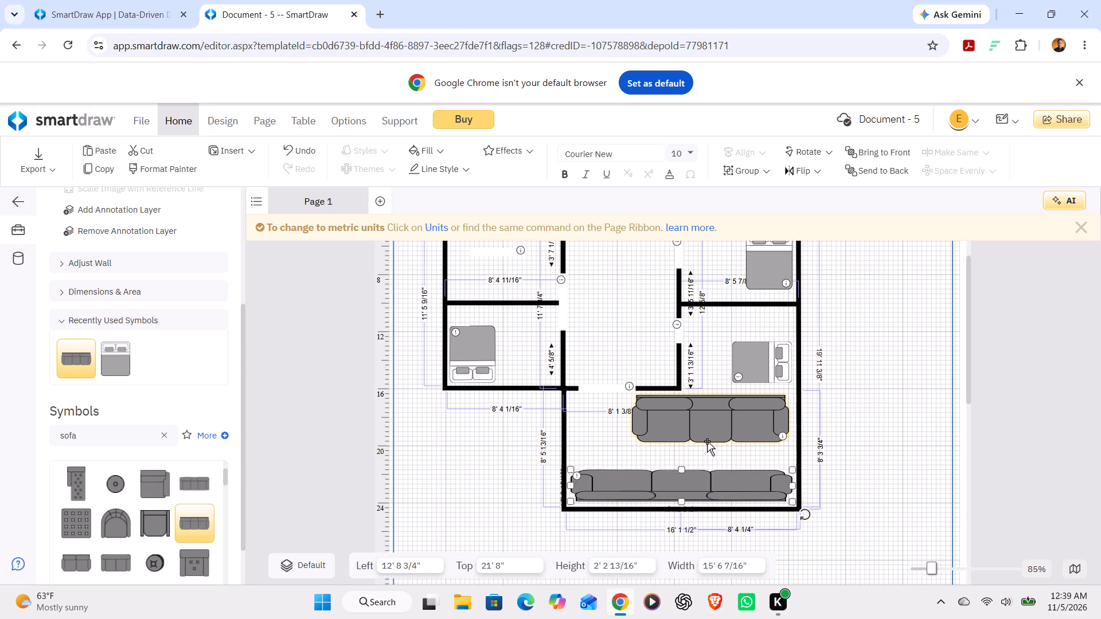
Reduce the depth of the upper sofa in the lower room to about 2' 3" and shift it down to 16' 6" top.
{"action": "left_click", "coordinate": [707, 441]}
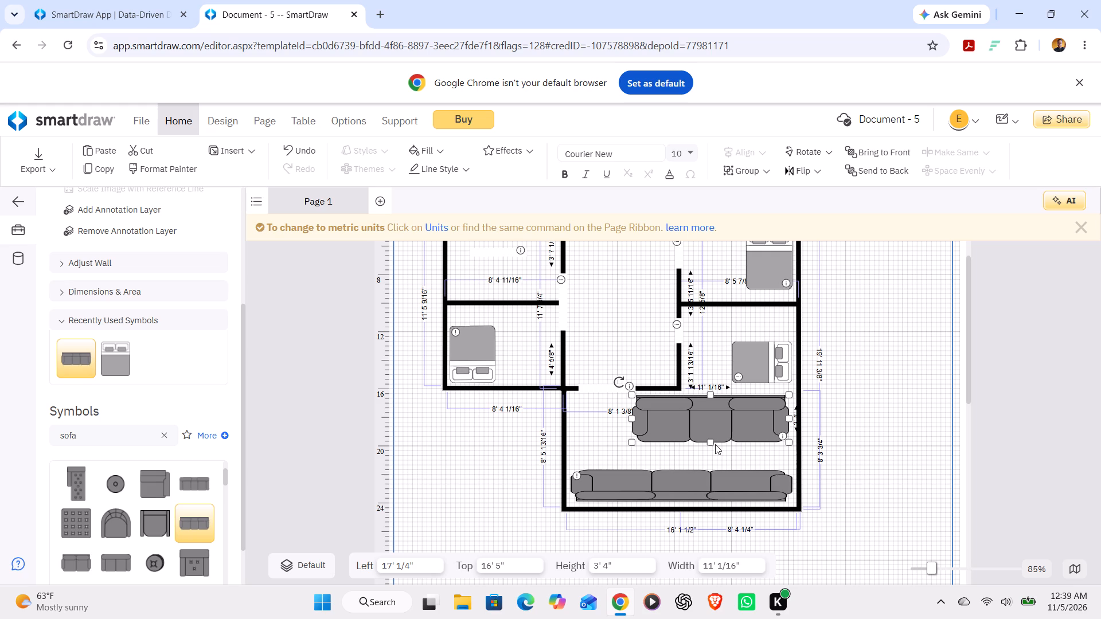
{"action": "left_click_drag", "start_coordinate": [709, 444], "coordinate": [709, 431]}
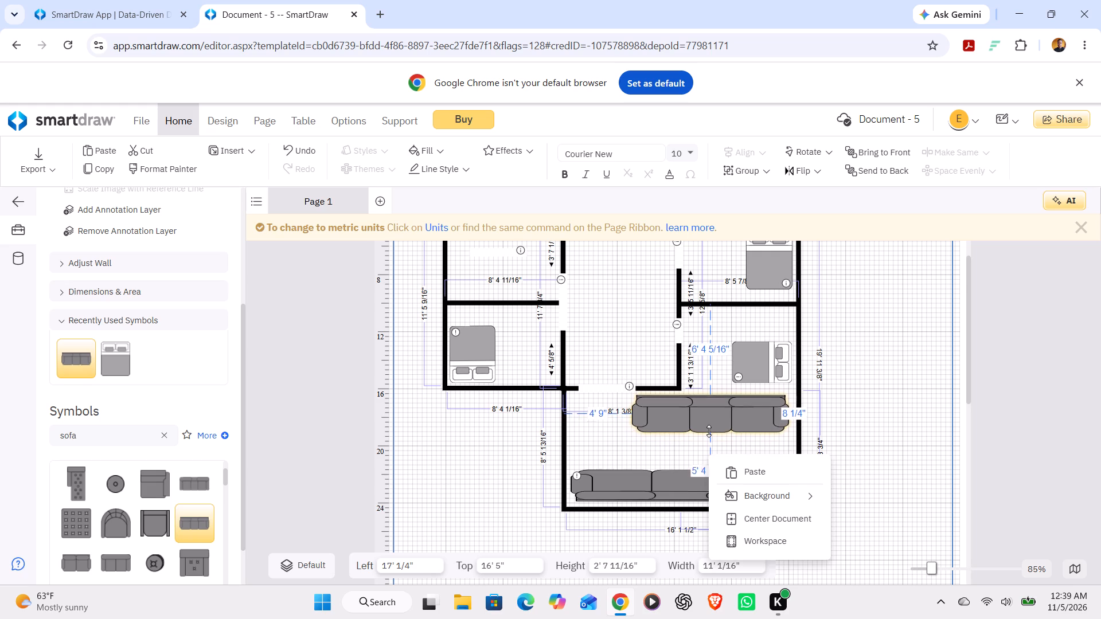
{"action": "left_click_drag", "start_coordinate": [709, 431], "coordinate": [709, 426]}
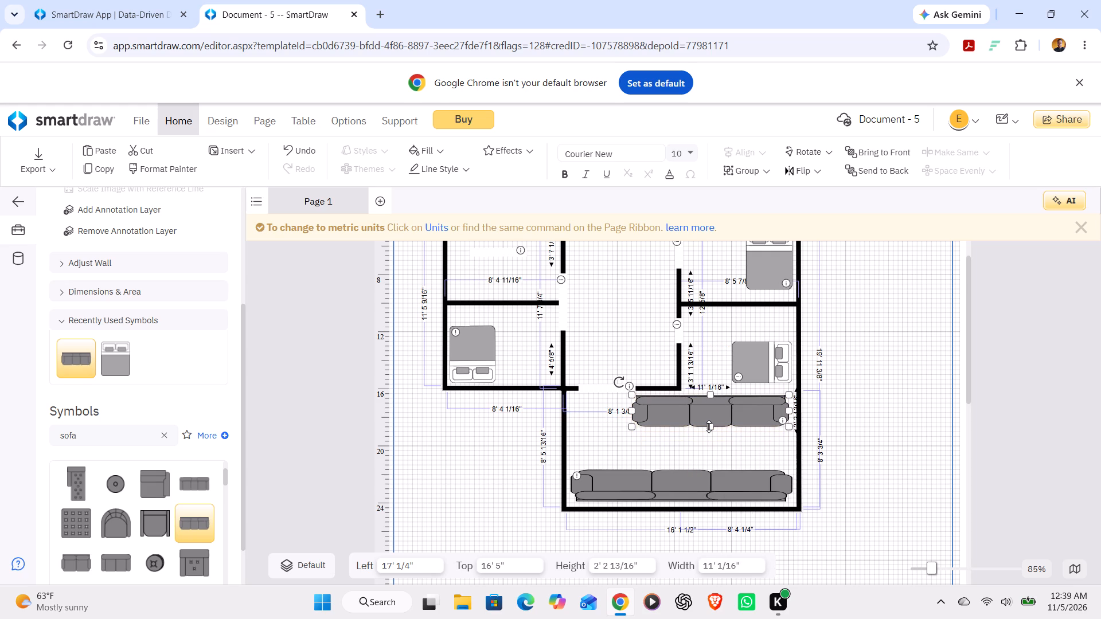
{"action": "left_click", "coordinate": [709, 426]}
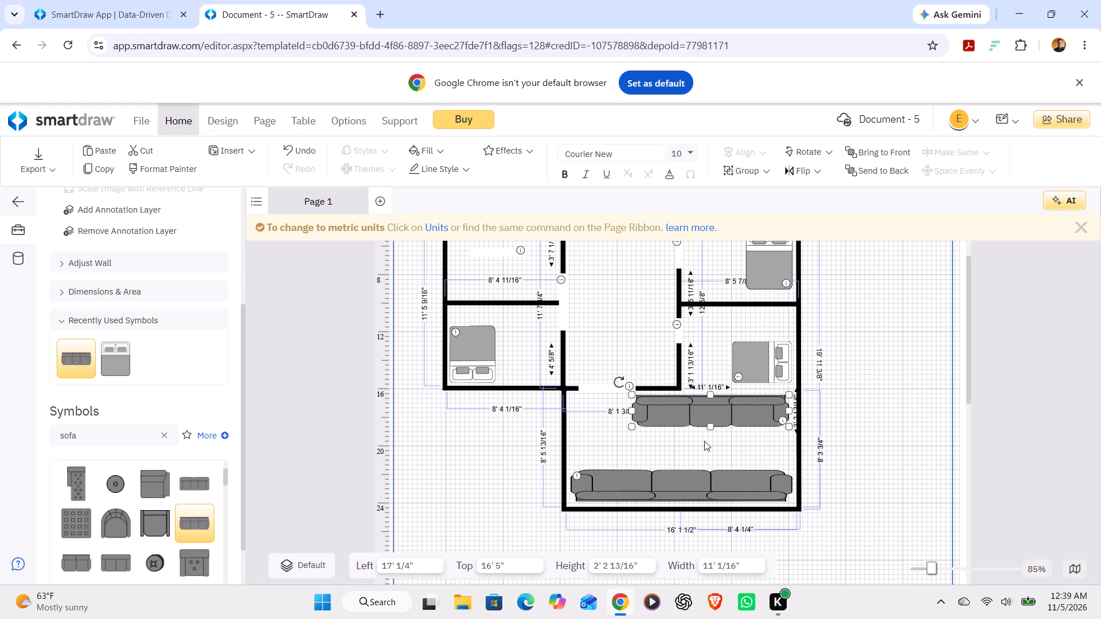
{"action": "left_click", "coordinate": [704, 441]}
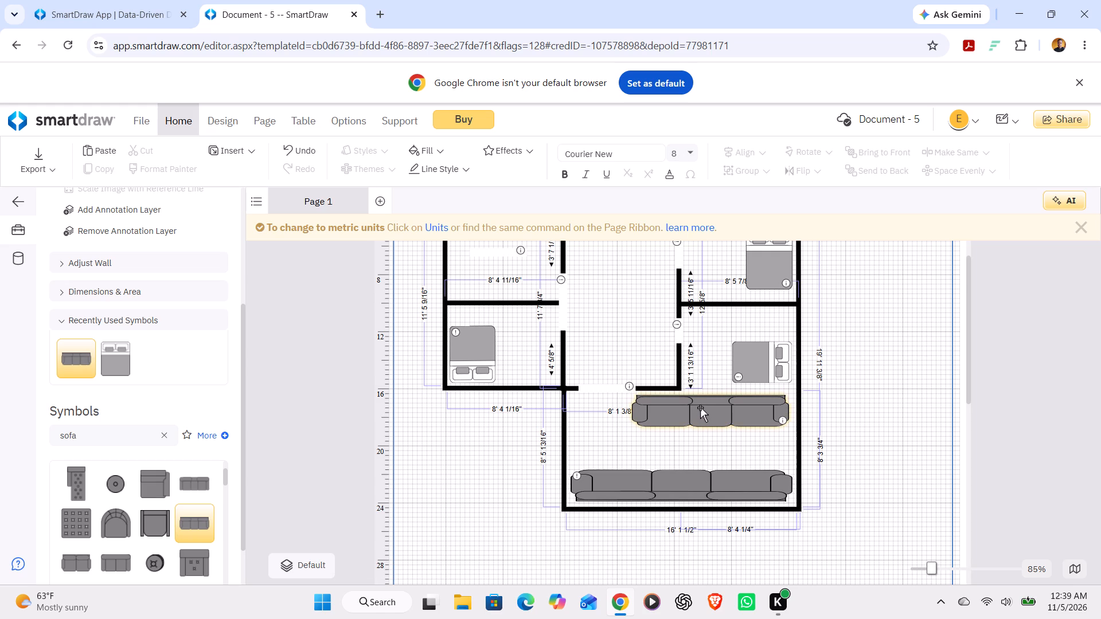
{"action": "left_click", "coordinate": [700, 408]}
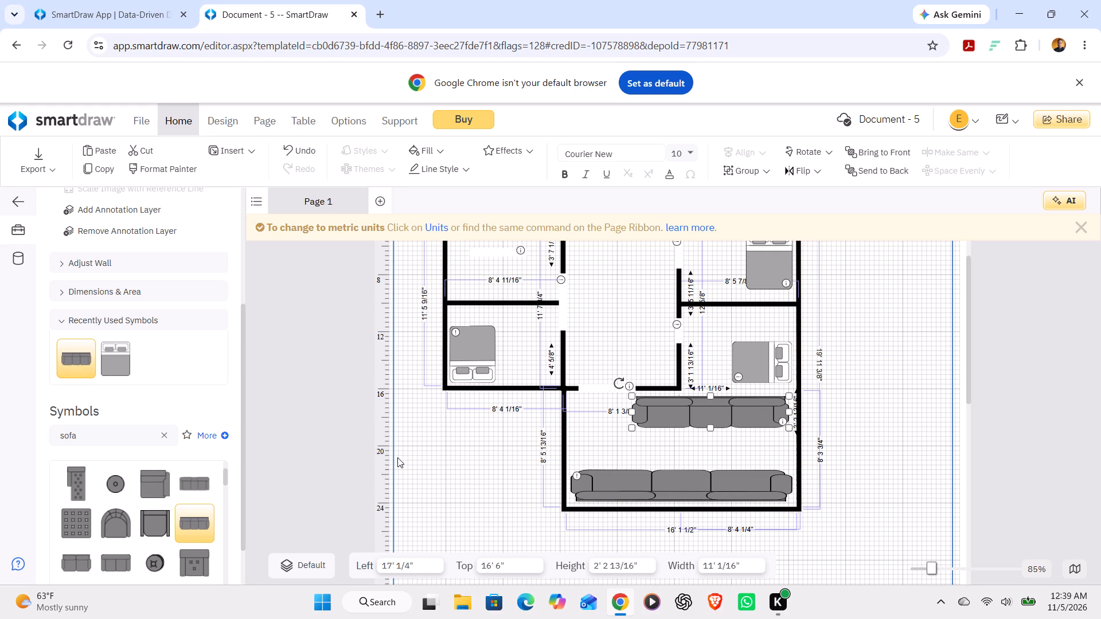
Add a third three-seat Sofa from the recently used symbols and rotate it to about 90° so its back faces the left wall.
{"action": "left_click", "coordinate": [84, 370]}
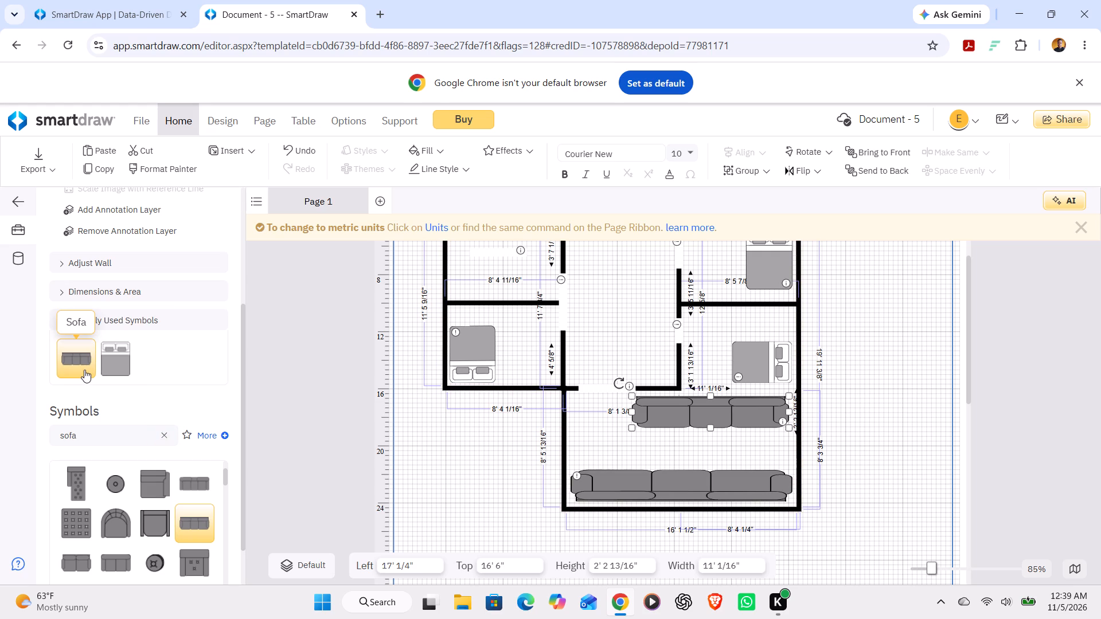
{"action": "double_click", "coordinate": [84, 370]}
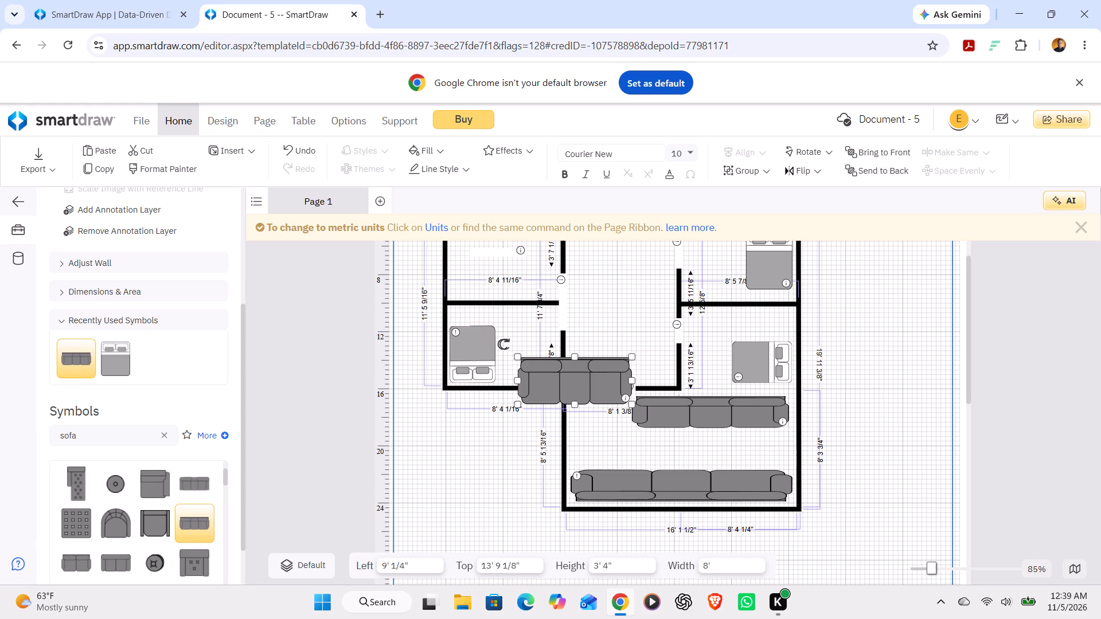
{"action": "left_click_drag", "start_coordinate": [505, 343], "coordinate": [587, 408]}
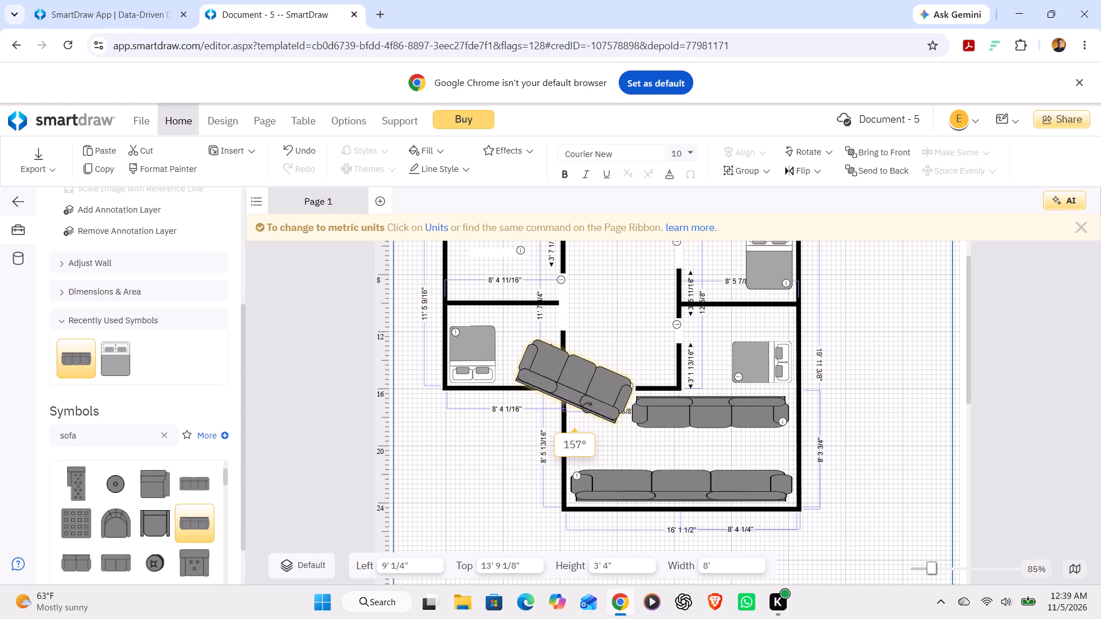
{"action": "left_click_drag", "start_coordinate": [587, 408], "coordinate": [561, 402]}
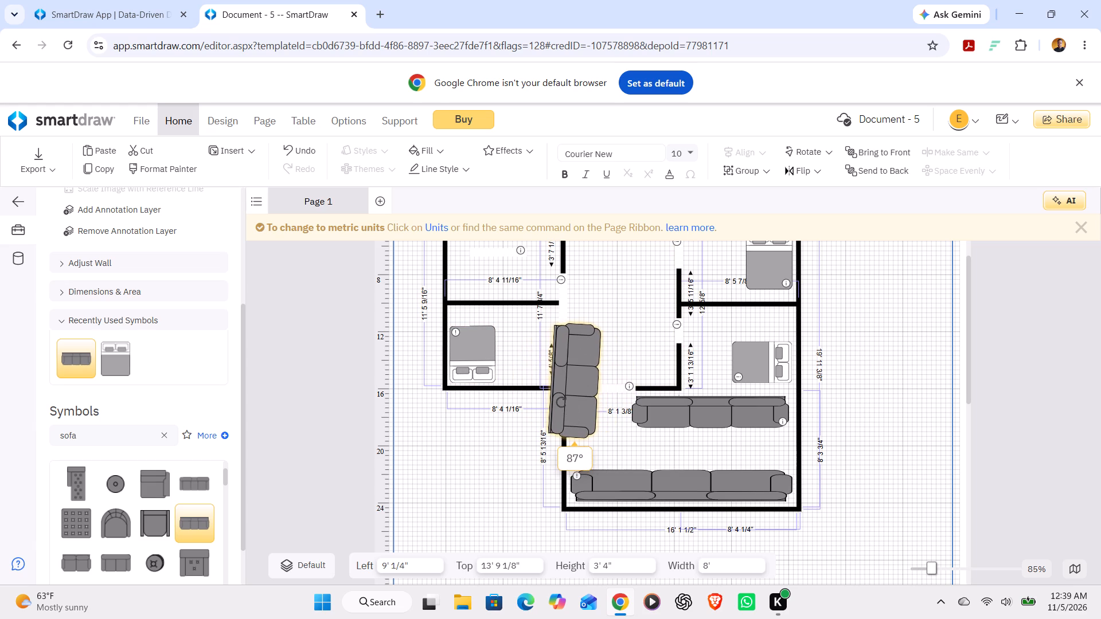
{"action": "left_click_drag", "start_coordinate": [561, 402], "coordinate": [562, 405]}
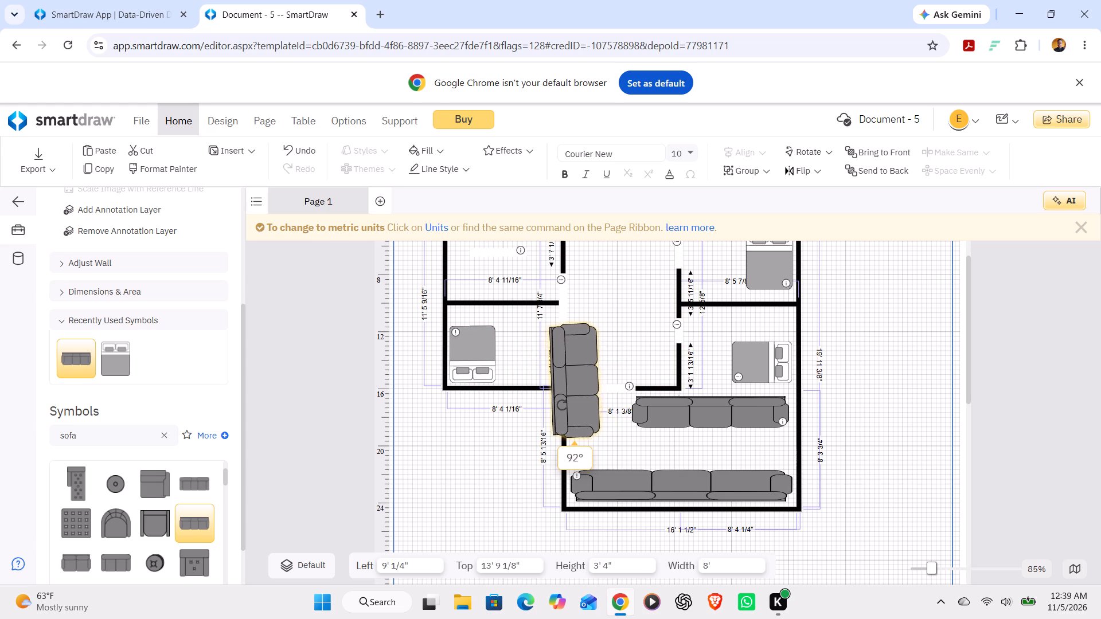
{"action": "left_click_drag", "start_coordinate": [562, 405], "coordinate": [560, 410]}
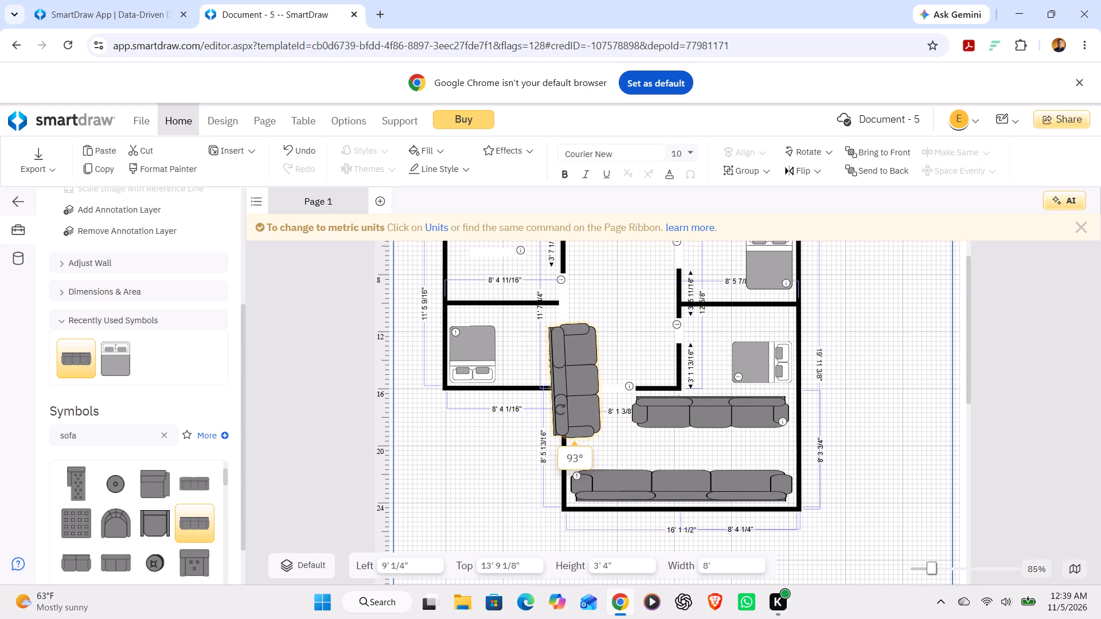
{"action": "left_click_drag", "start_coordinate": [560, 410], "coordinate": [560, 410]}
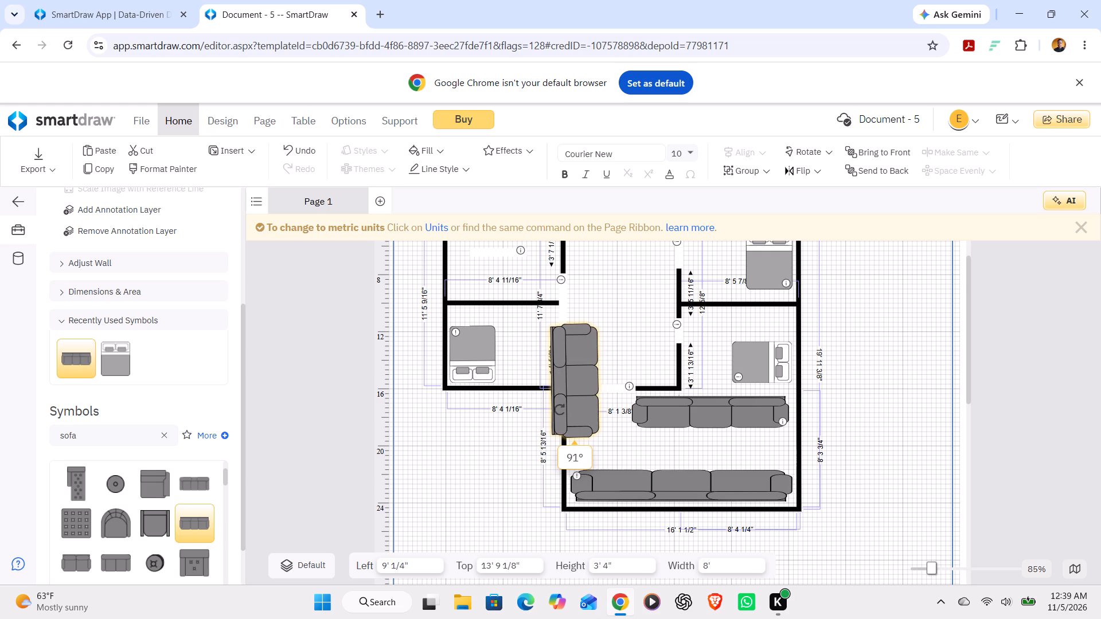
{"action": "left_click_drag", "start_coordinate": [560, 410], "coordinate": [559, 410]}
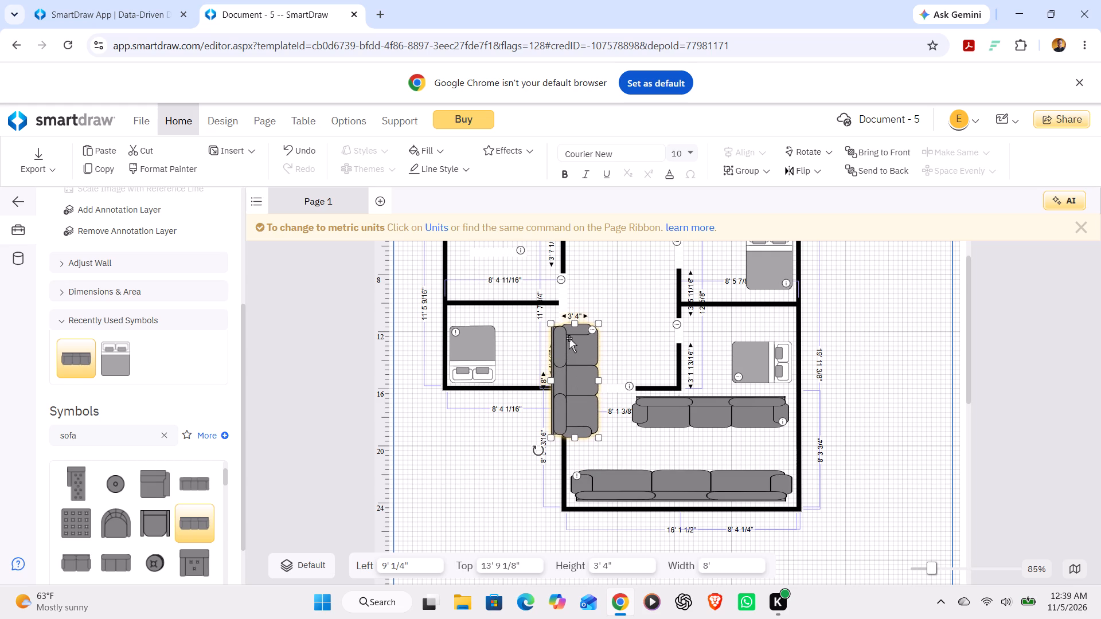
Shrink the vertical sofa to about 4' 5" long and 1' 11" deep.
{"action": "left_click_drag", "start_coordinate": [575, 323], "coordinate": [580, 371]}
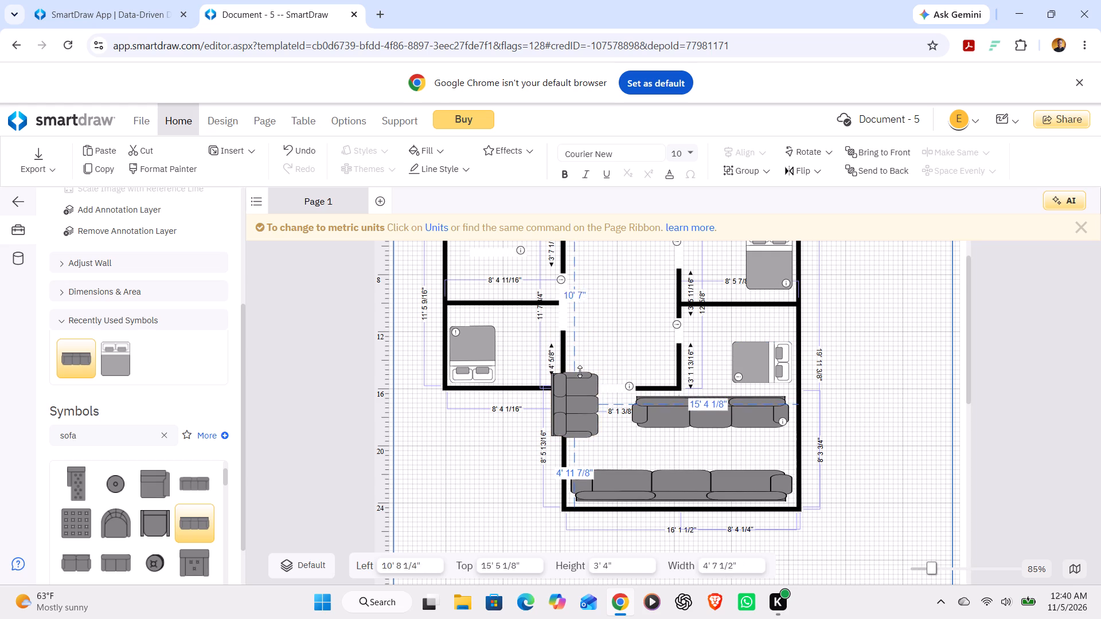
{"action": "left_click_drag", "start_coordinate": [580, 371], "coordinate": [579, 375]}
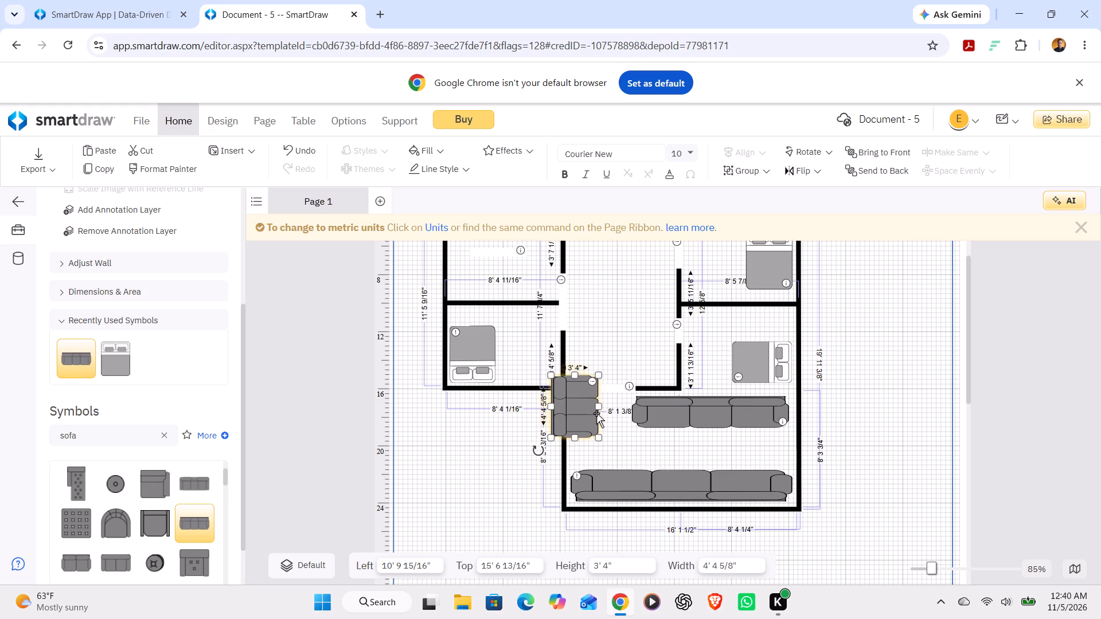
{"action": "left_click_drag", "start_coordinate": [598, 407], "coordinate": [578, 408]}
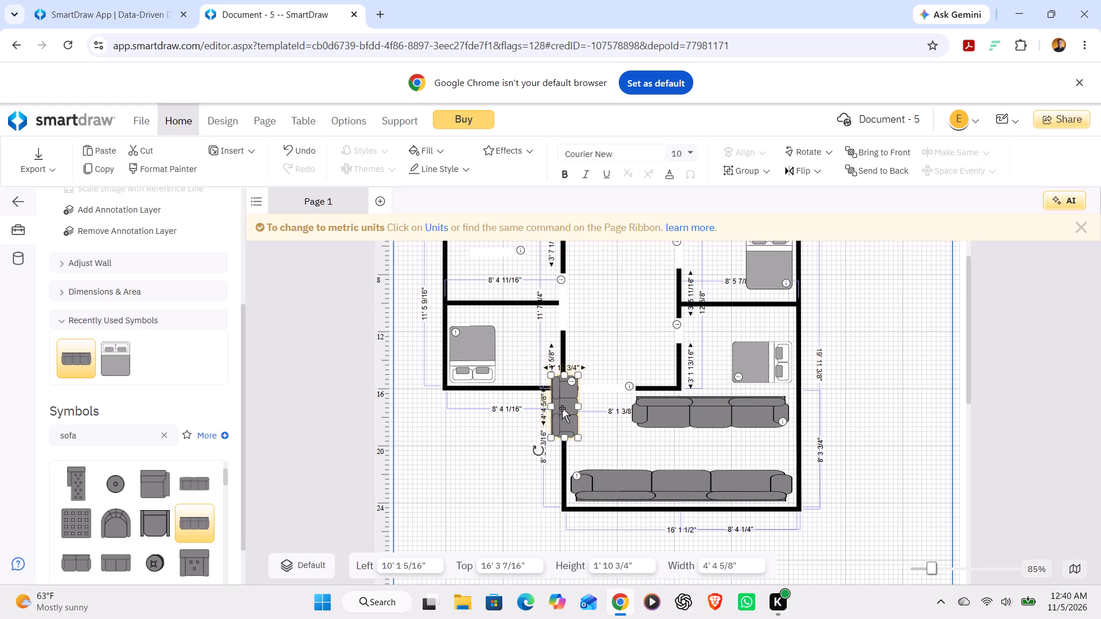
Move the vertical sofa inside the lower room's left wall, just above the bottom sofa, at about 11' 6" left and 18' 5" top.
{"action": "left_click_drag", "start_coordinate": [568, 406], "coordinate": [588, 437]}
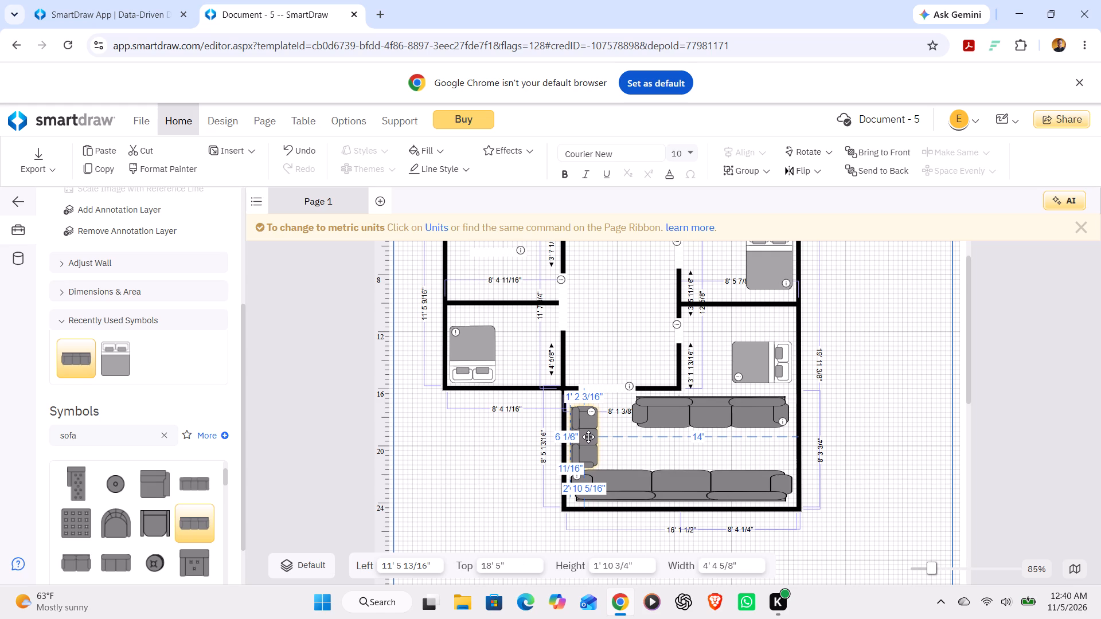
{"action": "left_click_drag", "start_coordinate": [588, 437], "coordinate": [589, 437]}
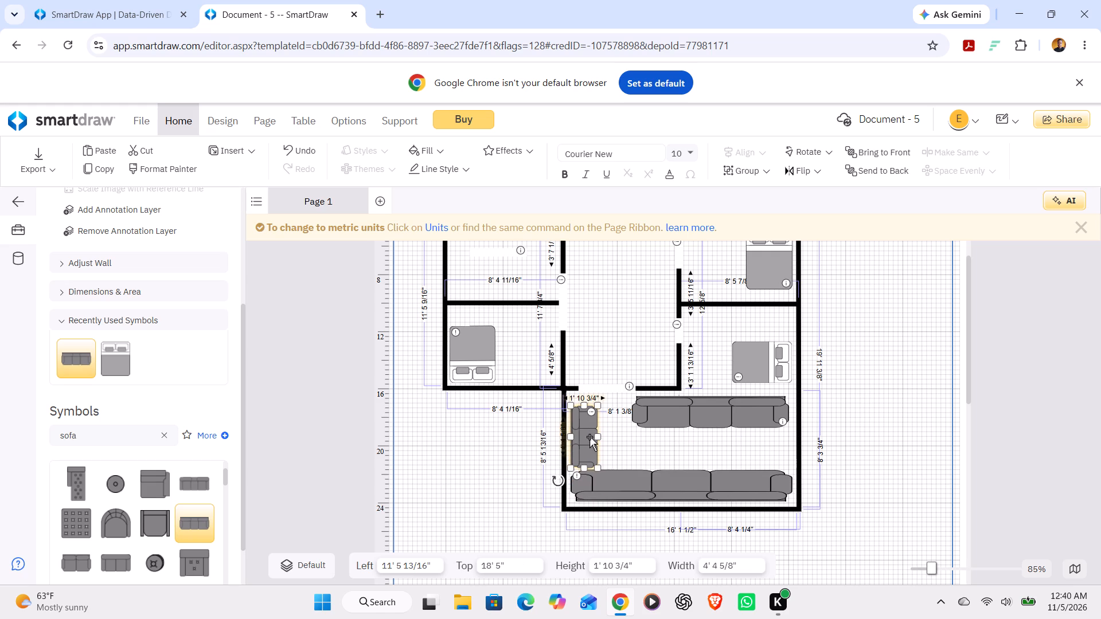
Resize the vertical sofa to about 5' 1" long and 2' 4" deep, reaching down over the bottom sofa's left end to form an L.
{"action": "left_click_drag", "start_coordinate": [583, 406], "coordinate": [583, 408]}
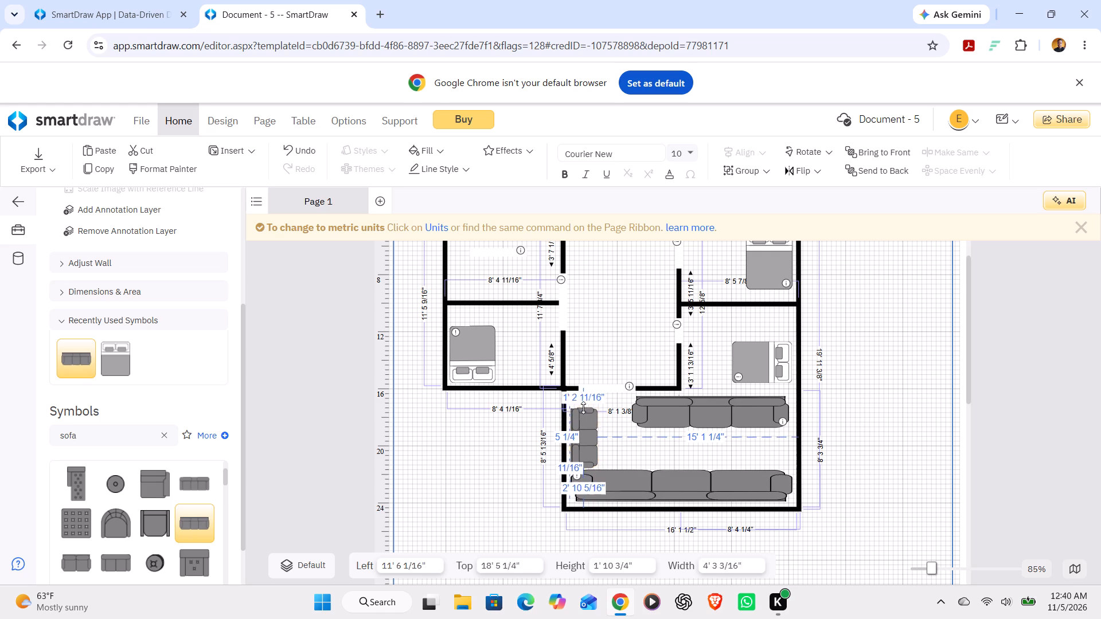
{"action": "left_click_drag", "start_coordinate": [583, 408], "coordinate": [583, 430]}
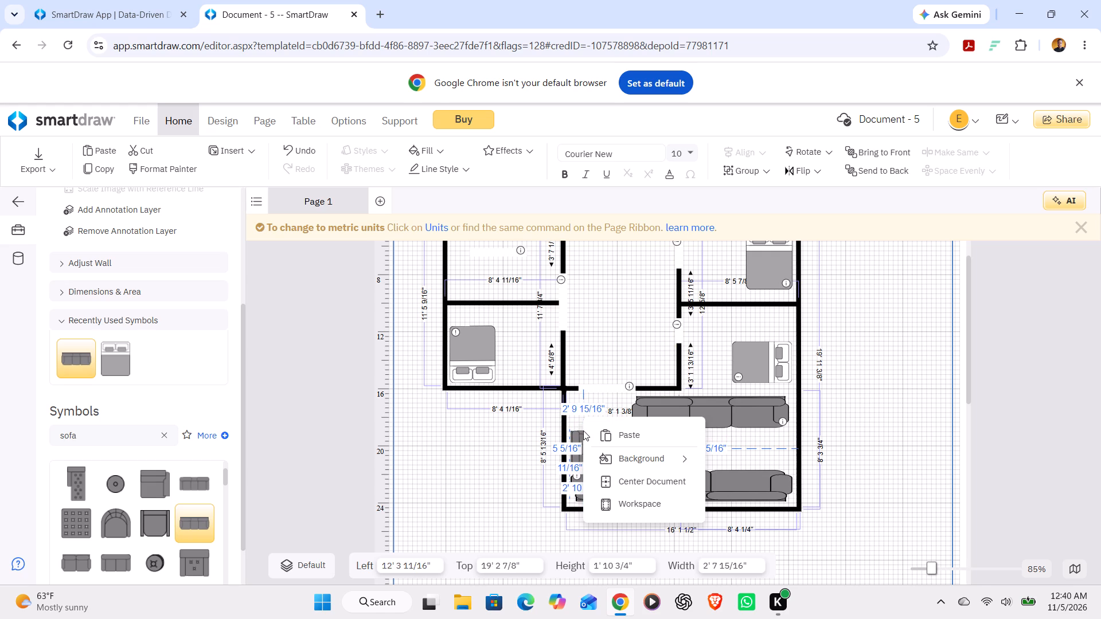
{"action": "left_click_drag", "start_coordinate": [583, 430], "coordinate": [584, 429]}
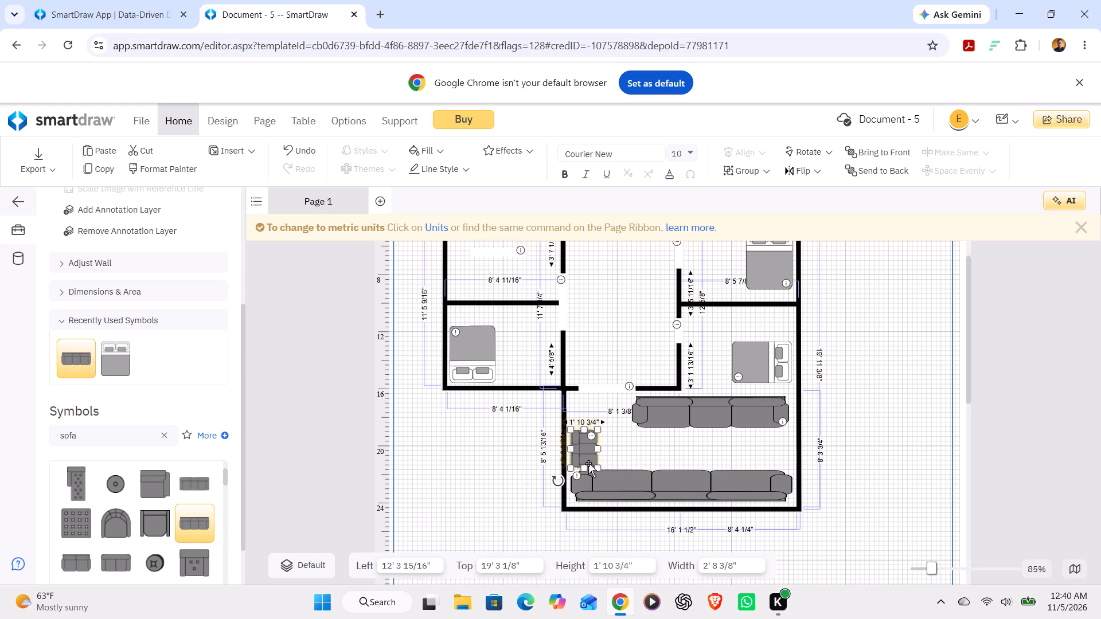
{"action": "left_click_drag", "start_coordinate": [584, 468], "coordinate": [584, 474]}
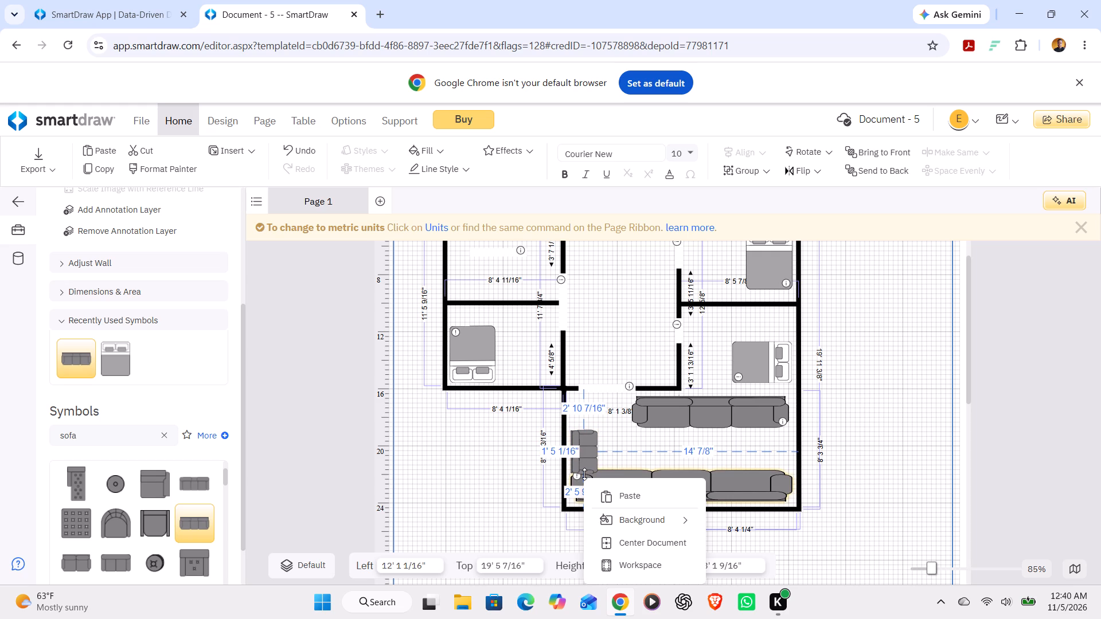
{"action": "left_click_drag", "start_coordinate": [584, 474], "coordinate": [584, 480]}
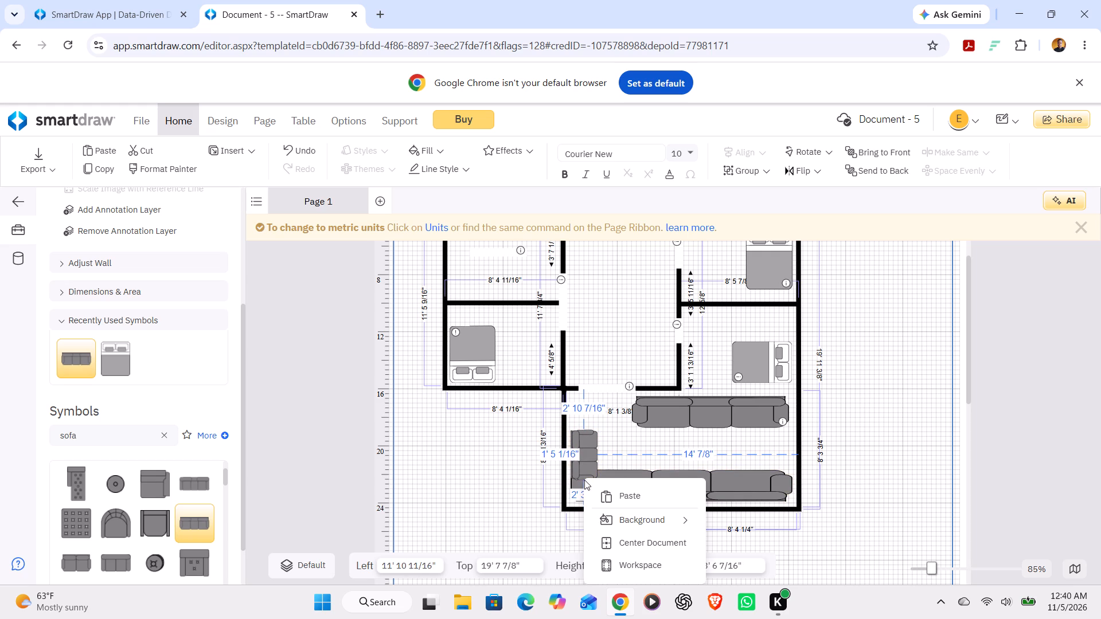
{"action": "left_click_drag", "start_coordinate": [584, 480], "coordinate": [587, 502]}
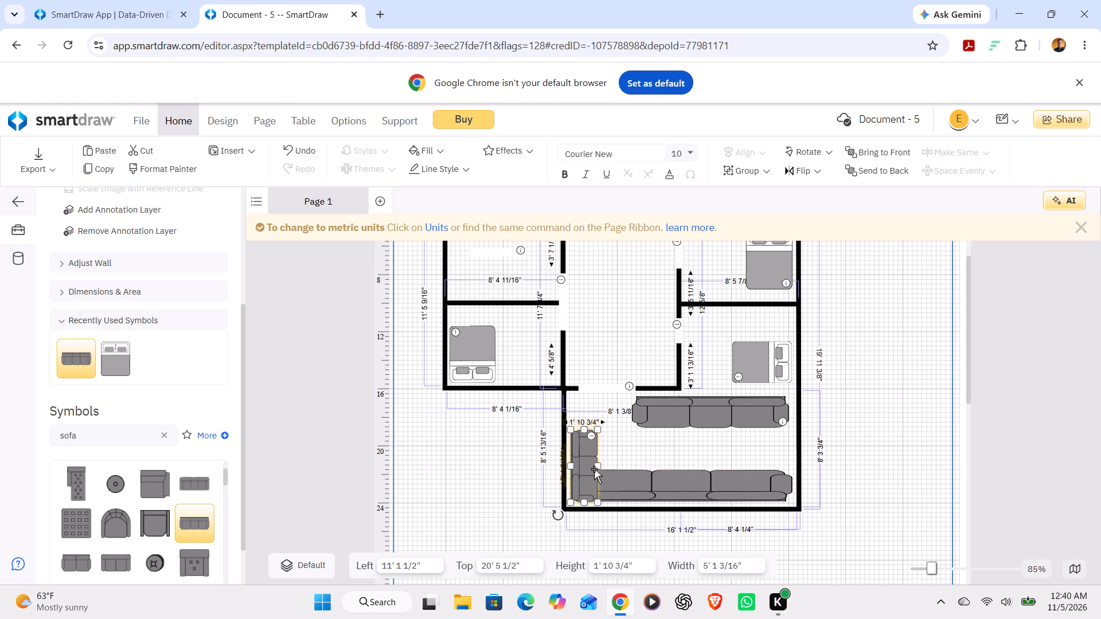
{"action": "left_click_drag", "start_coordinate": [599, 467], "coordinate": [604, 465]}
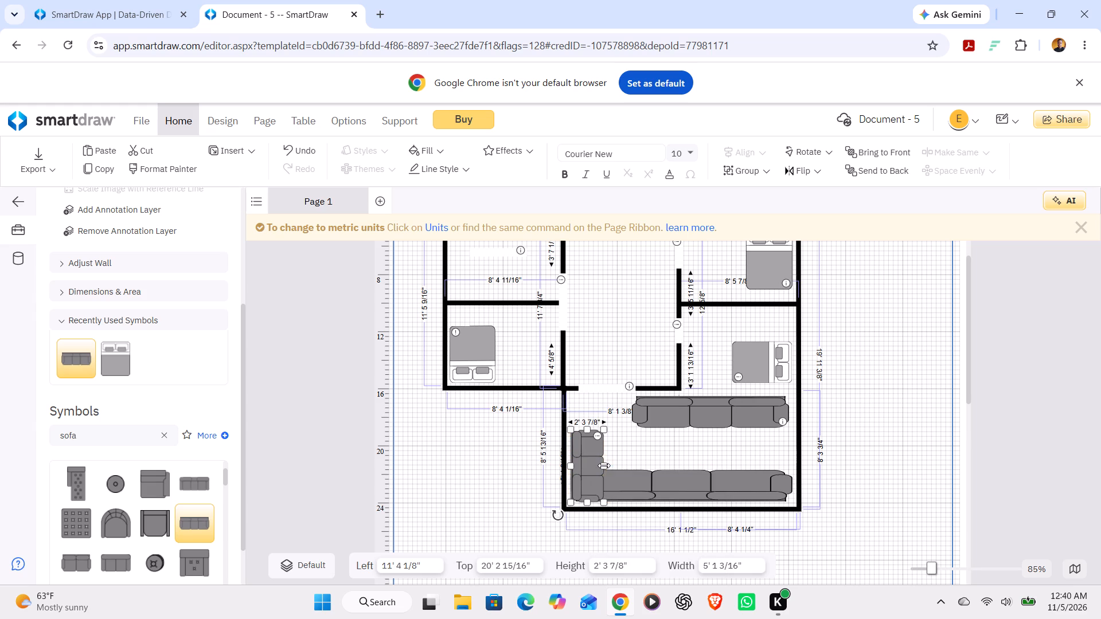
{"action": "left_click", "coordinate": [614, 436]}
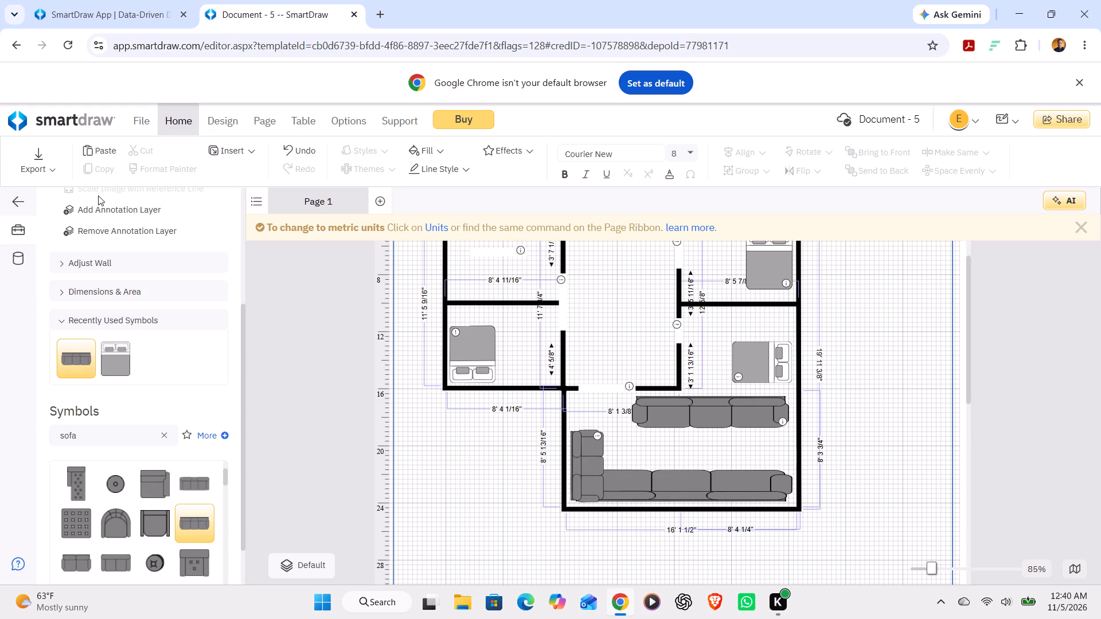
Add a wall about 8' 4" long from the corner of the right bedroom's partition across to the right outer wall, above the upper sofa.
{"action": "scroll", "coordinate": [98, 195], "scroll_direction": "up", "scroll_amount": 1}
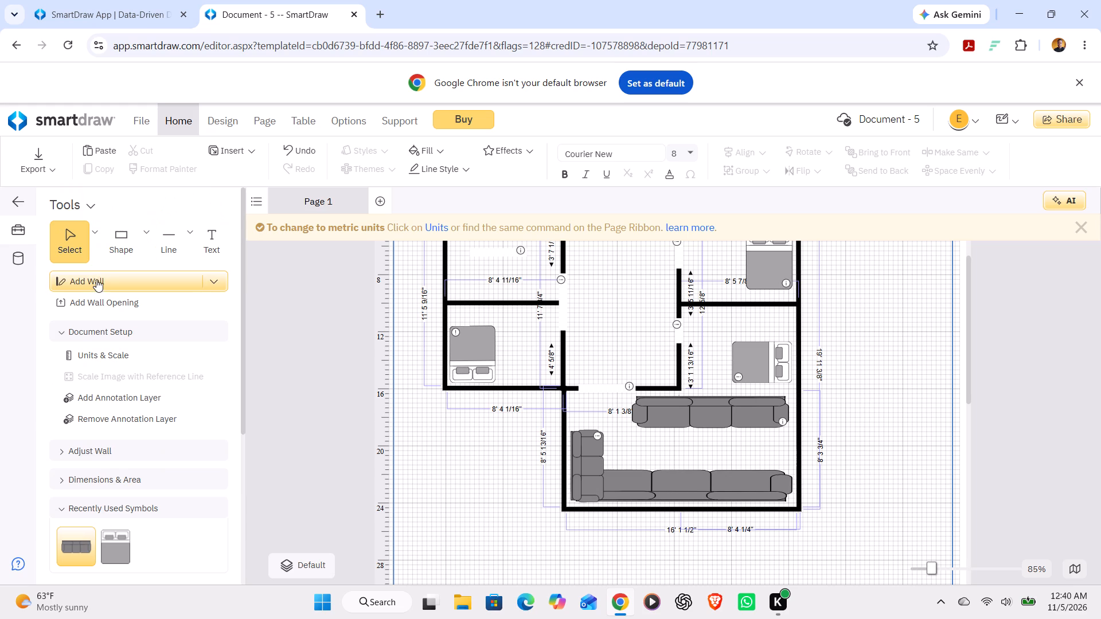
{"action": "left_click", "coordinate": [95, 280]}
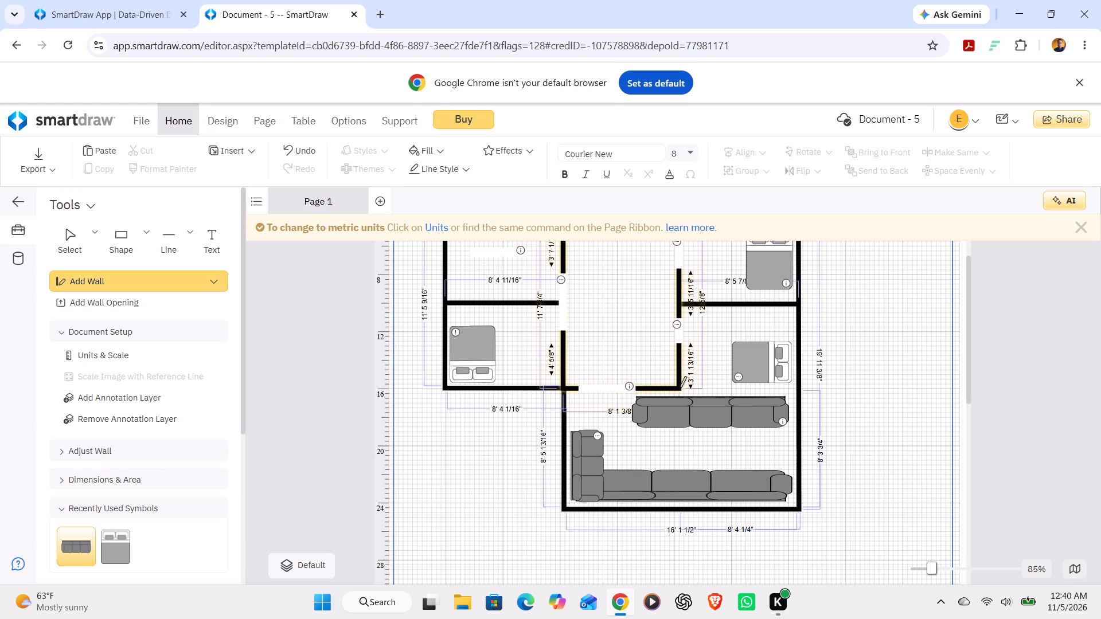
{"action": "left_click_drag", "start_coordinate": [680, 387], "coordinate": [727, 408]}
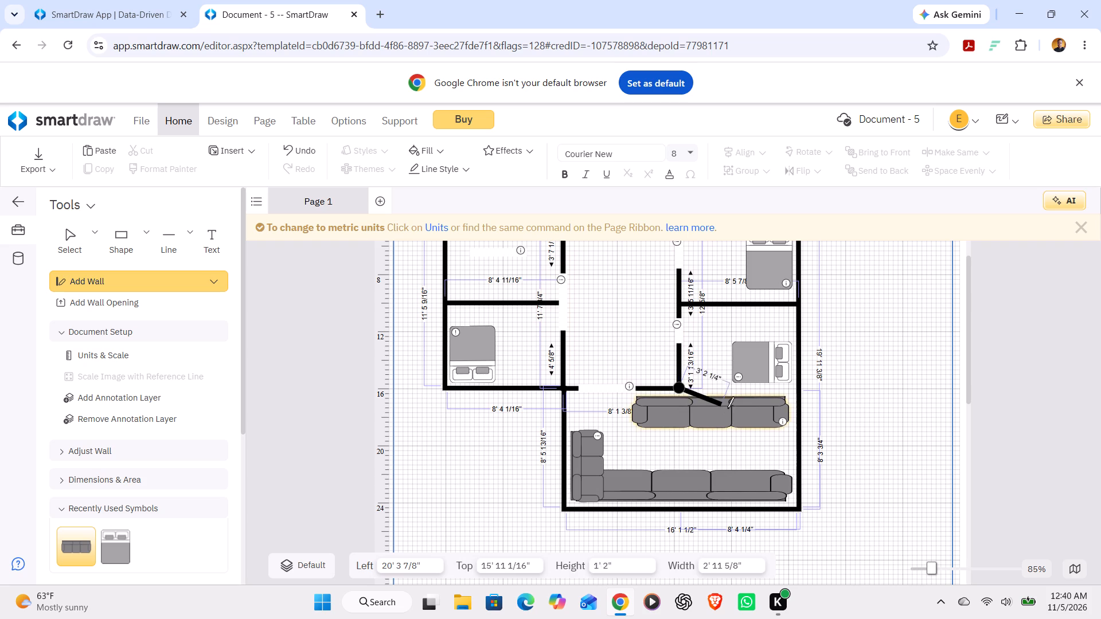
{"action": "left_click_drag", "start_coordinate": [727, 408], "coordinate": [797, 399]}
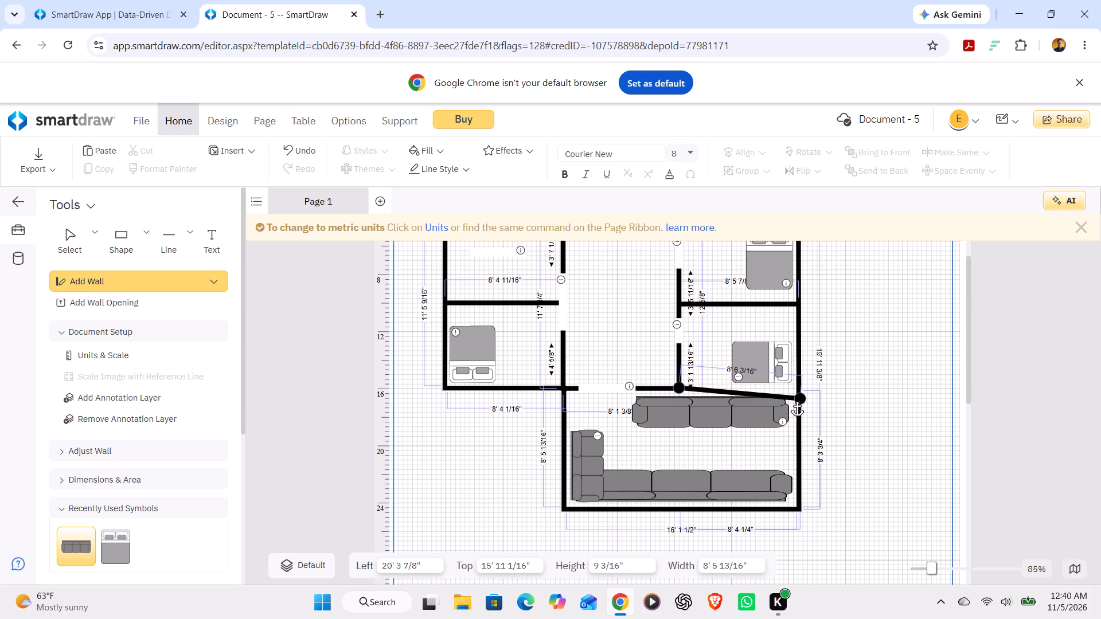
{"action": "left_click_drag", "start_coordinate": [797, 399], "coordinate": [795, 386]}
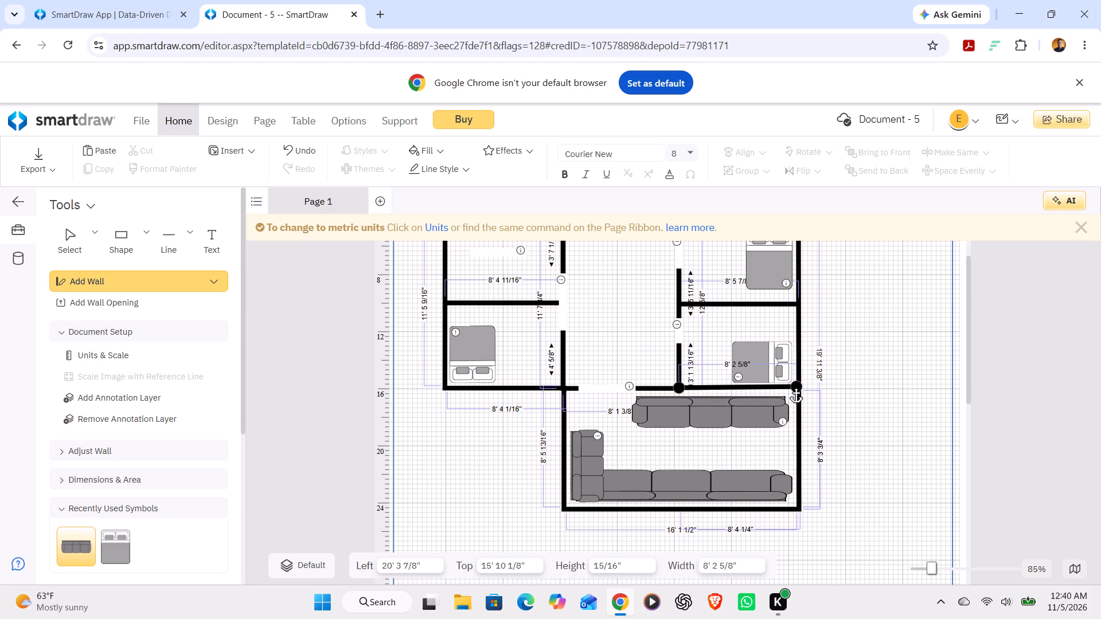
{"action": "left_click_drag", "start_coordinate": [795, 386], "coordinate": [798, 390]}
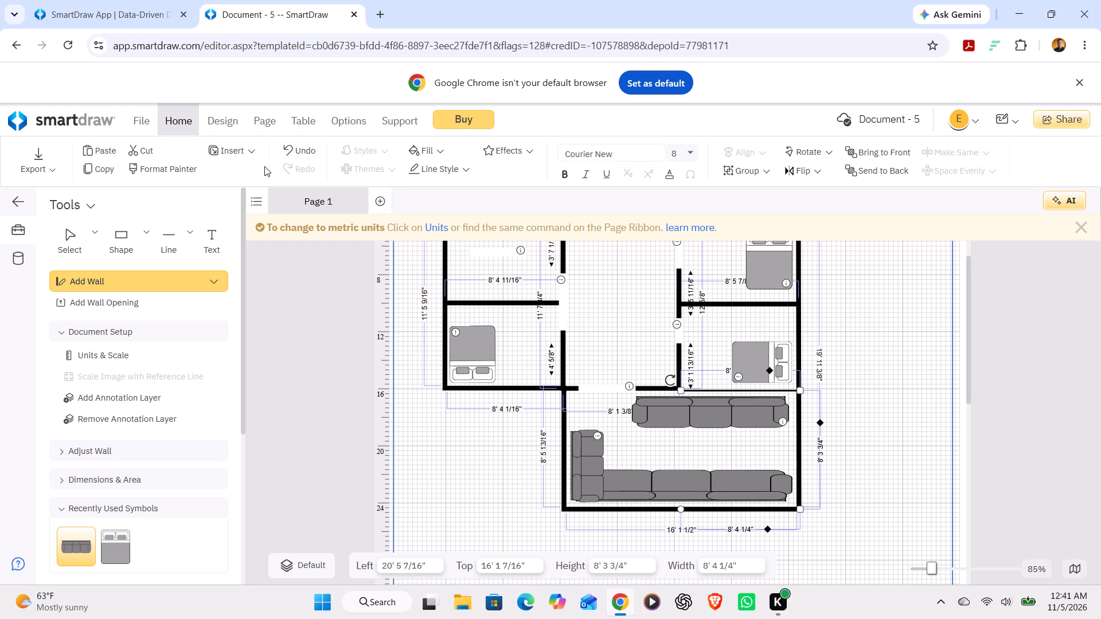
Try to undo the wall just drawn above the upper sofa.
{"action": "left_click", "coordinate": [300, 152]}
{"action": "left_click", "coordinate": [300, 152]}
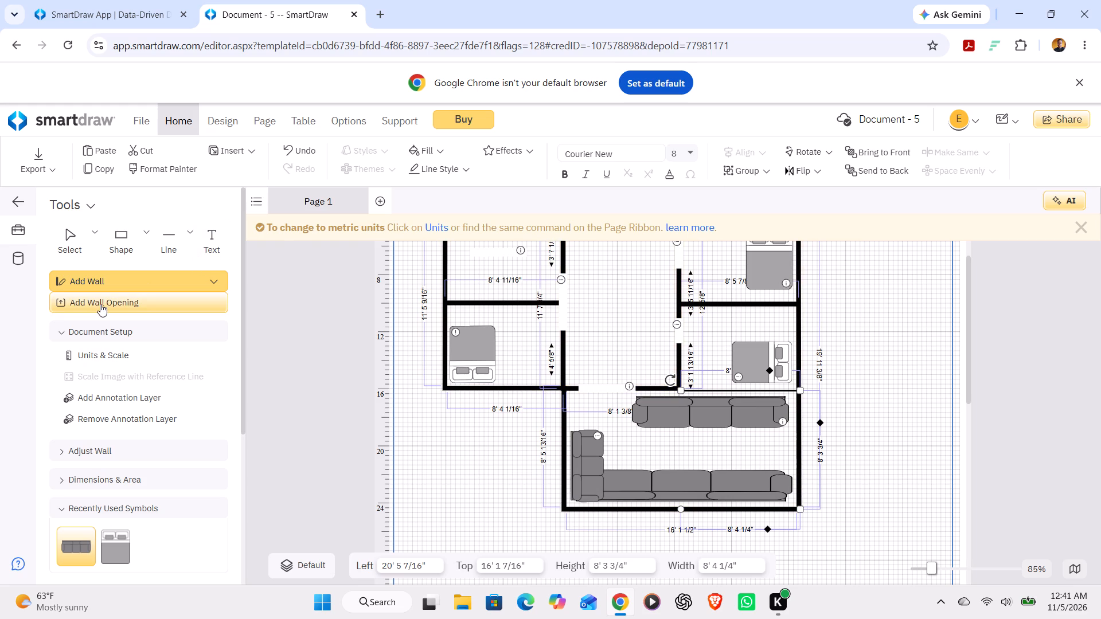
Adjust the left end of the thin wall line above the upper sofa to meet the partition corner, about 8' 6" across.
{"action": "left_click", "coordinate": [67, 242]}
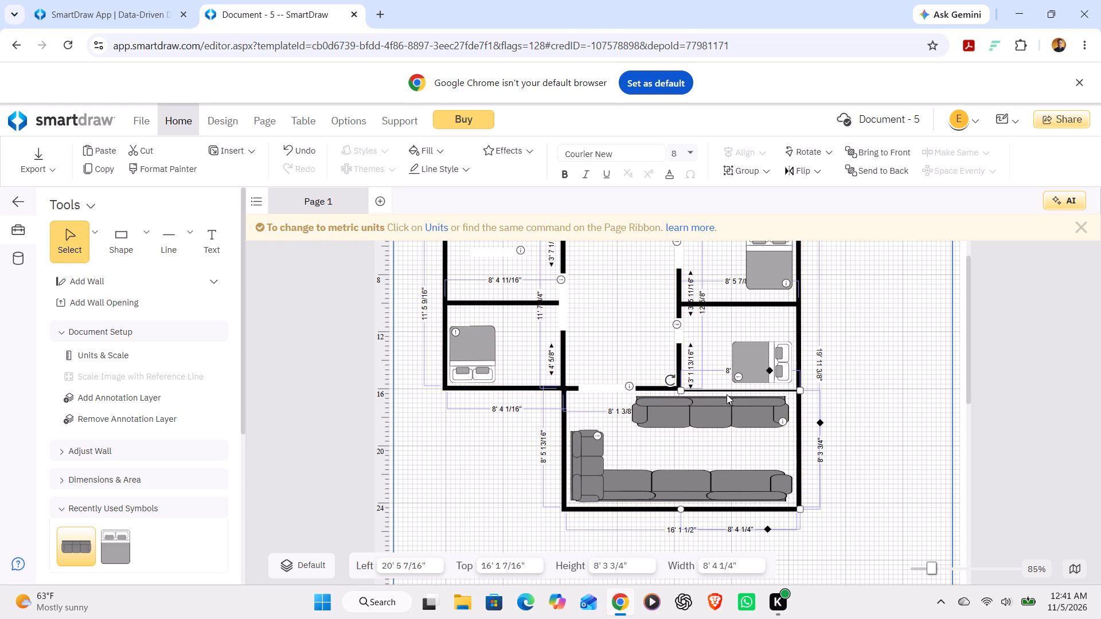
{"action": "left_click_drag", "start_coordinate": [683, 391], "coordinate": [684, 385]}
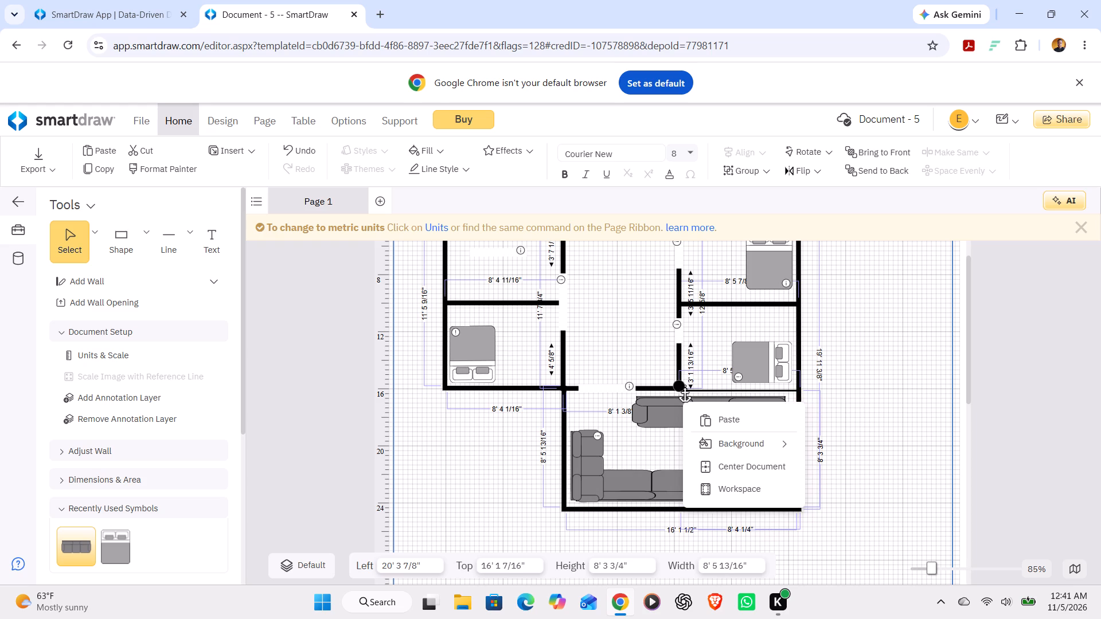
{"action": "left_click_drag", "start_coordinate": [684, 385], "coordinate": [684, 382]}
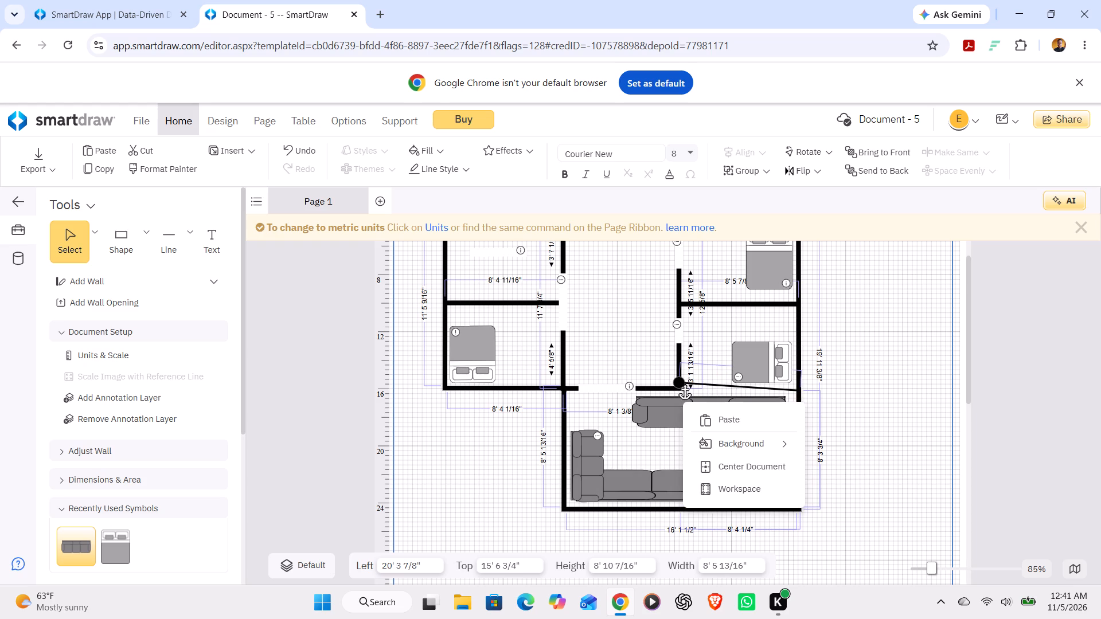
{"action": "left_click_drag", "start_coordinate": [684, 382], "coordinate": [685, 383]}
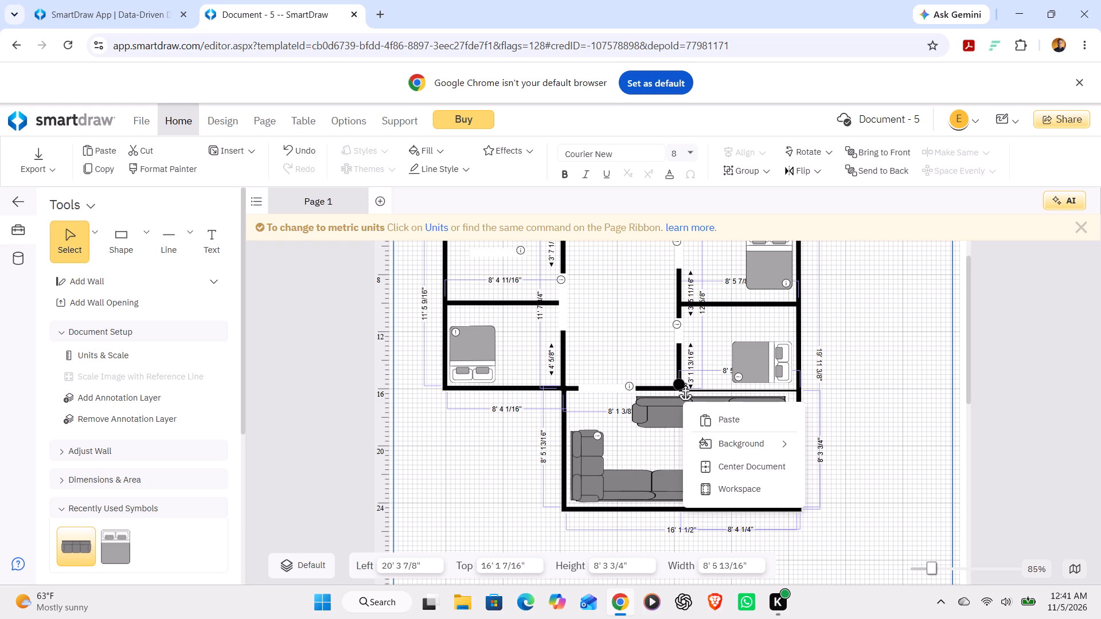
{"action": "left_click_drag", "start_coordinate": [685, 383], "coordinate": [684, 382]}
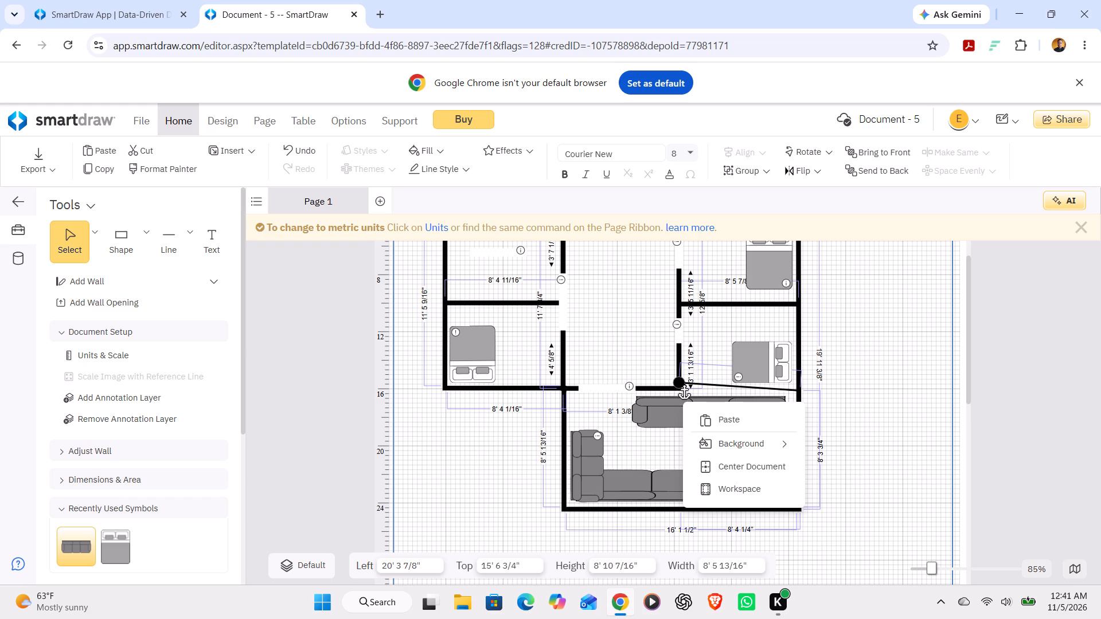
{"action": "left_click_drag", "start_coordinate": [684, 382], "coordinate": [684, 384]}
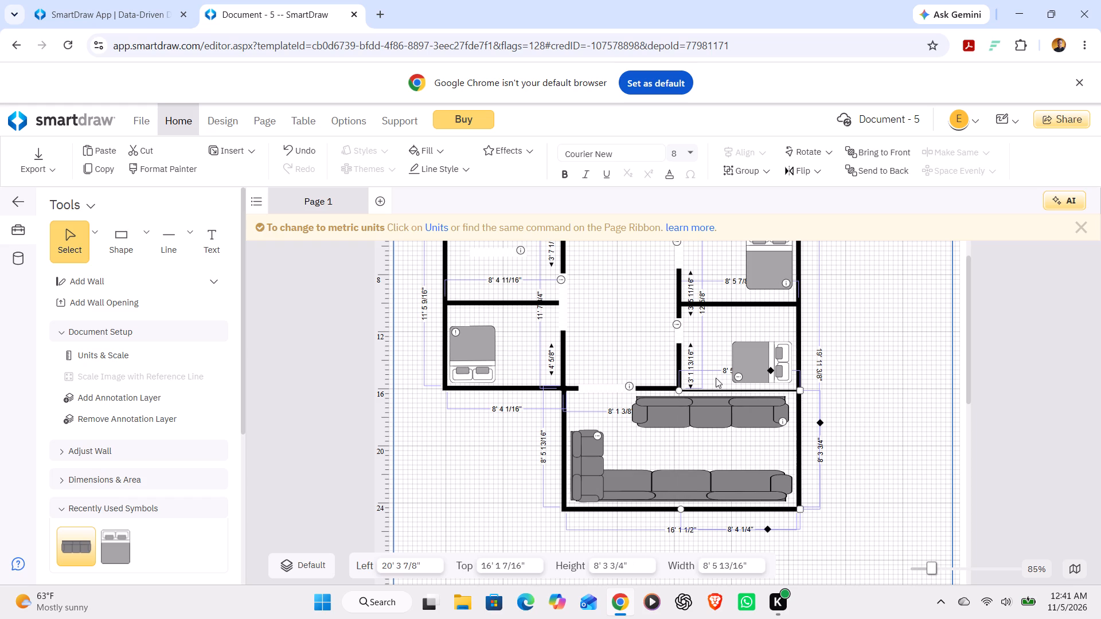
{"action": "left_click", "coordinate": [844, 384]}
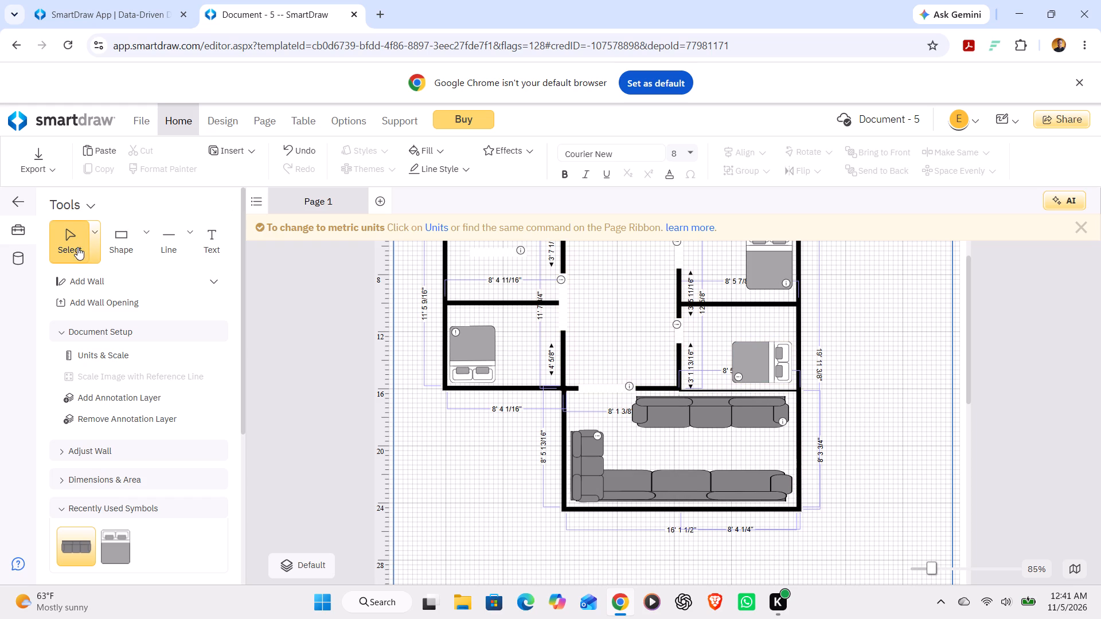
Draw a wall about 8' 4" long from the right bedroom's partition corner to the right outer wall, over the thin line.
{"action": "left_click", "coordinate": [93, 280]}
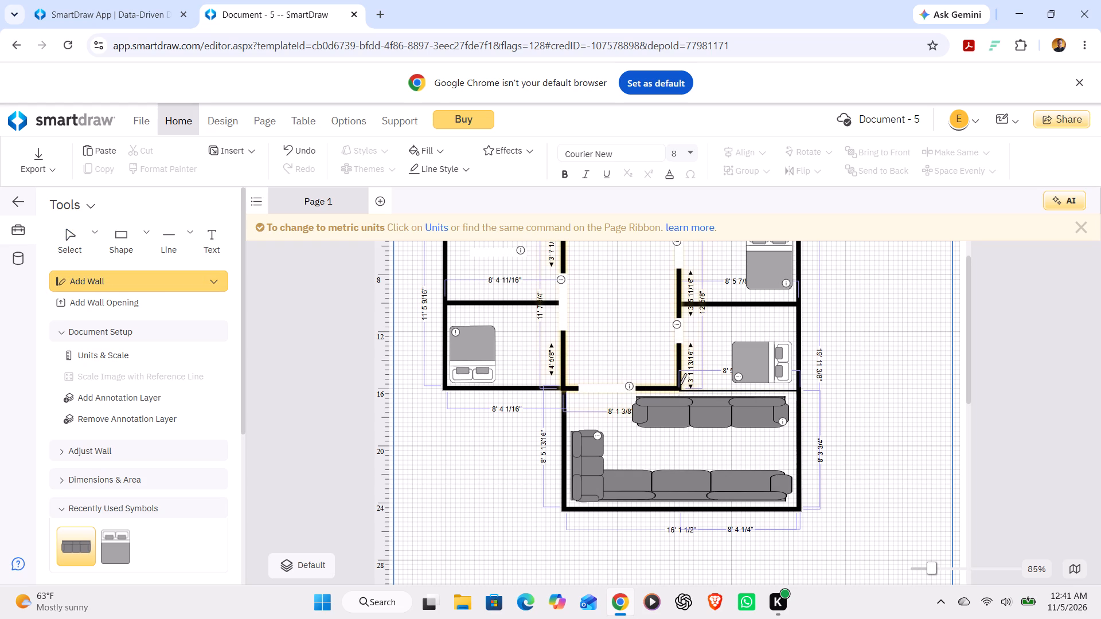
{"action": "left_click_drag", "start_coordinate": [680, 385], "coordinate": [809, 405]}
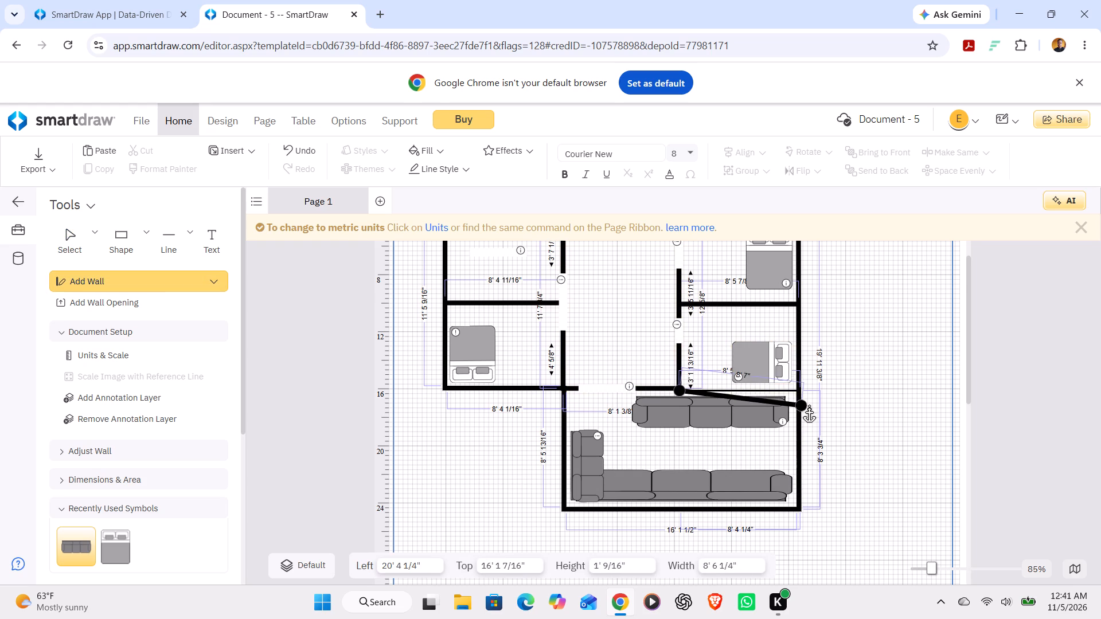
{"action": "left_click_drag", "start_coordinate": [809, 405], "coordinate": [799, 388]}
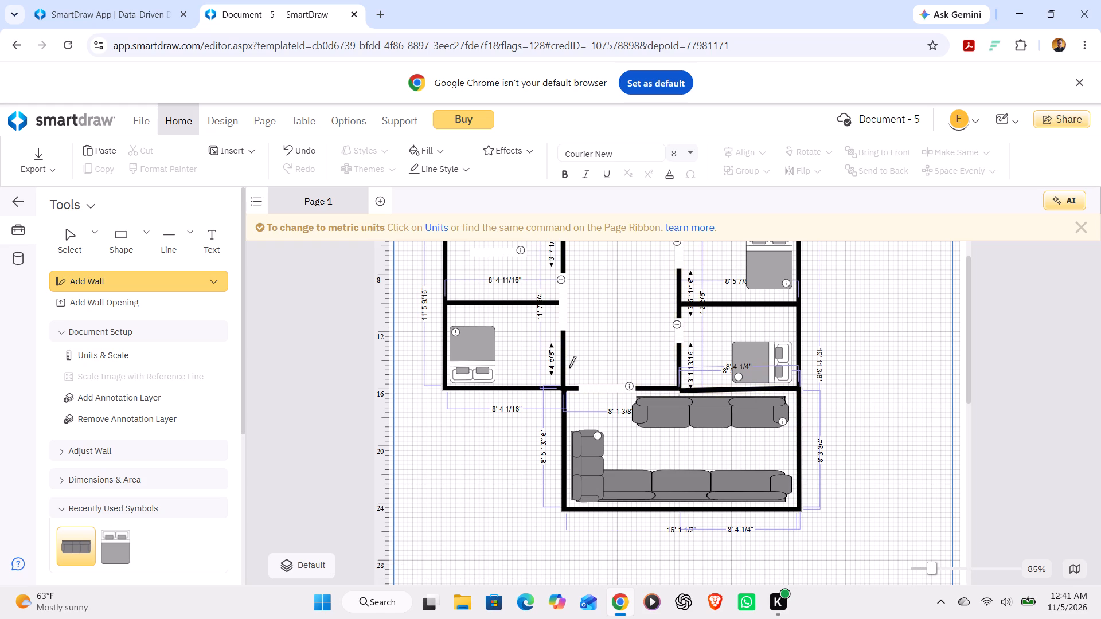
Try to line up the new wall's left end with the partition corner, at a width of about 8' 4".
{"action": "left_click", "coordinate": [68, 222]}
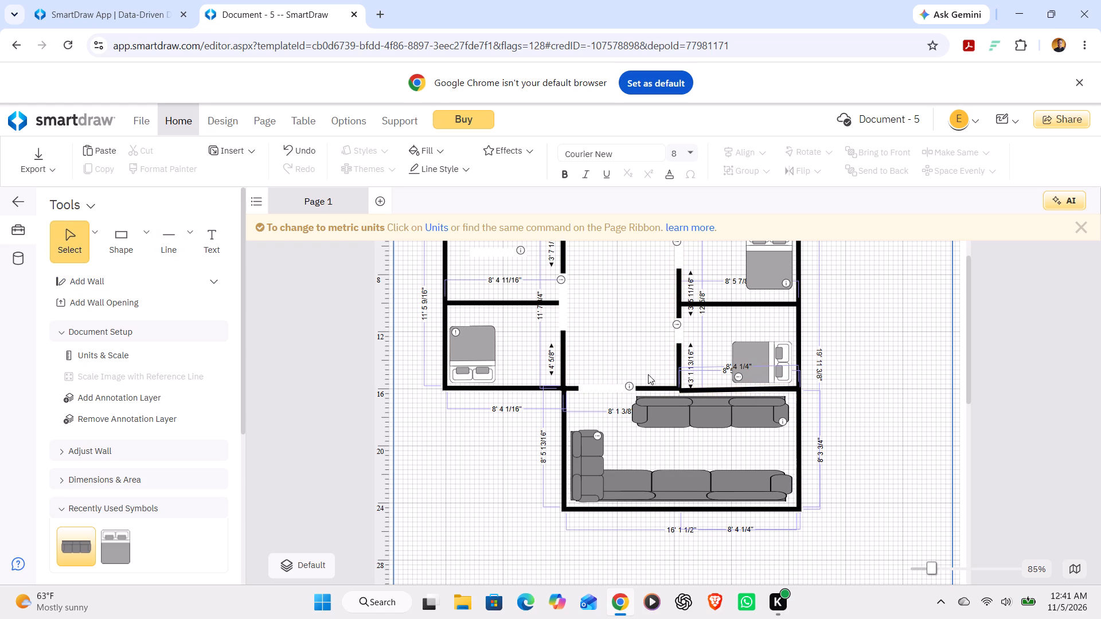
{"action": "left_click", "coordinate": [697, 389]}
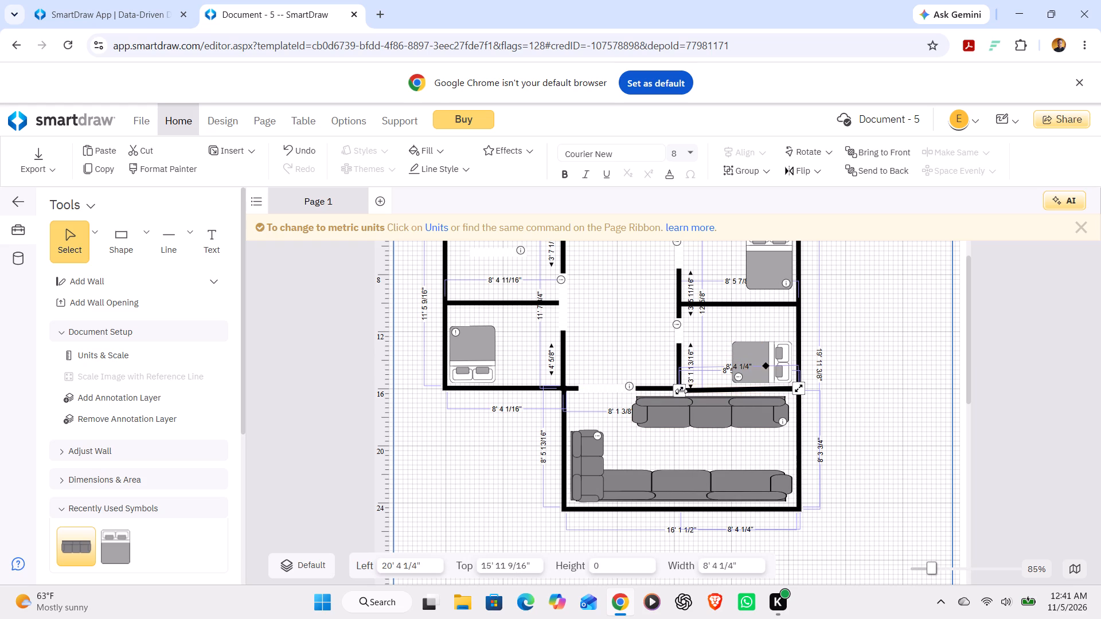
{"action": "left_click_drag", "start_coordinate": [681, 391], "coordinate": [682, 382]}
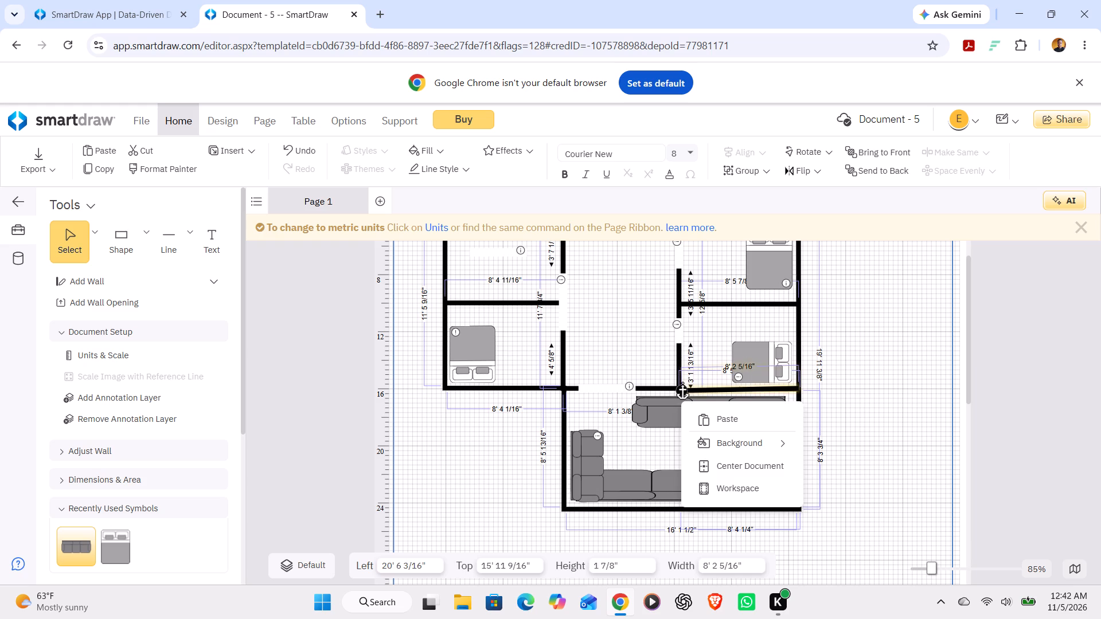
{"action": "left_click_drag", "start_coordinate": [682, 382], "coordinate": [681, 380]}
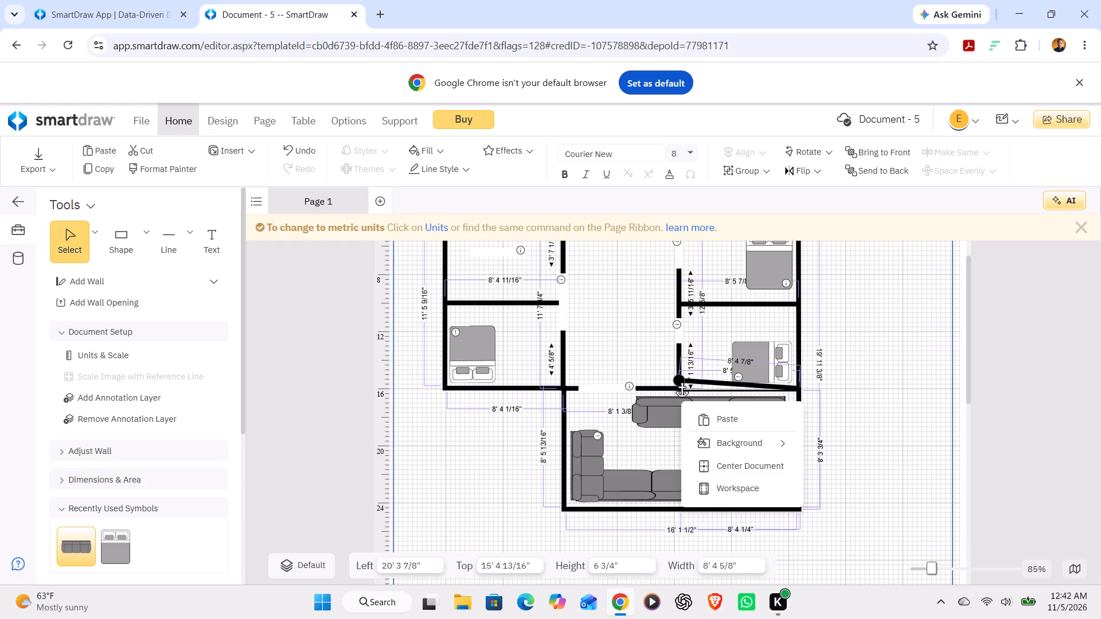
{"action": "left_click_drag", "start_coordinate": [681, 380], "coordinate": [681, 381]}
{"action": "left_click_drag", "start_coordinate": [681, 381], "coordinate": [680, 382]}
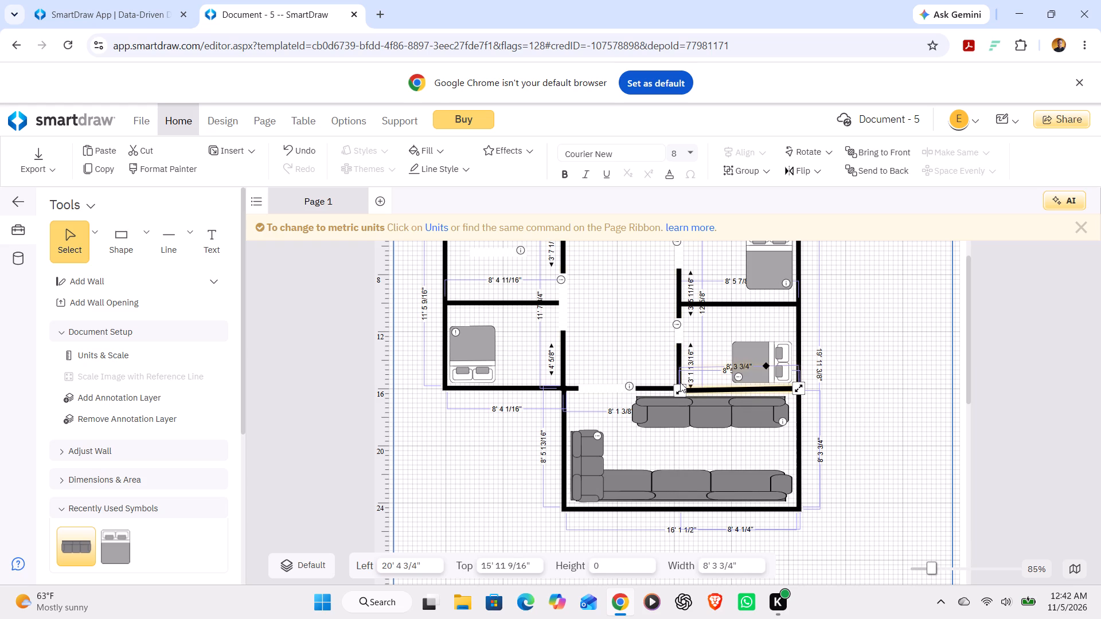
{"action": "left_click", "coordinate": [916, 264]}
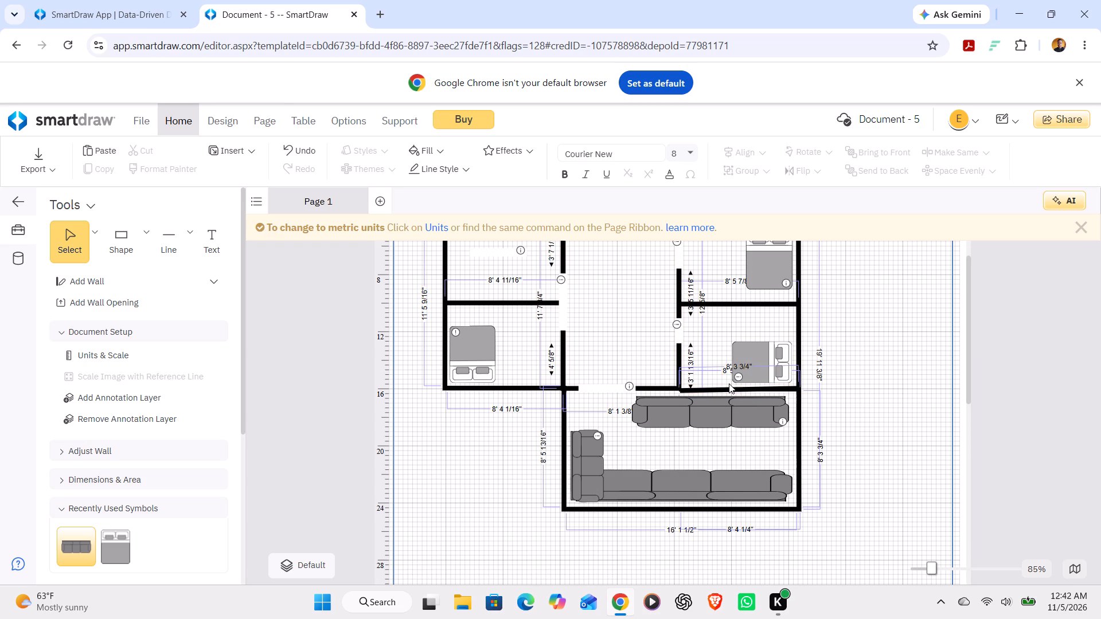
Stretch the new wall's left end level along the lower room's top wall to the opening, about 11' 1" long overall.
{"action": "left_click", "coordinate": [729, 383]}
{"action": "left_click_drag", "start_coordinate": [713, 383], "coordinate": [698, 385]}
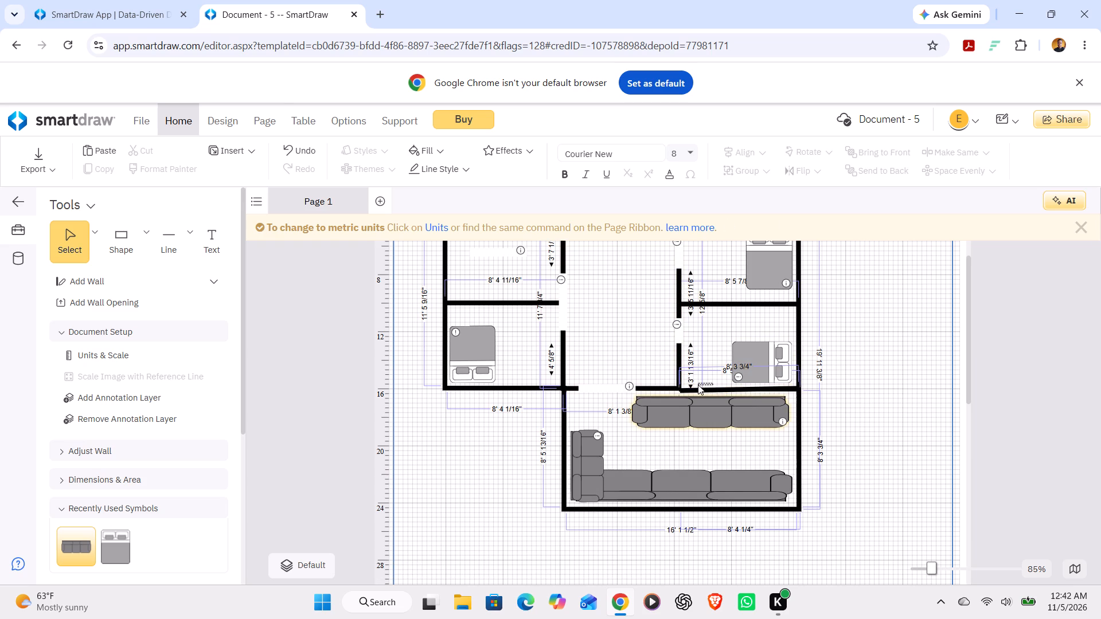
{"action": "left_click_drag", "start_coordinate": [698, 385], "coordinate": [697, 386]}
{"action": "left_click_drag", "start_coordinate": [697, 386], "coordinate": [689, 390]}
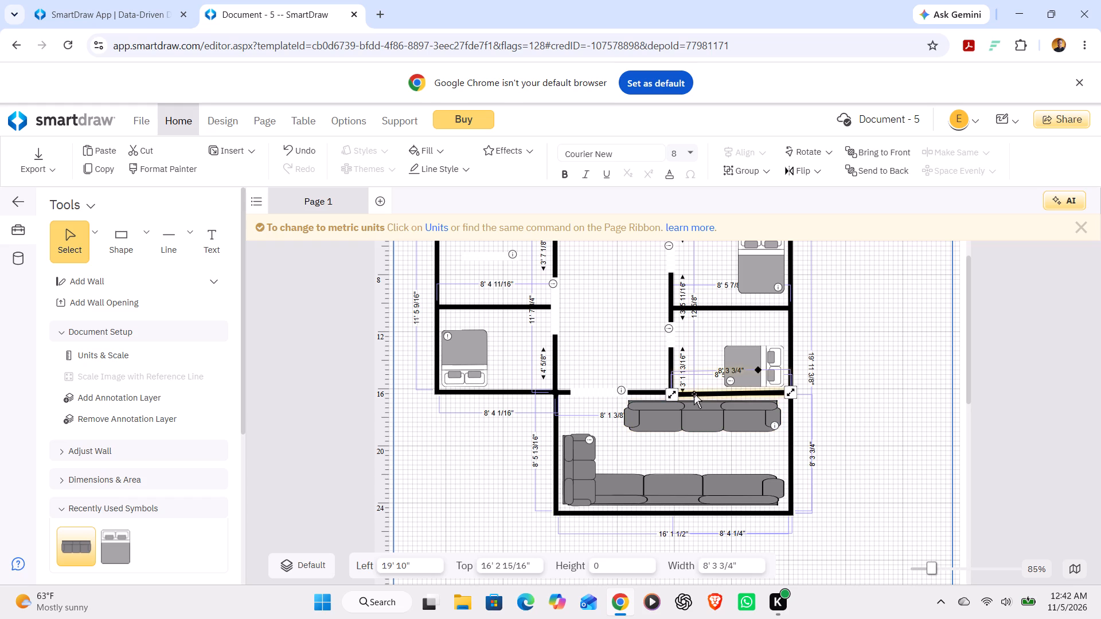
{"action": "left_click_drag", "start_coordinate": [670, 395], "coordinate": [670, 388]}
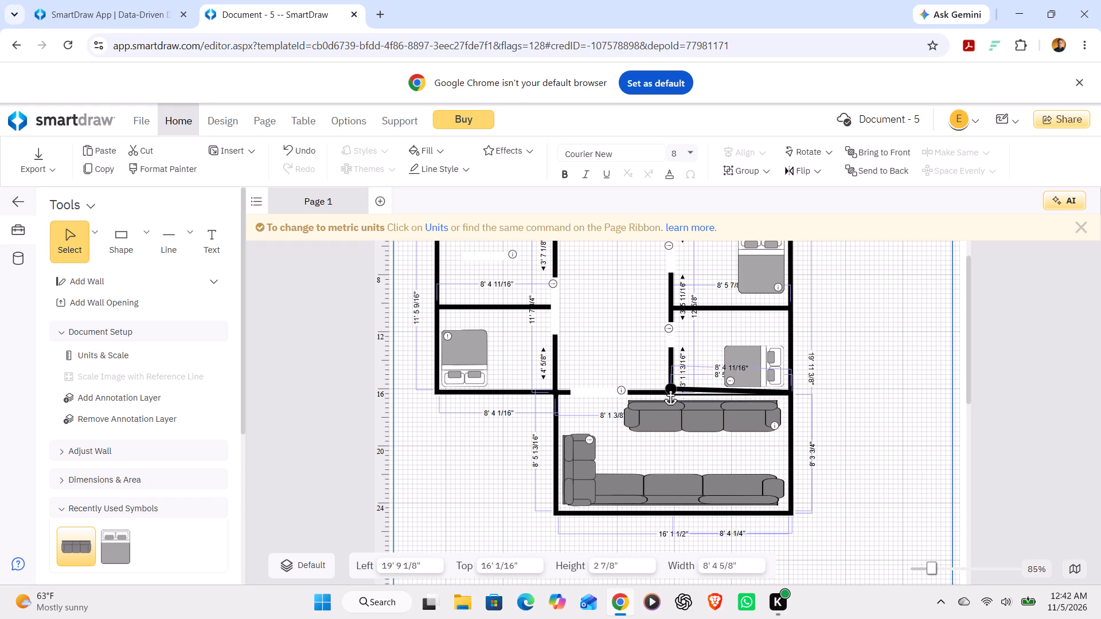
{"action": "left_click_drag", "start_coordinate": [670, 388], "coordinate": [692, 383]}
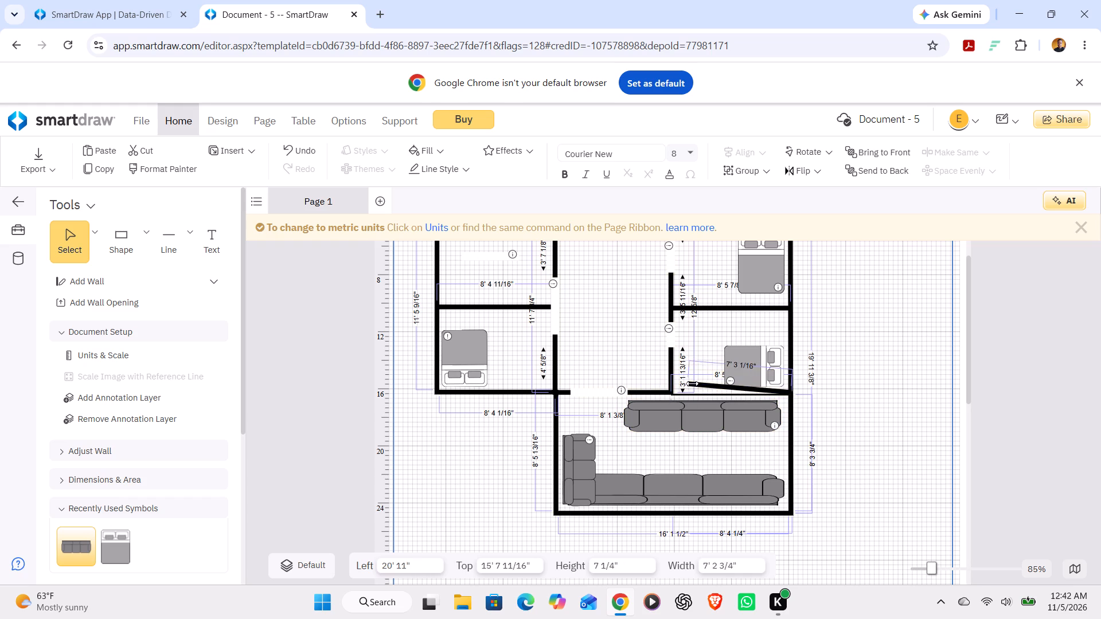
{"action": "left_click_drag", "start_coordinate": [692, 383], "coordinate": [673, 386]}
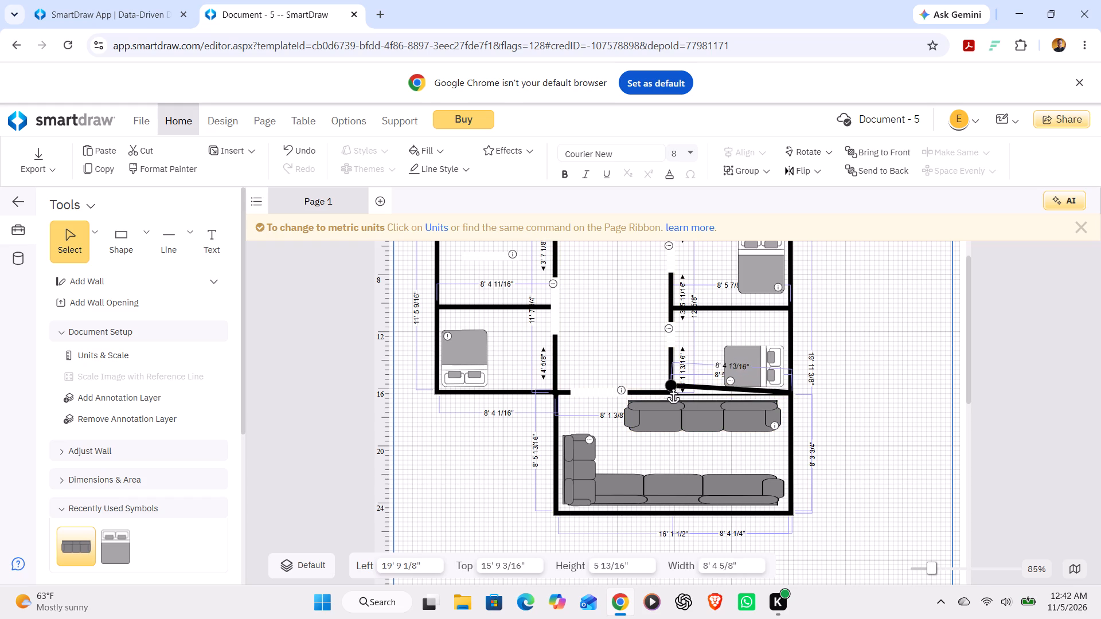
{"action": "left_click_drag", "start_coordinate": [673, 386], "coordinate": [634, 381]}
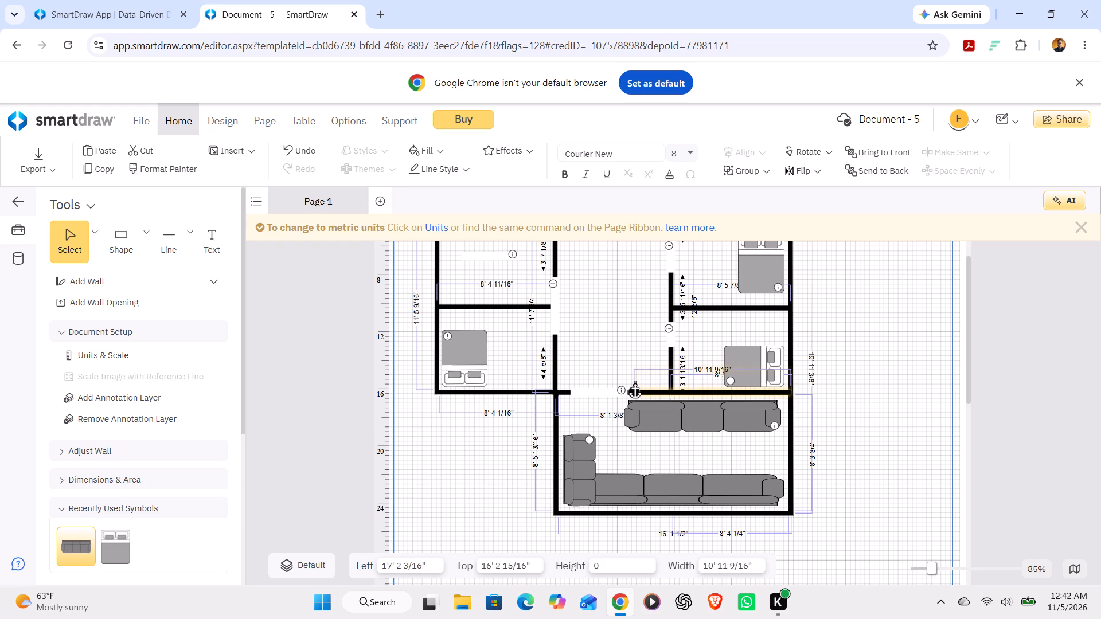
{"action": "left_click_drag", "start_coordinate": [634, 381], "coordinate": [633, 381]}
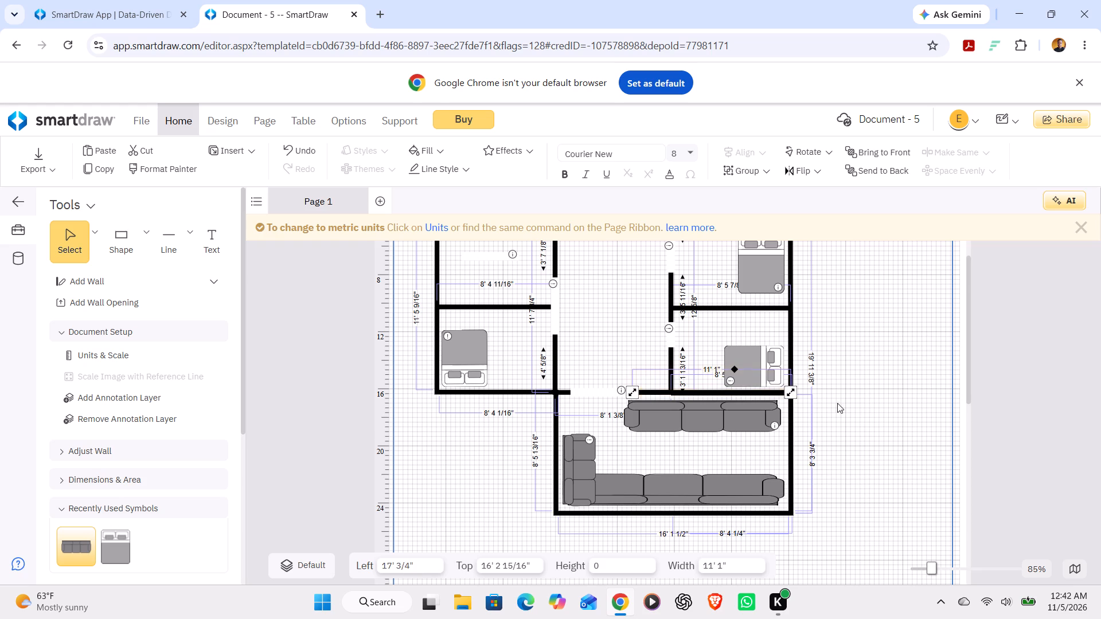
{"action": "left_click", "coordinate": [936, 413]}
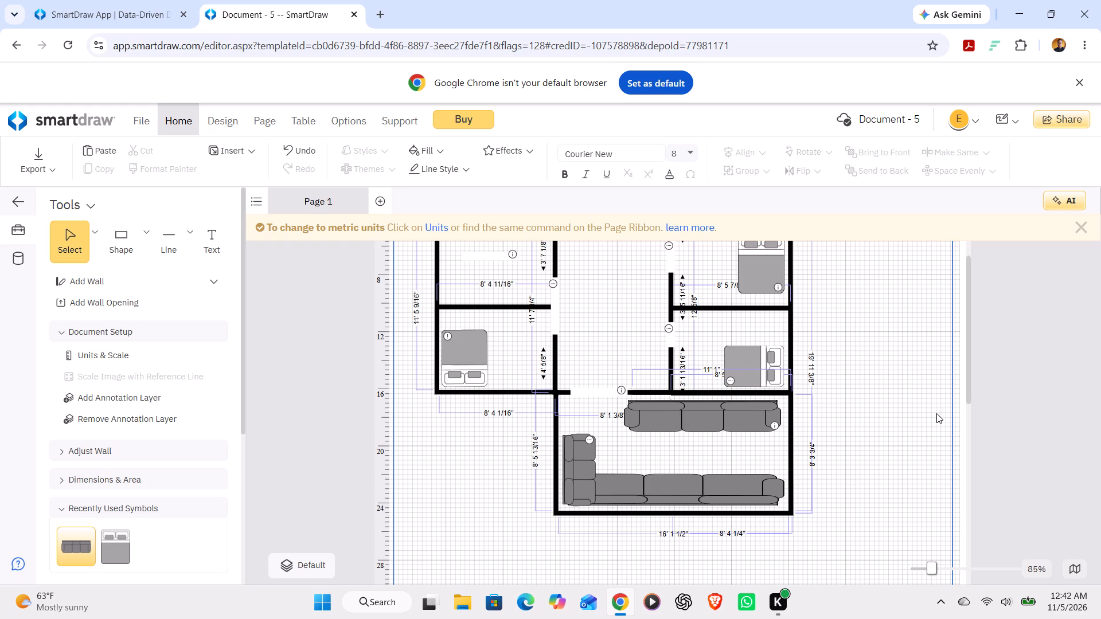
Shorten the upper sofa from its left end to about 9' 8" long.
{"action": "left_click", "coordinate": [659, 420]}
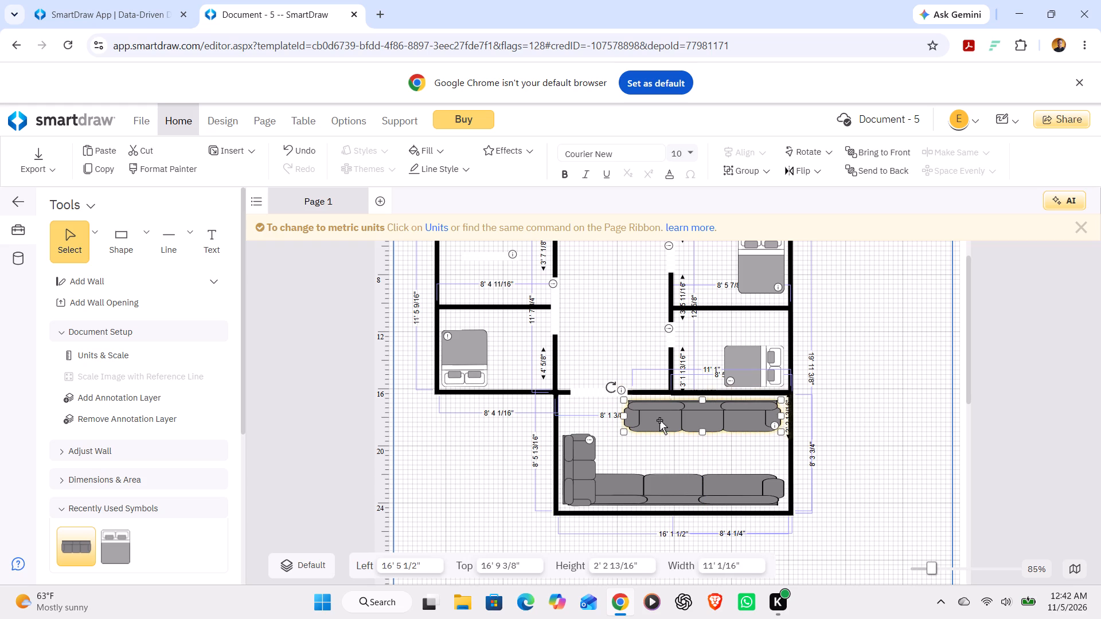
{"action": "left_click_drag", "start_coordinate": [623, 414], "coordinate": [649, 403]}
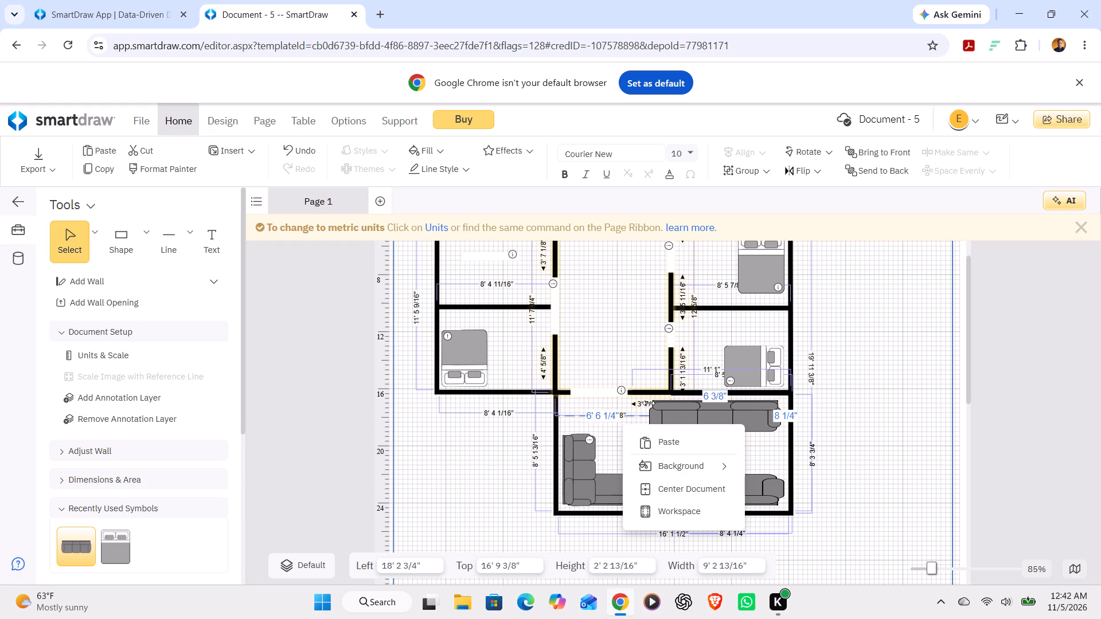
{"action": "left_click_drag", "start_coordinate": [649, 403], "coordinate": [643, 403]}
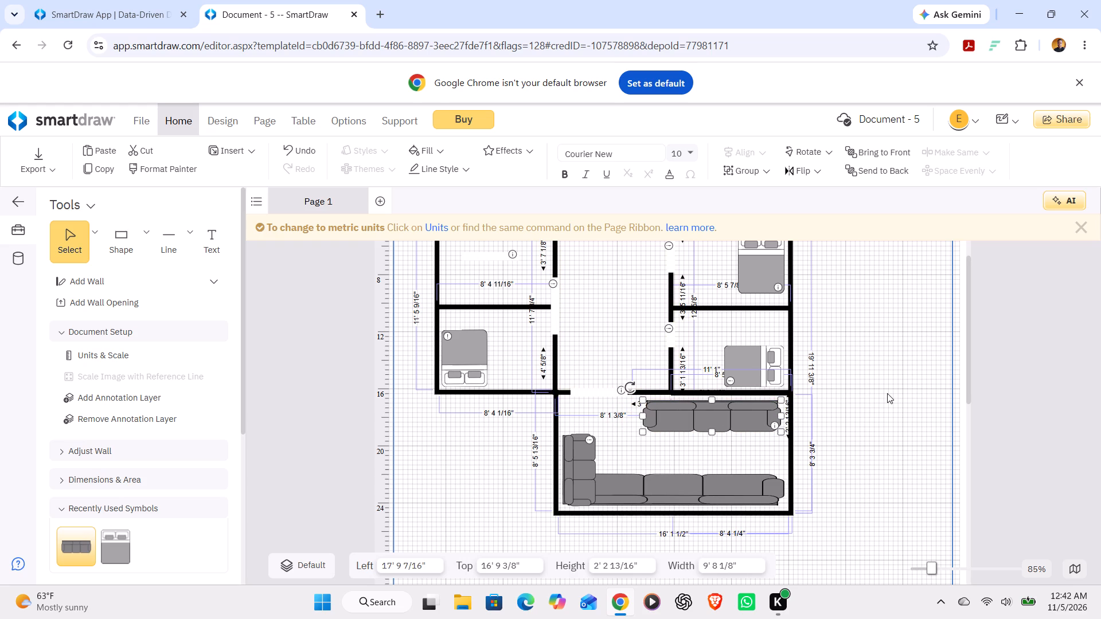
{"action": "left_click", "coordinate": [887, 393]}
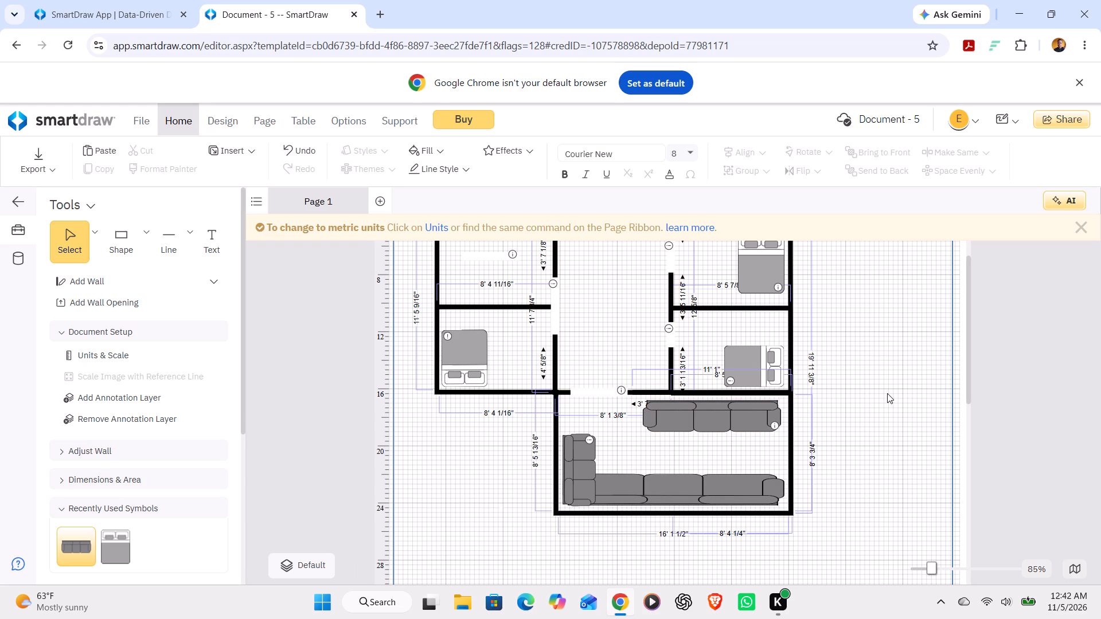
Start adding another wall to the floor plan.
{"action": "scroll", "coordinate": [887, 393], "scroll_direction": "up", "scroll_amount": 1}
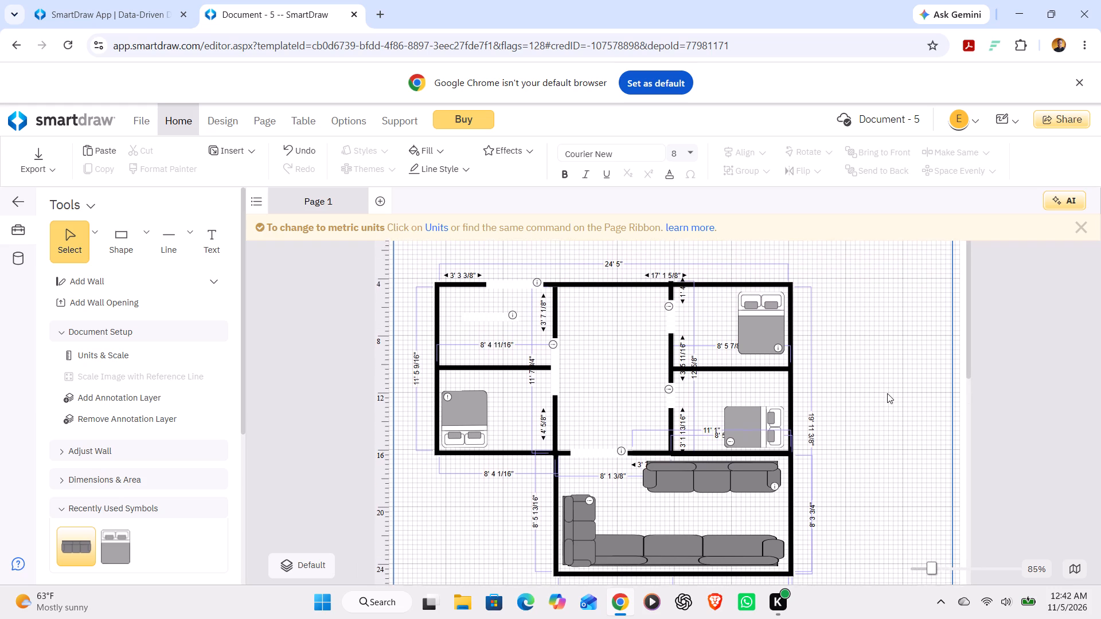
{"action": "scroll", "coordinate": [887, 393], "scroll_direction": "up", "scroll_amount": 1}
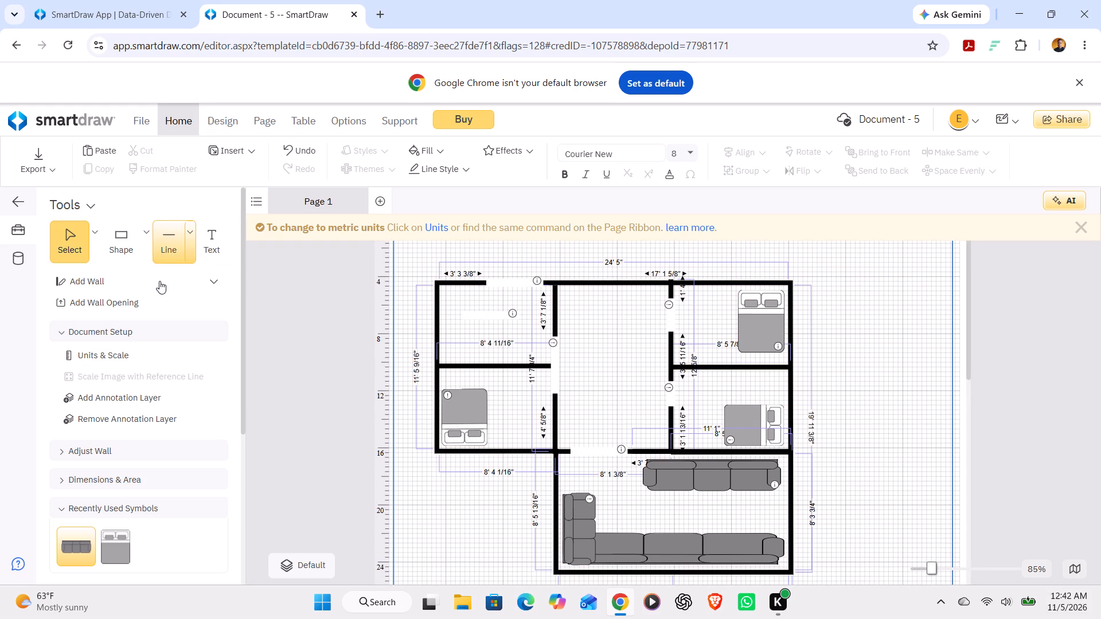
{"action": "left_click", "coordinate": [159, 281]}
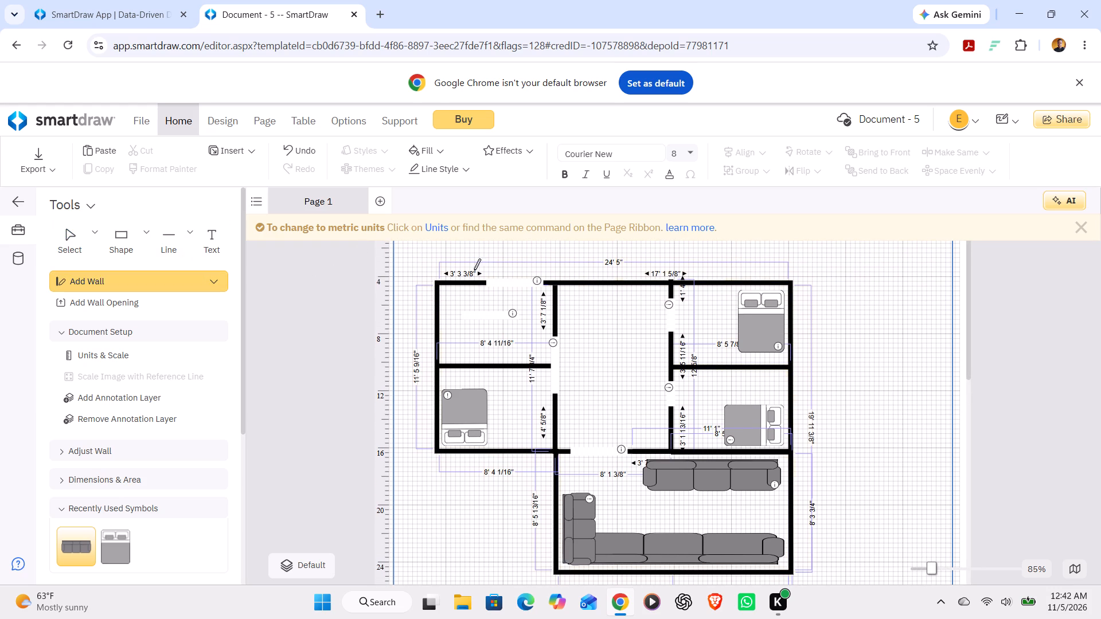
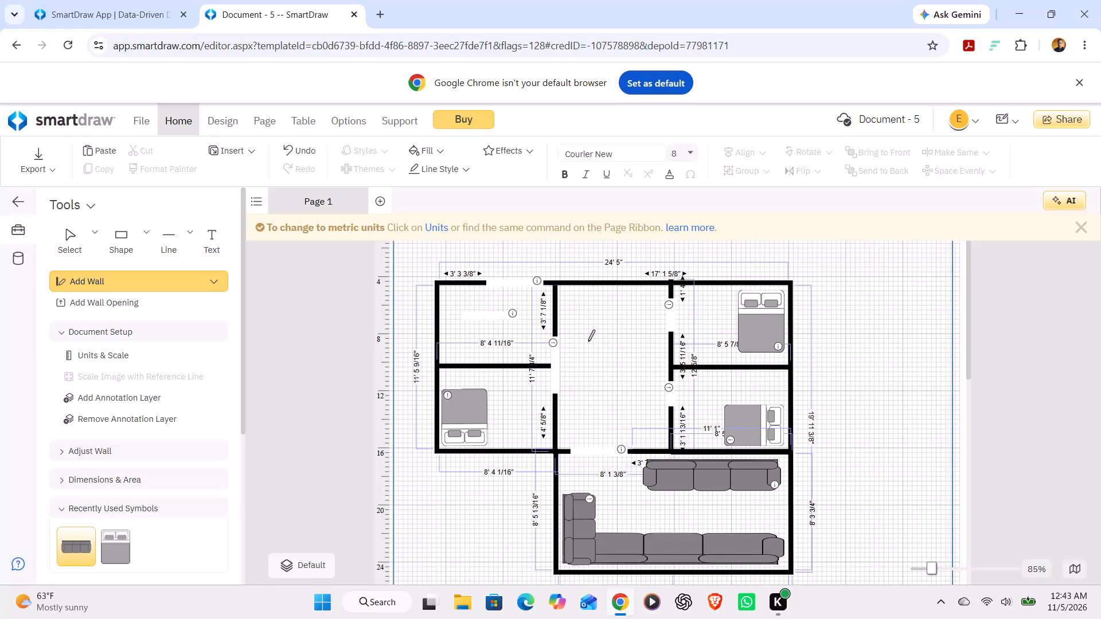
Draw a vertical wall about 7' 5" long down from the top exterior wall, just left of the right-hand bedrooms' partition.
{"action": "left_click", "coordinate": [650, 284]}
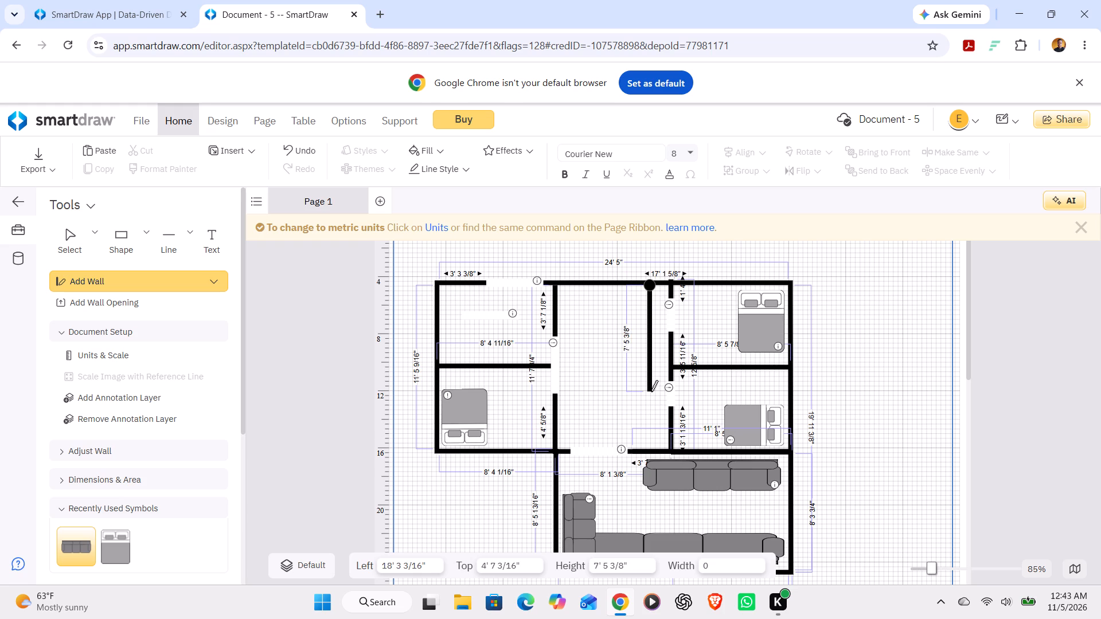
{"action": "left_click", "coordinate": [651, 391]}
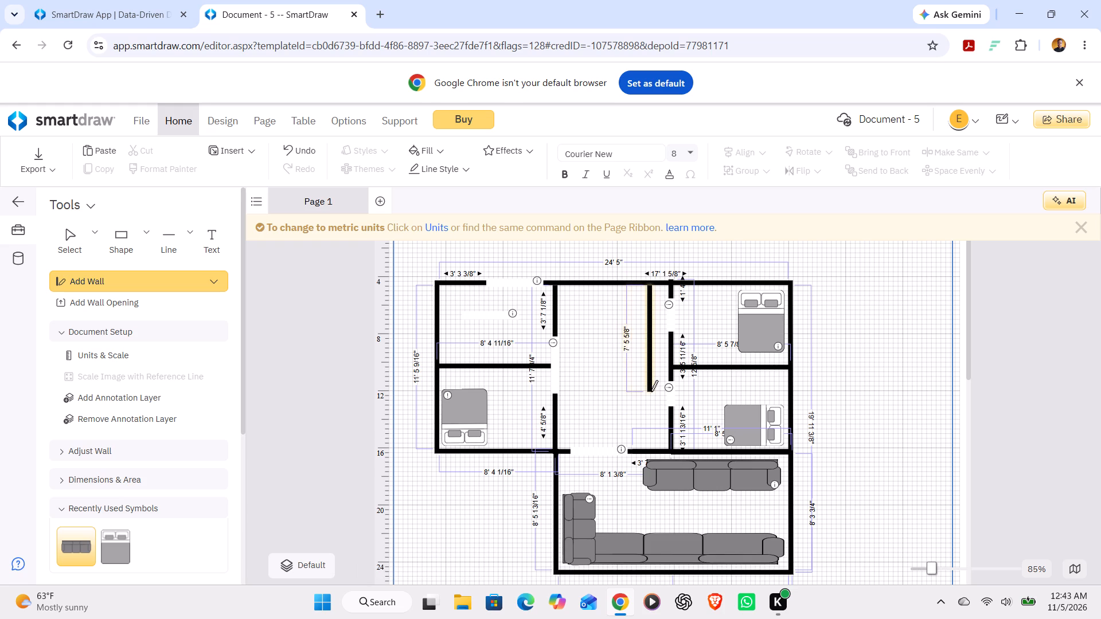
Draw a horizontal wall leftward from the new vertical wall's lower end and stretch it level to about 4' 8" long.
{"action": "left_click", "coordinate": [648, 391]}
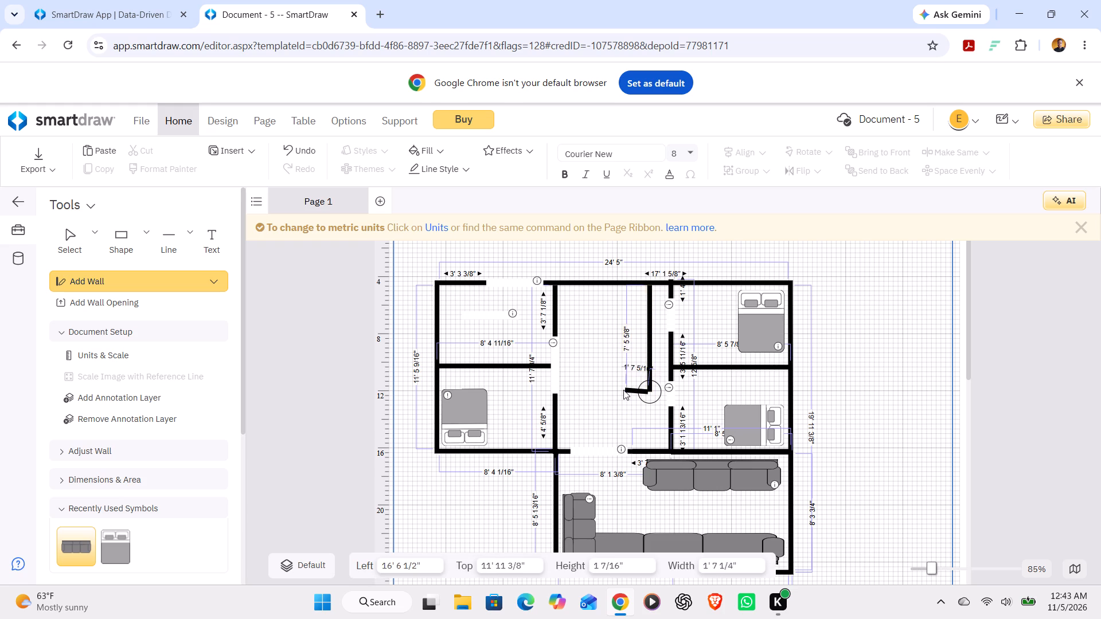
{"action": "left_click", "coordinate": [620, 390]}
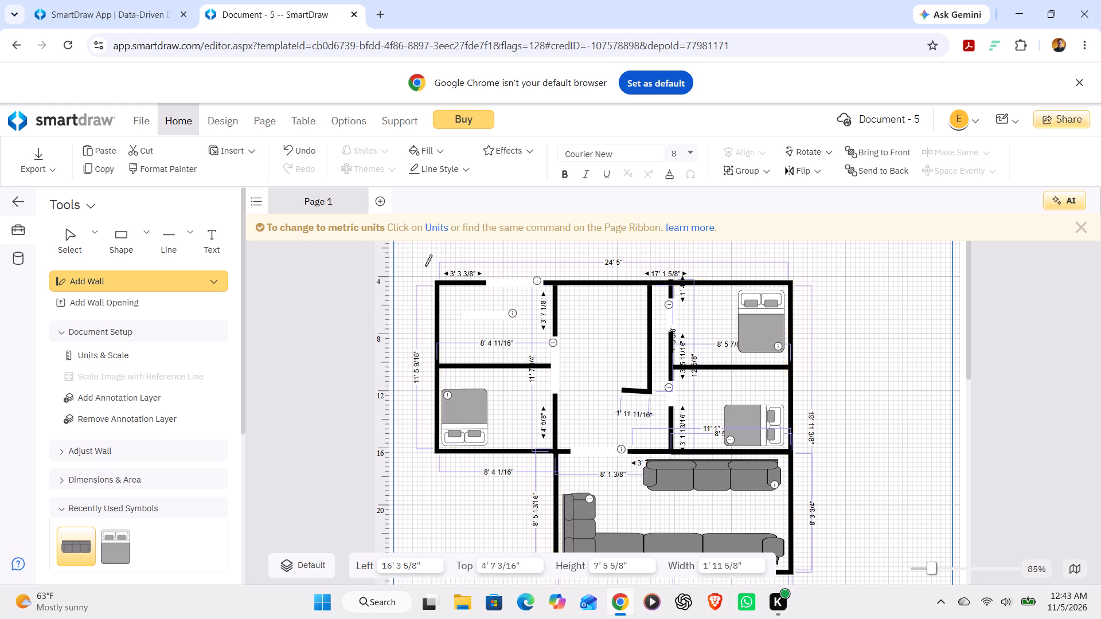
{"action": "left_click", "coordinate": [290, 152]}
{"action": "key", "text": "Escape"}
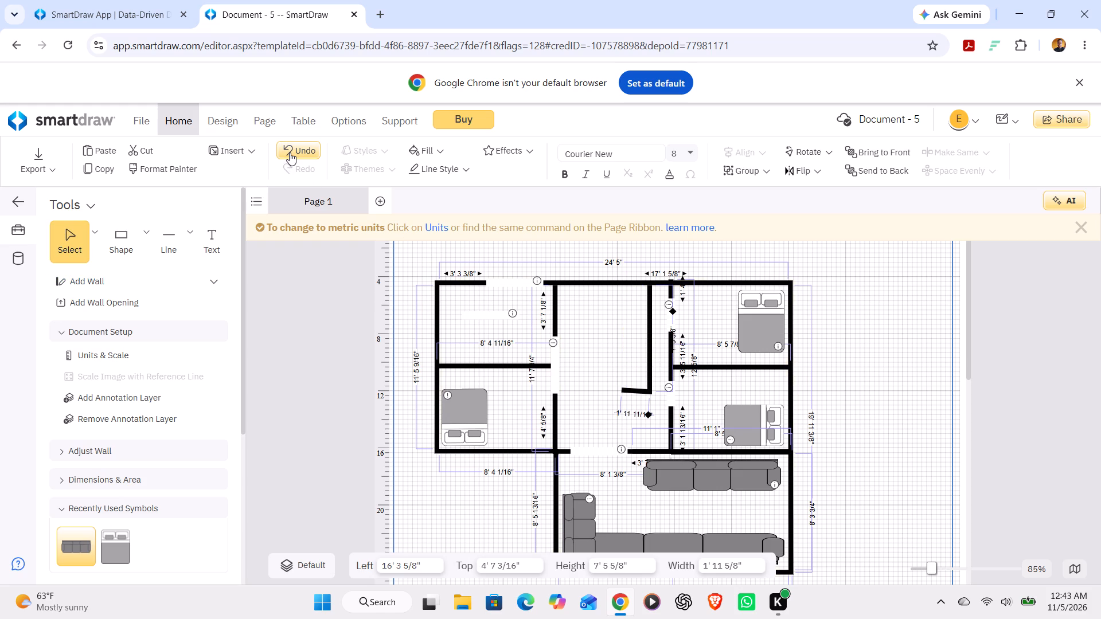
{"action": "key", "text": "Escape"}
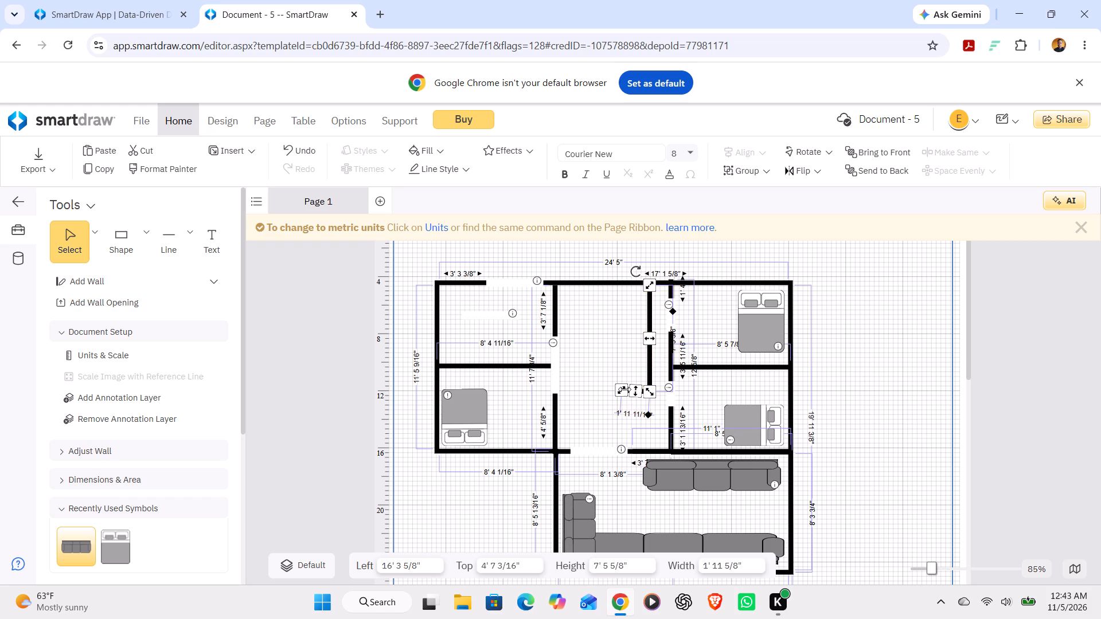
{"action": "left_click_drag", "start_coordinate": [624, 389], "coordinate": [593, 393]}
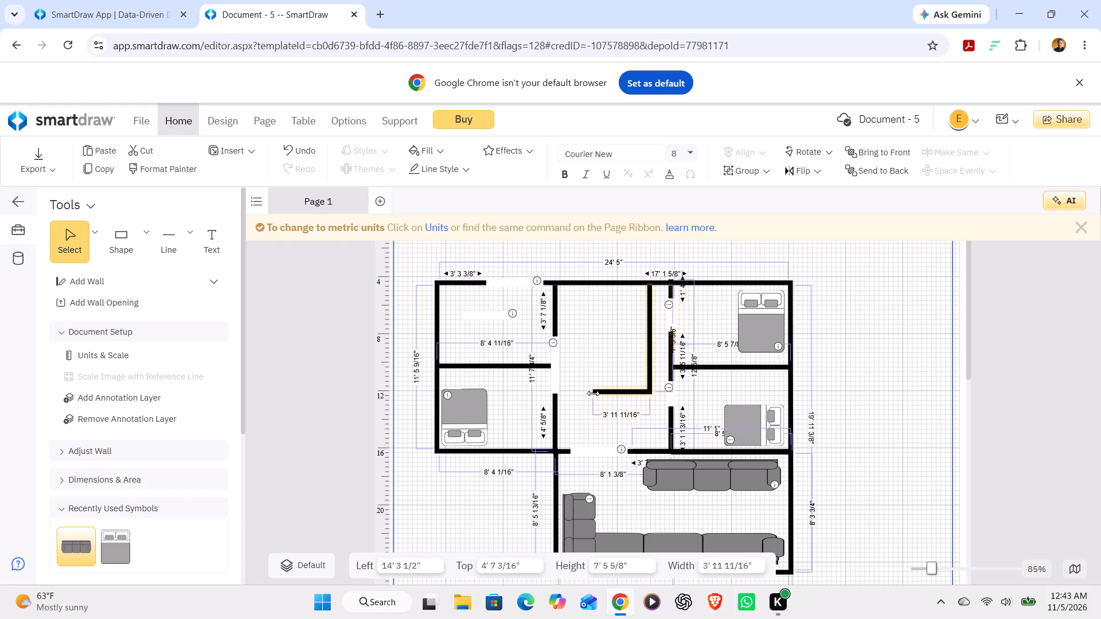
{"action": "left_click_drag", "start_coordinate": [593, 393], "coordinate": [582, 393]}
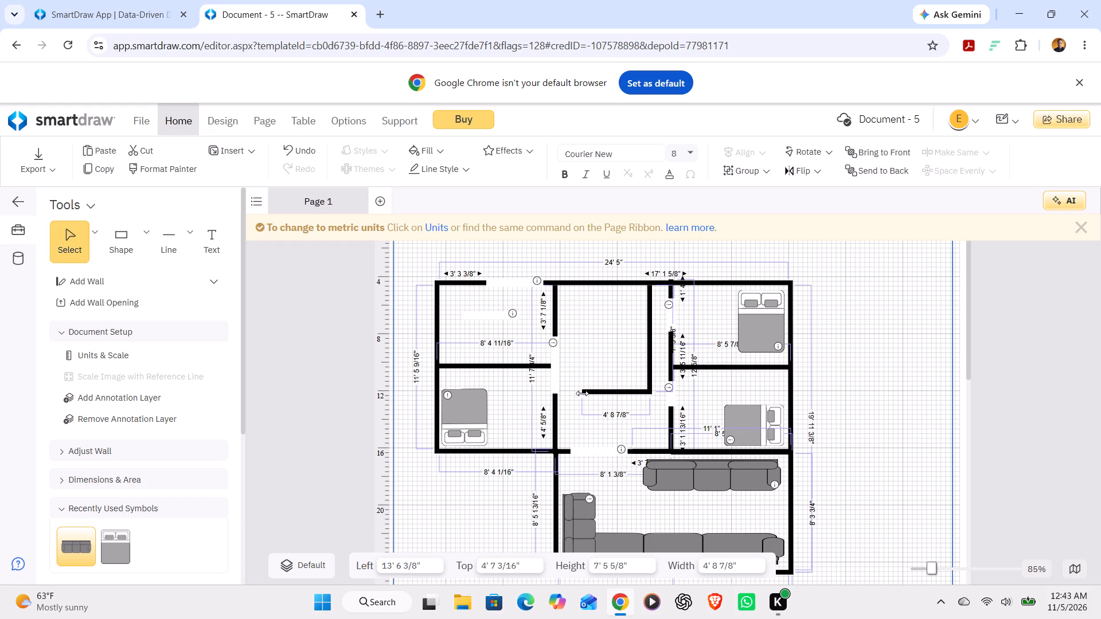
{"action": "left_click_drag", "start_coordinate": [582, 393], "coordinate": [583, 393]}
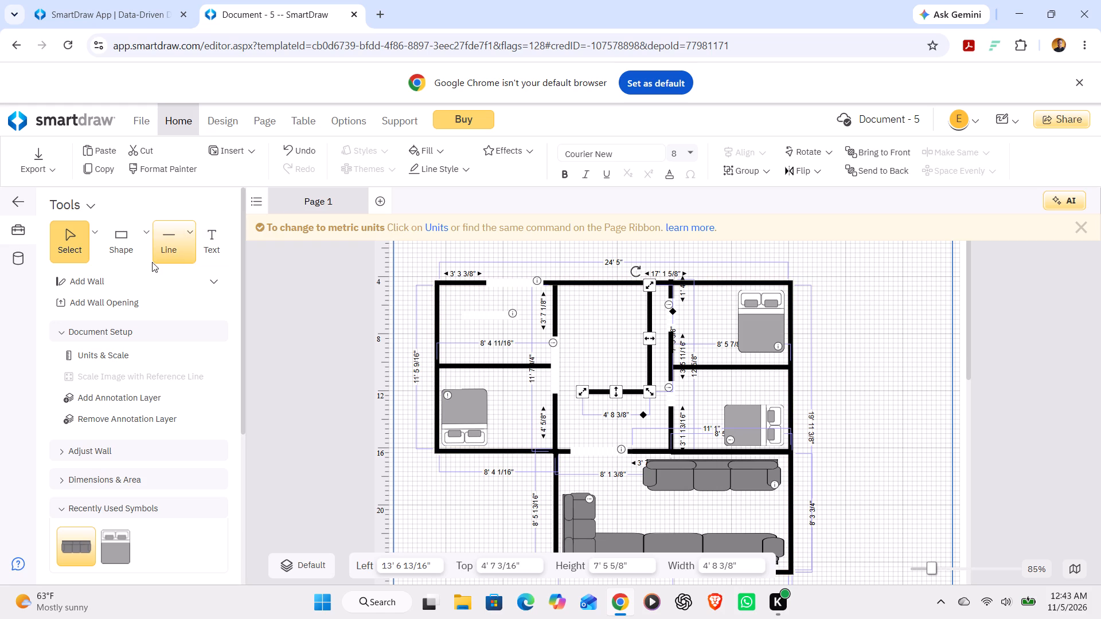
Draw a vertical wall about 4' 1" long ending at the horizontal wall's left end, leaving a gap below the top wall.
{"action": "left_click", "coordinate": [144, 275]}
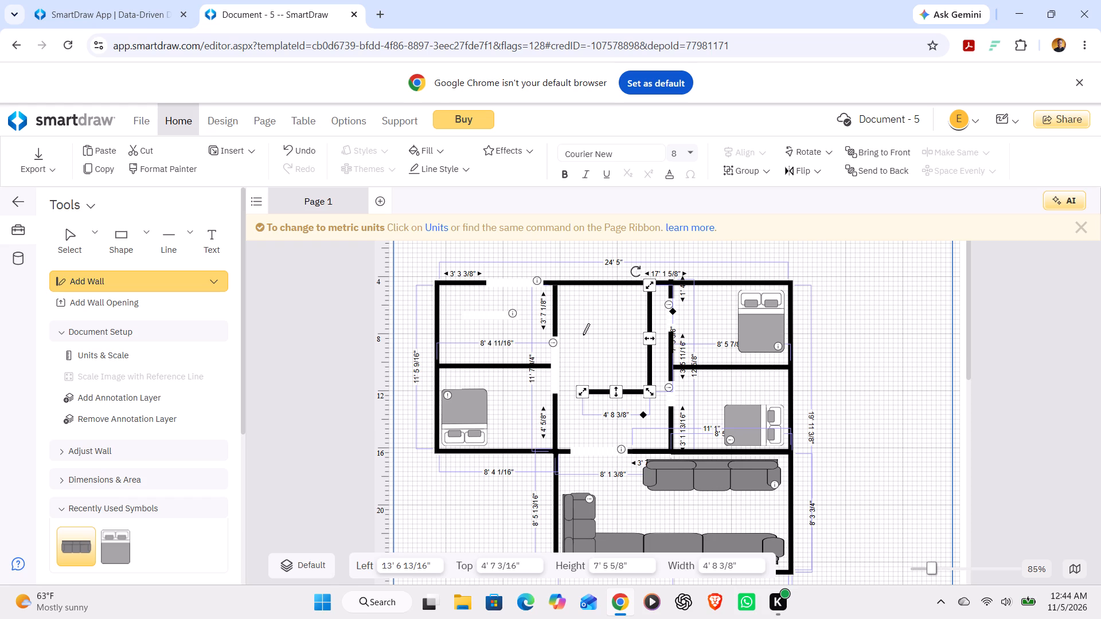
{"action": "left_click", "coordinate": [580, 335]}
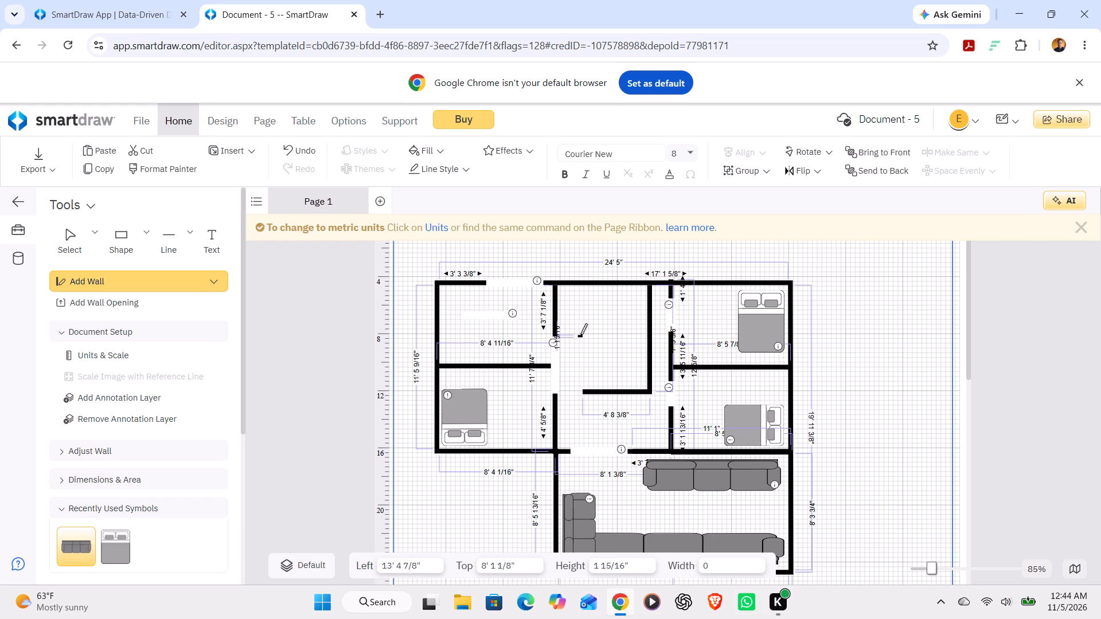
{"action": "left_click_drag", "start_coordinate": [580, 335], "coordinate": [580, 367]}
{"action": "left_click_drag", "start_coordinate": [580, 367], "coordinate": [583, 398]}
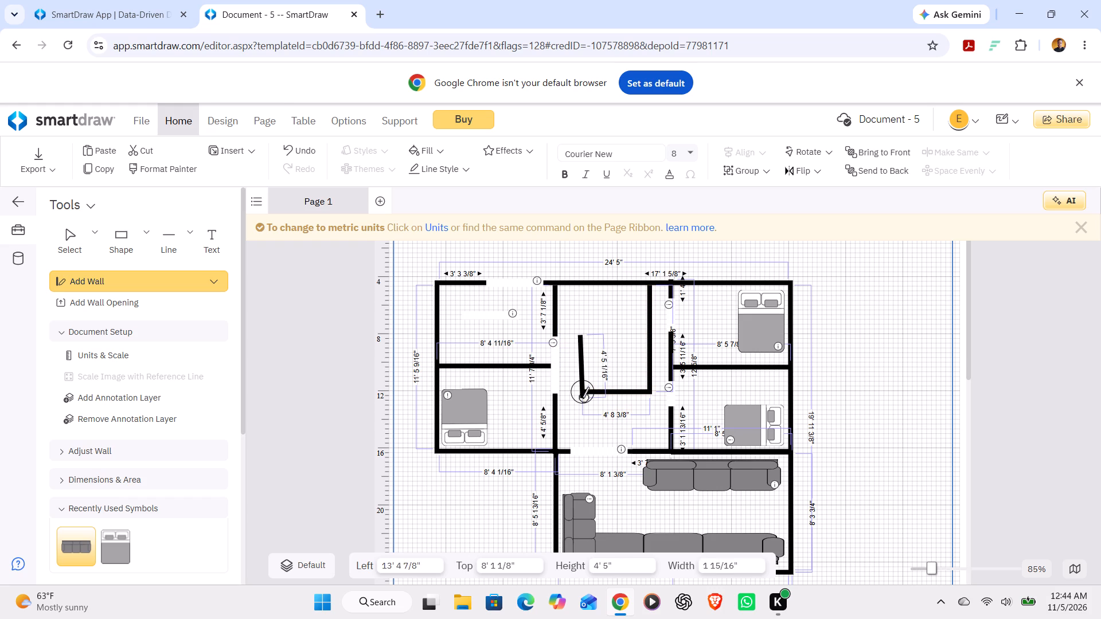
{"action": "left_click_drag", "start_coordinate": [583, 398], "coordinate": [582, 395]}
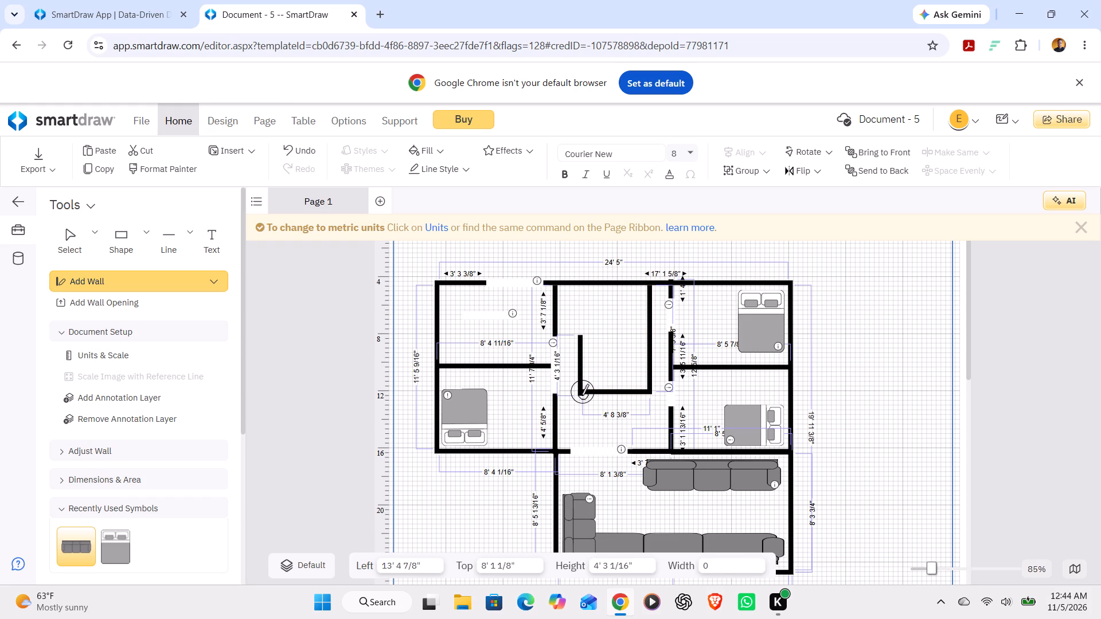
{"action": "left_click_drag", "start_coordinate": [582, 395], "coordinate": [581, 397]}
{"action": "left_click_drag", "start_coordinate": [581, 397], "coordinate": [581, 395]}
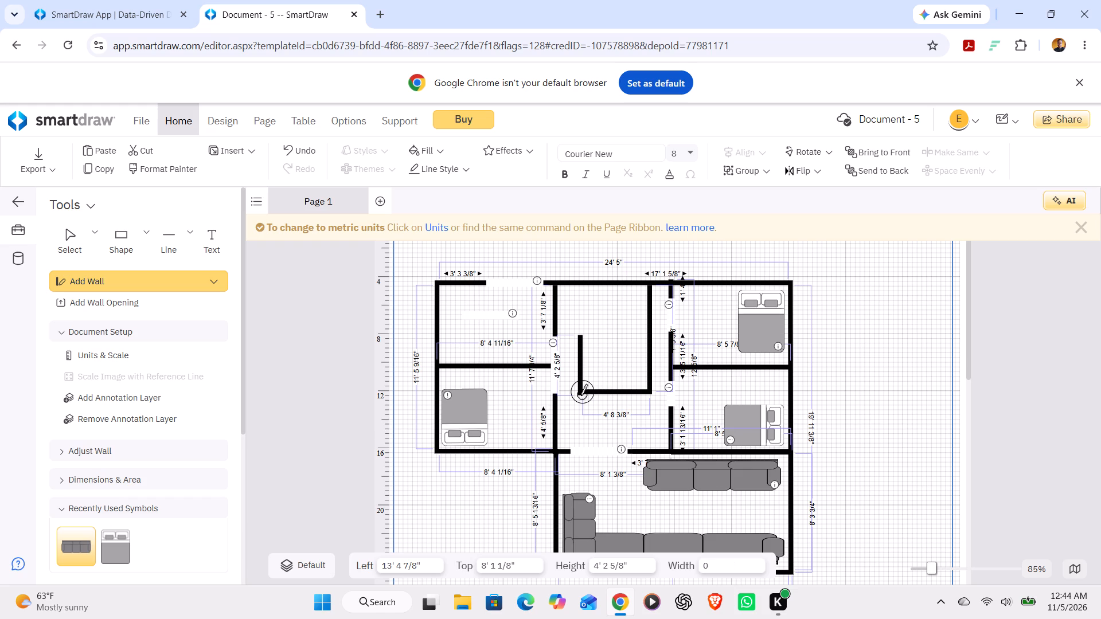
{"action": "left_click_drag", "start_coordinate": [581, 395], "coordinate": [580, 393]}
Draw a short diagonal wall about 1' 6" long inside the new central enclosure.
{"action": "left_click", "coordinate": [604, 375]}
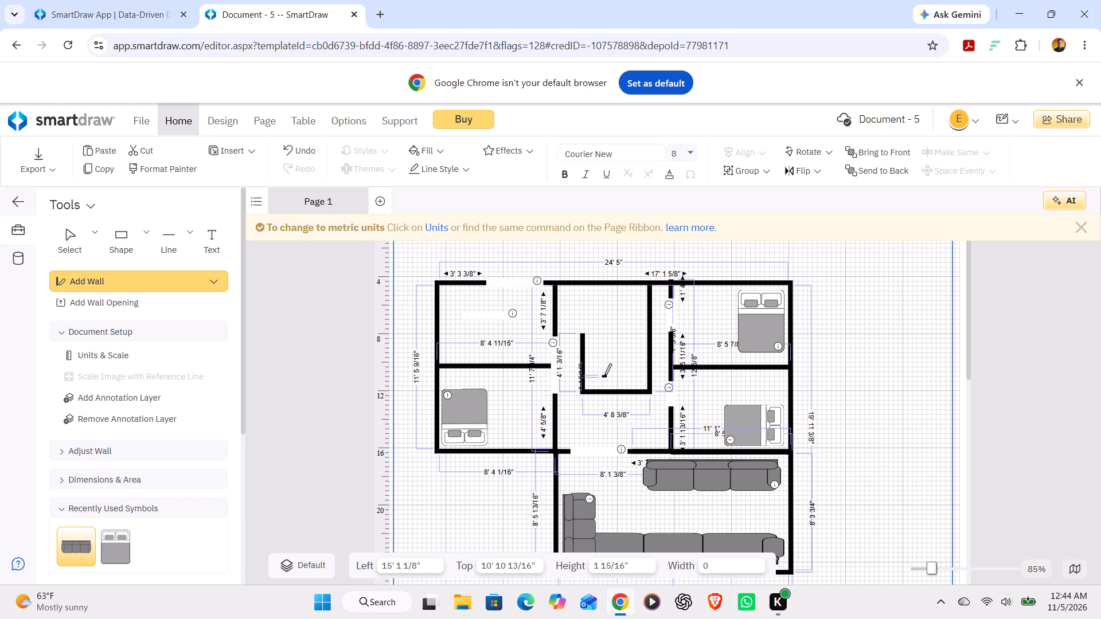
{"action": "left_click", "coordinate": [617, 358]}
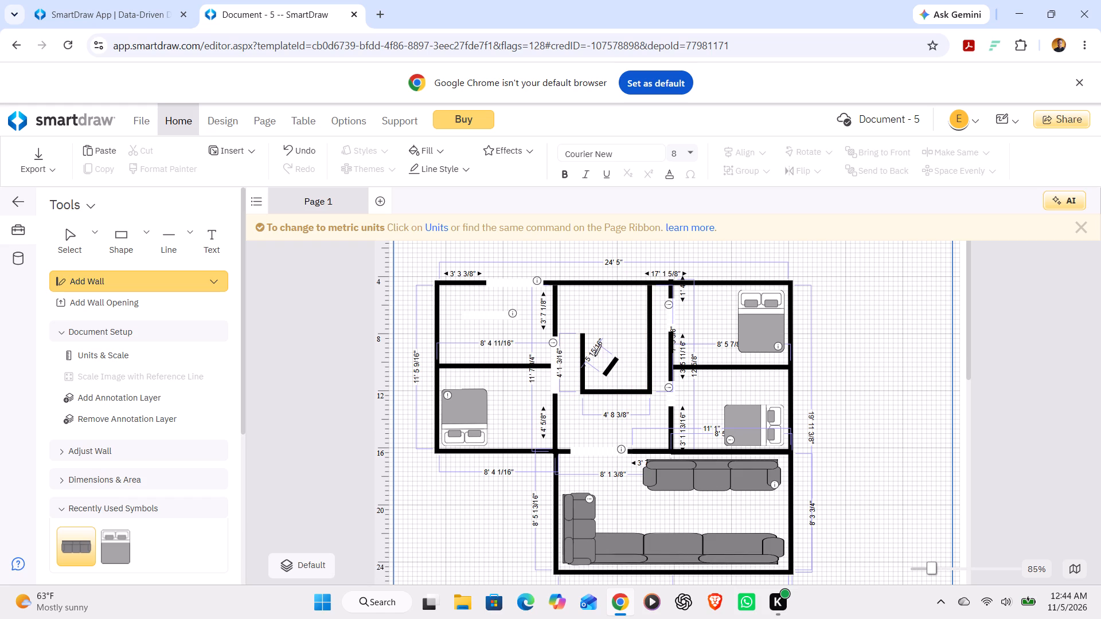
{"action": "left_click", "coordinate": [303, 157]}
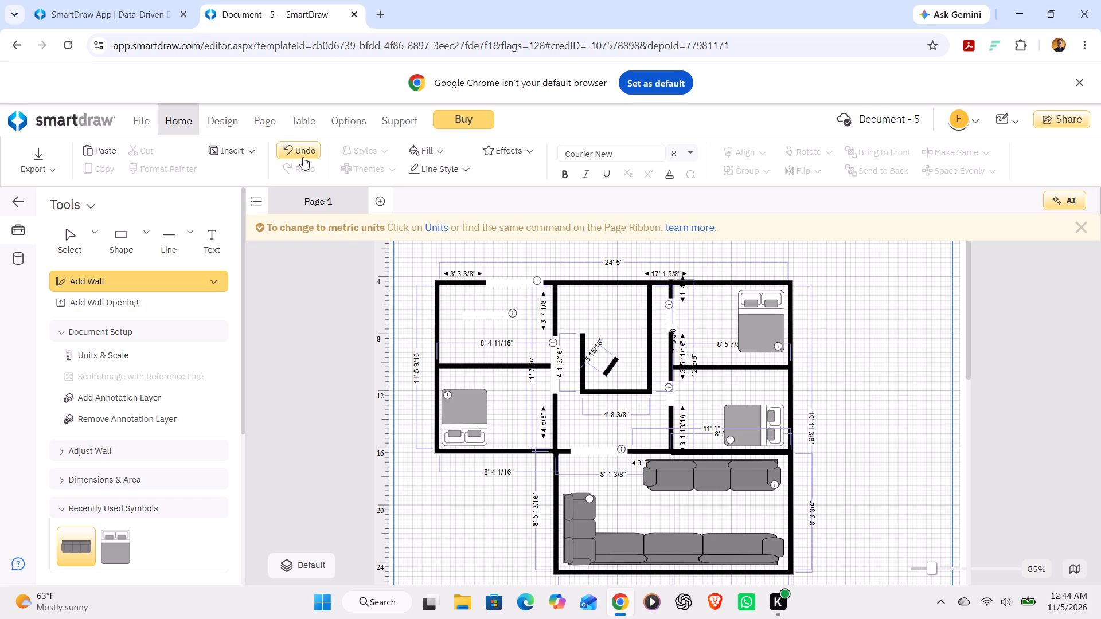
{"action": "key", "text": "Escape"}
{"action": "key", "text": "Escape"}
{"action": "key", "text": "Escape"}
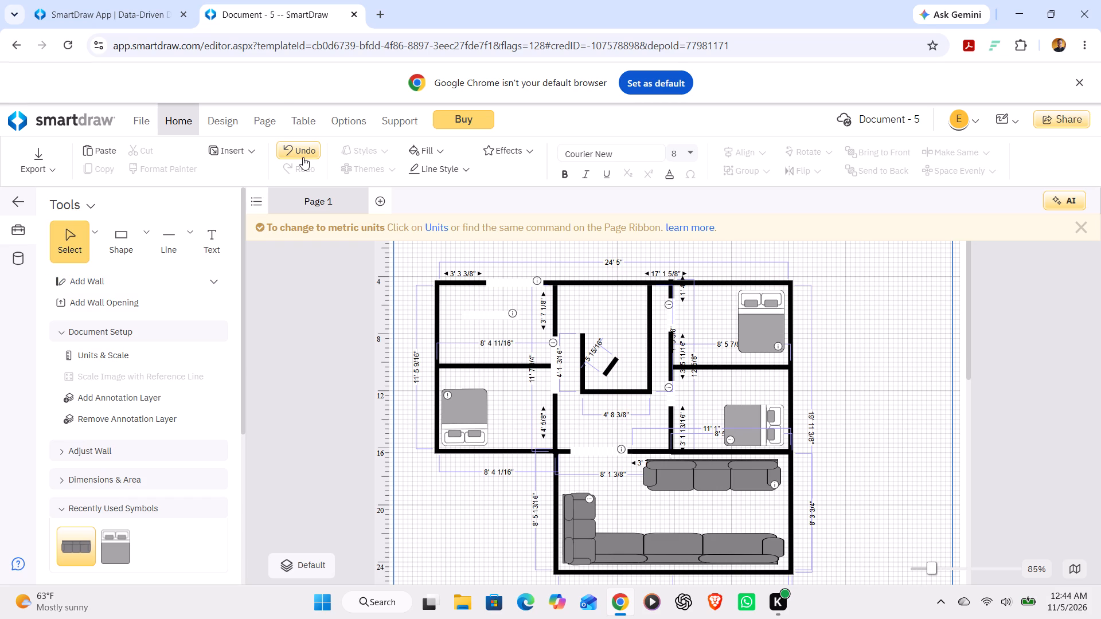
{"action": "key", "text": "Escape"}
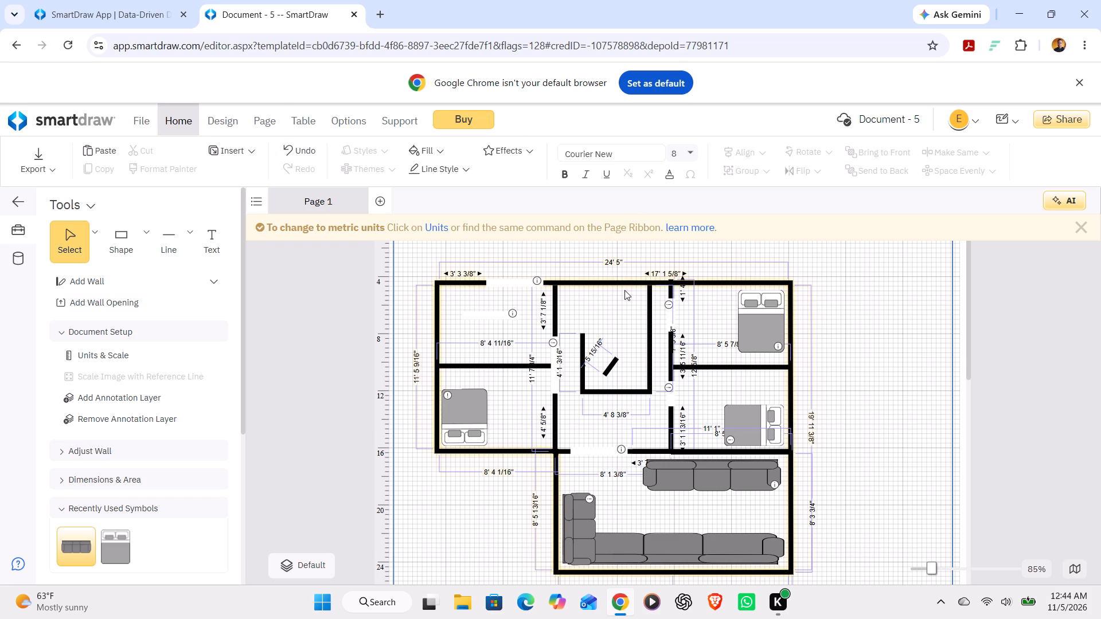
Move the short diagonal wall into the opening in the left partition, beside the dividing wall's end.
{"action": "left_click_drag", "start_coordinate": [608, 364], "coordinate": [598, 356]}
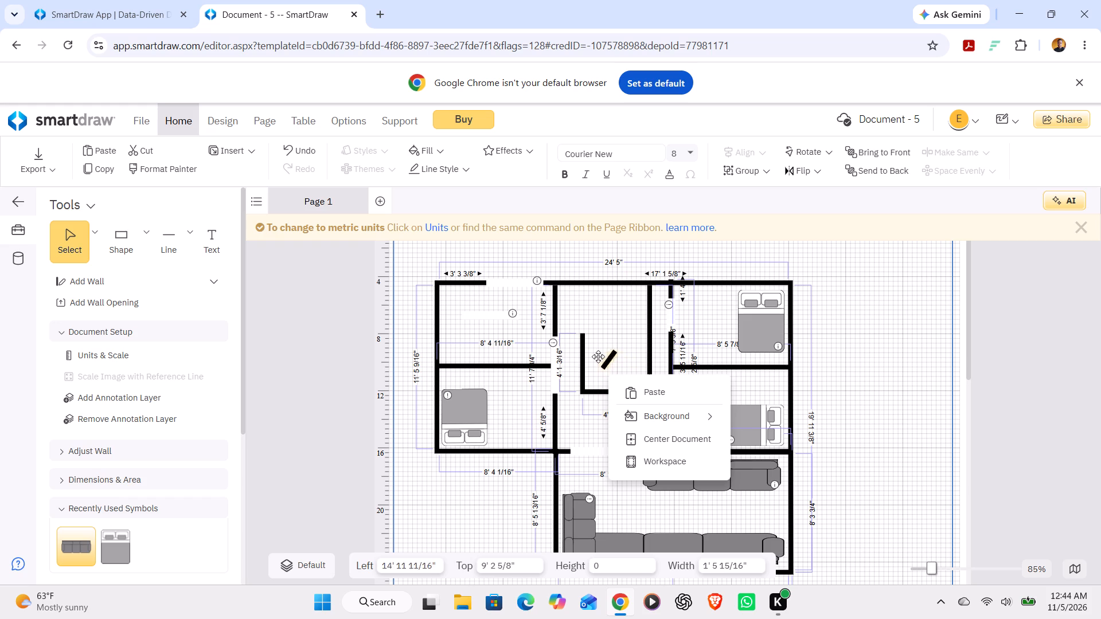
{"action": "left_click_drag", "start_coordinate": [598, 356], "coordinate": [555, 363]}
{"action": "left_click_drag", "start_coordinate": [555, 363], "coordinate": [558, 363]}
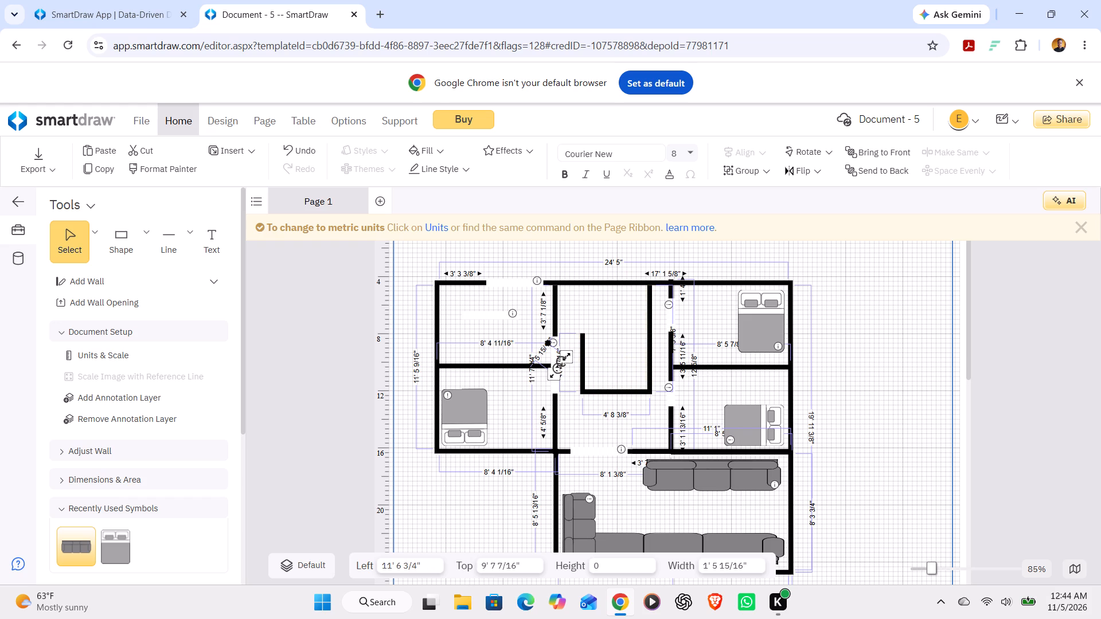
Rotate the short wall upright to 90° within the left partition's opening.
{"action": "left_click_drag", "start_coordinate": [559, 371], "coordinate": [573, 371]}
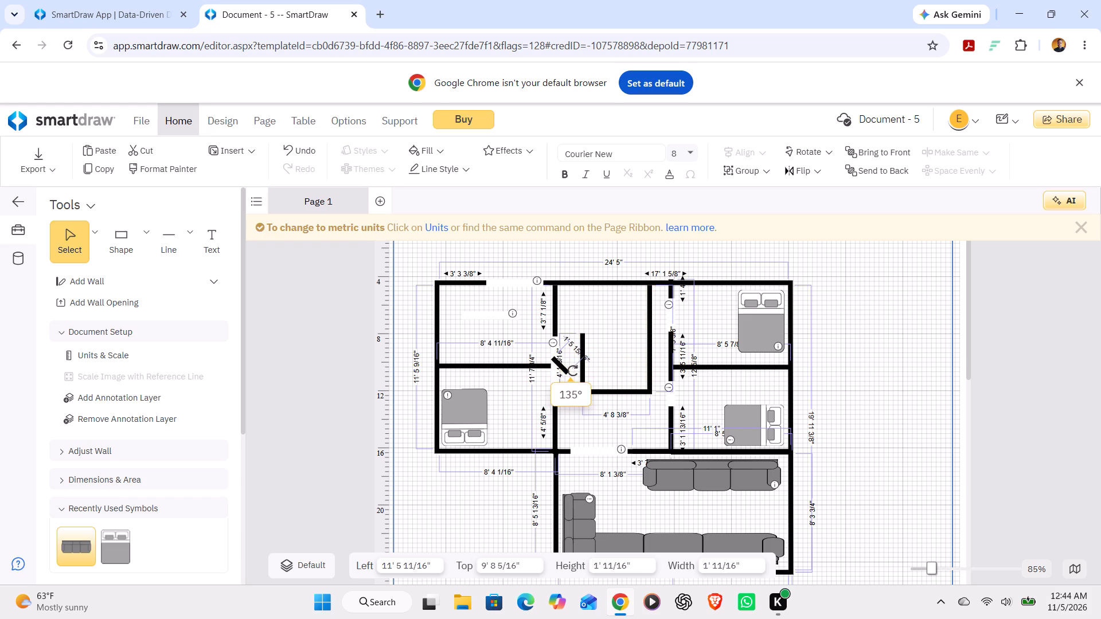
{"action": "left_click_drag", "start_coordinate": [573, 371], "coordinate": [563, 375]}
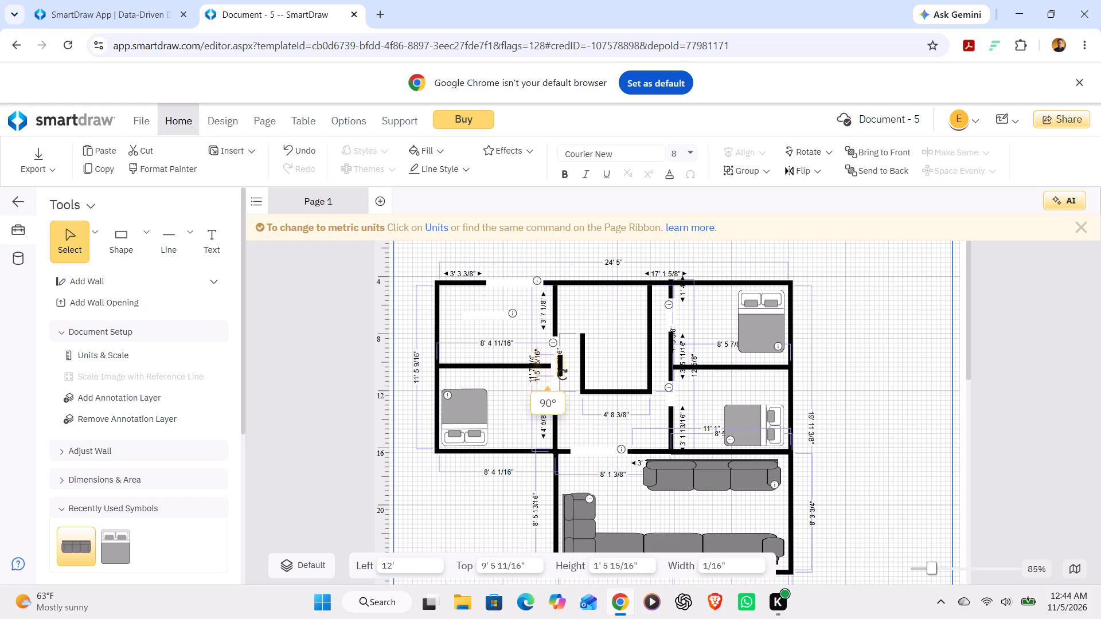
{"action": "left_click_drag", "start_coordinate": [563, 375], "coordinate": [564, 375]}
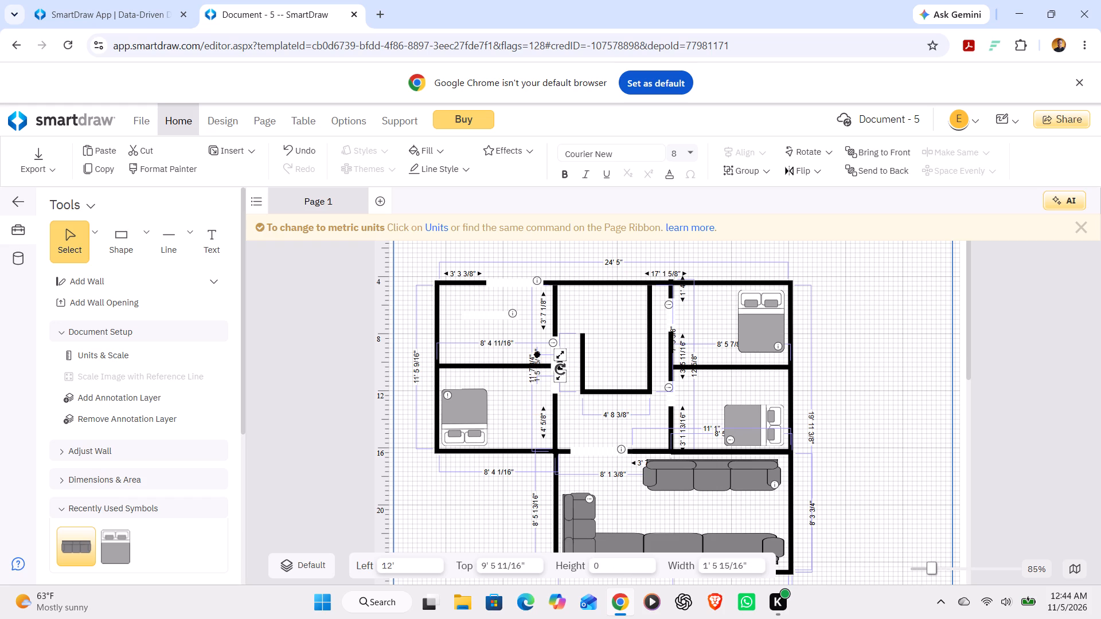
{"action": "left_click_drag", "start_coordinate": [561, 366], "coordinate": [560, 366]}
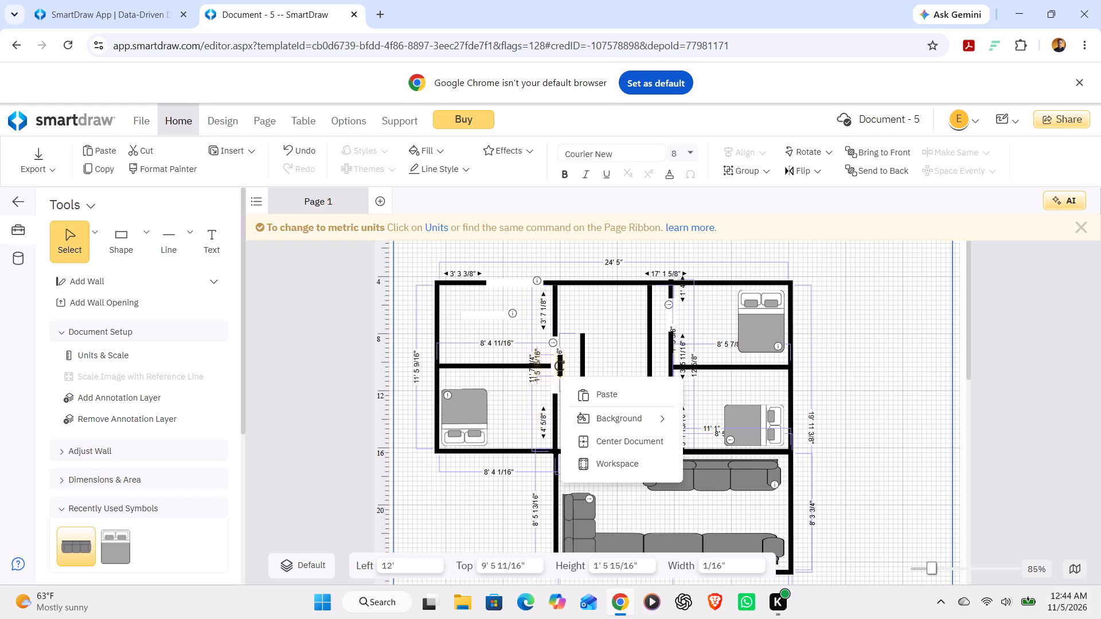
{"action": "left_click_drag", "start_coordinate": [560, 366], "coordinate": [565, 379]}
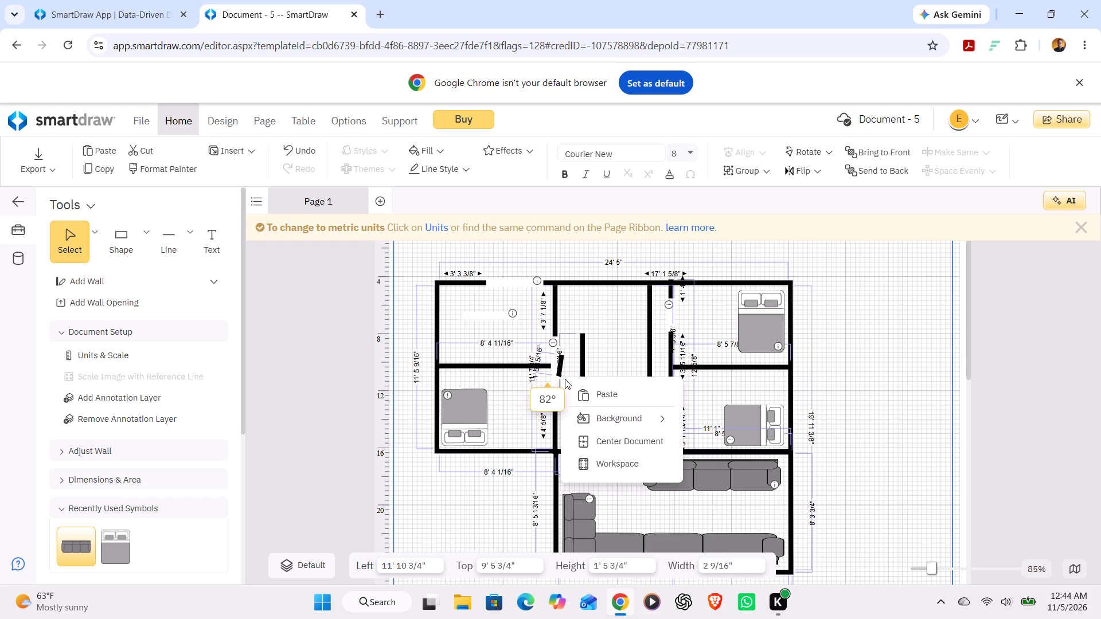
{"action": "left_click_drag", "start_coordinate": [565, 379], "coordinate": [567, 382]}
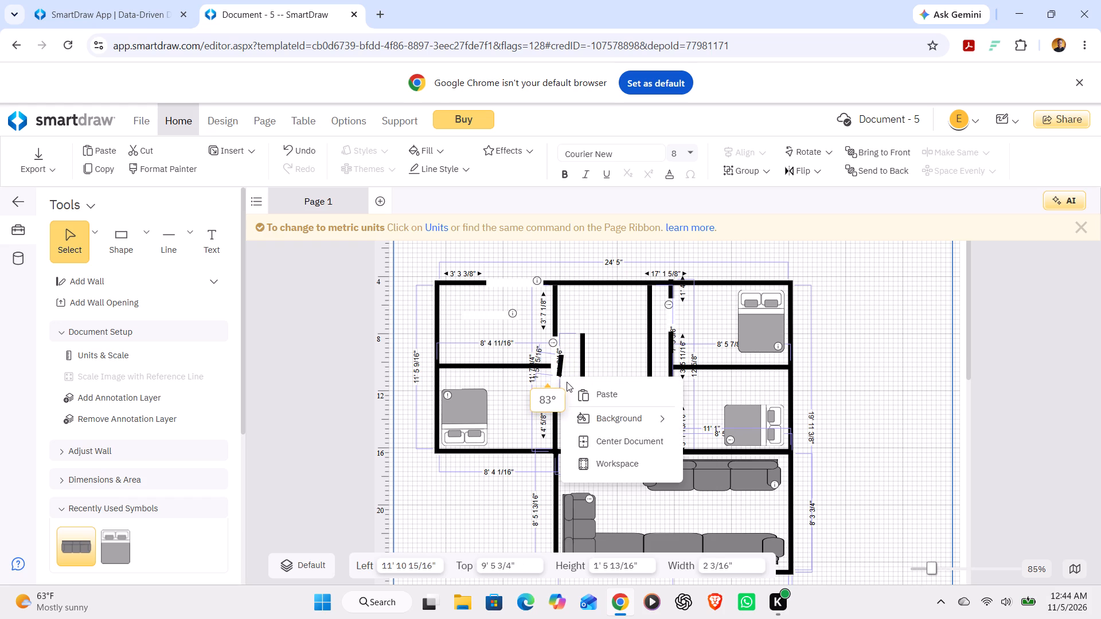
{"action": "left_click_drag", "start_coordinate": [567, 382], "coordinate": [570, 385]}
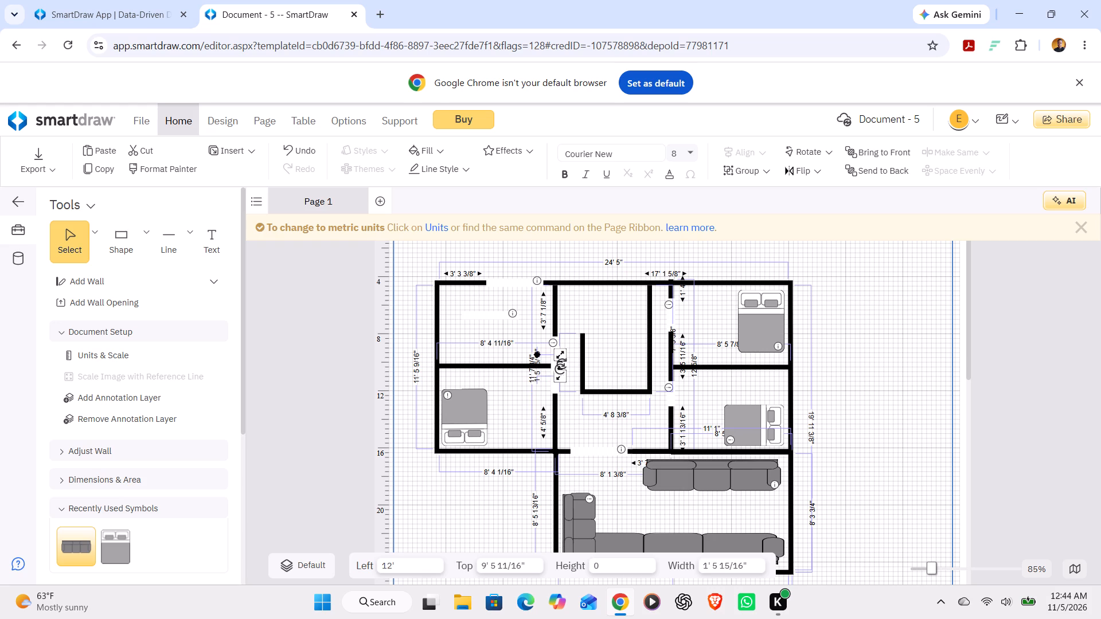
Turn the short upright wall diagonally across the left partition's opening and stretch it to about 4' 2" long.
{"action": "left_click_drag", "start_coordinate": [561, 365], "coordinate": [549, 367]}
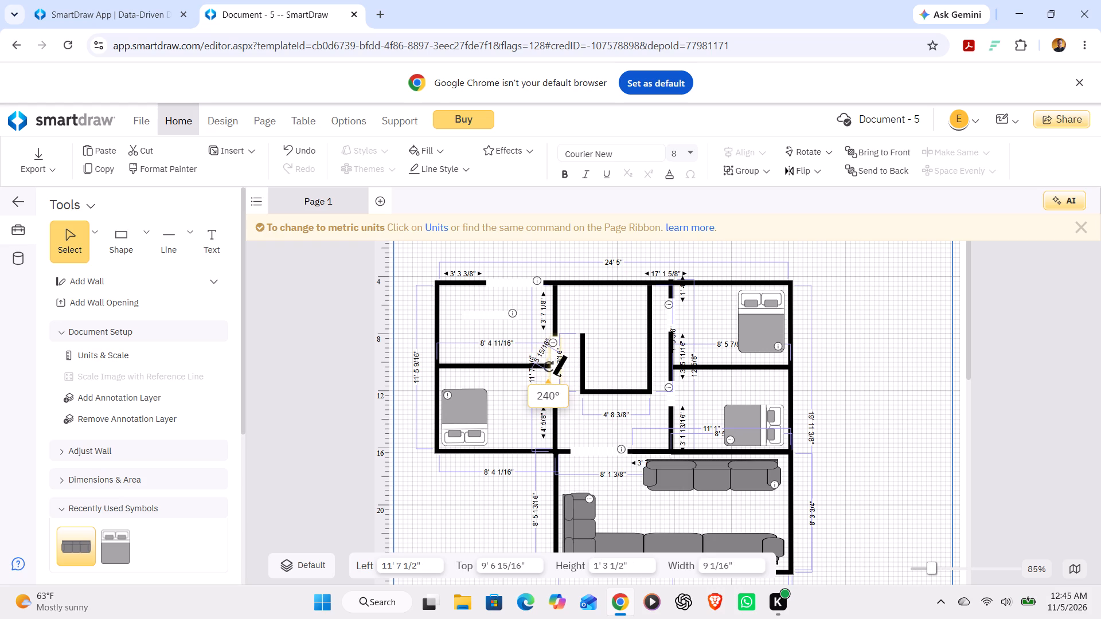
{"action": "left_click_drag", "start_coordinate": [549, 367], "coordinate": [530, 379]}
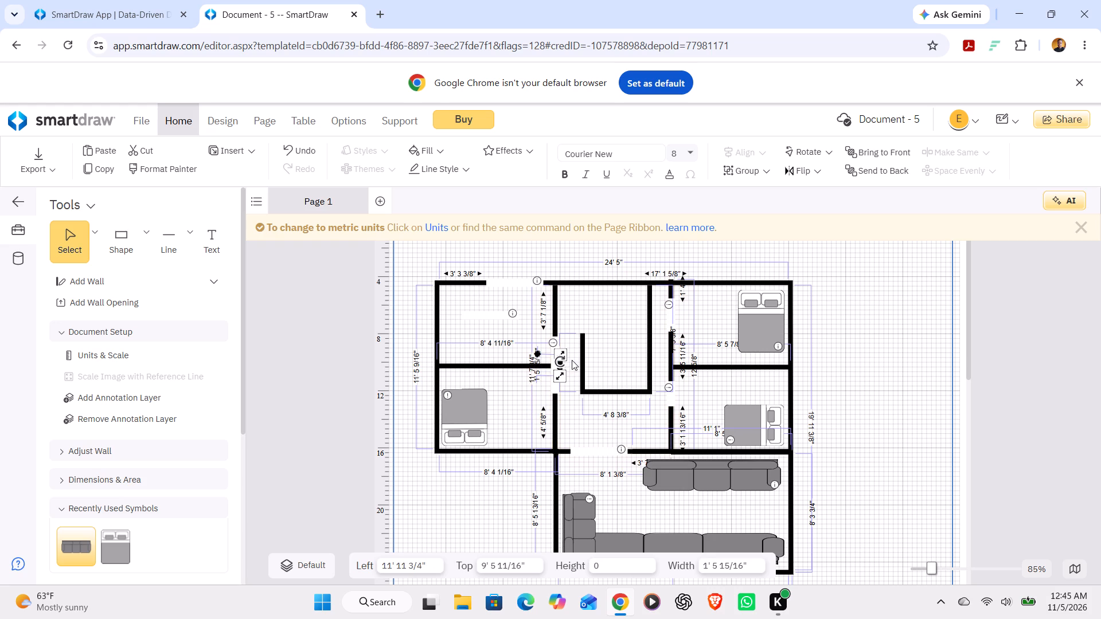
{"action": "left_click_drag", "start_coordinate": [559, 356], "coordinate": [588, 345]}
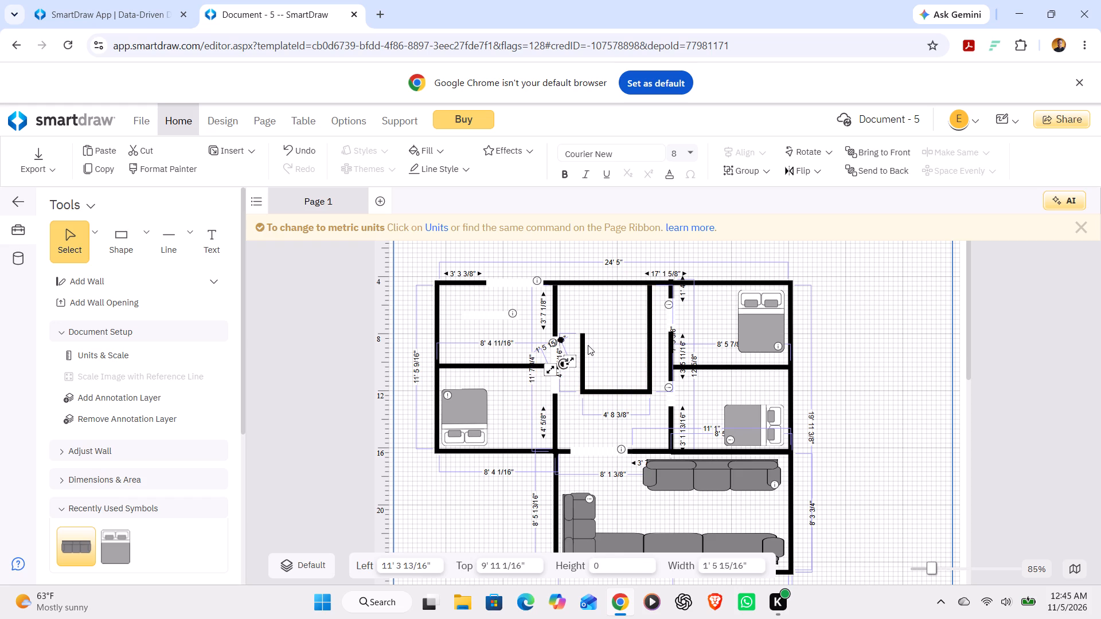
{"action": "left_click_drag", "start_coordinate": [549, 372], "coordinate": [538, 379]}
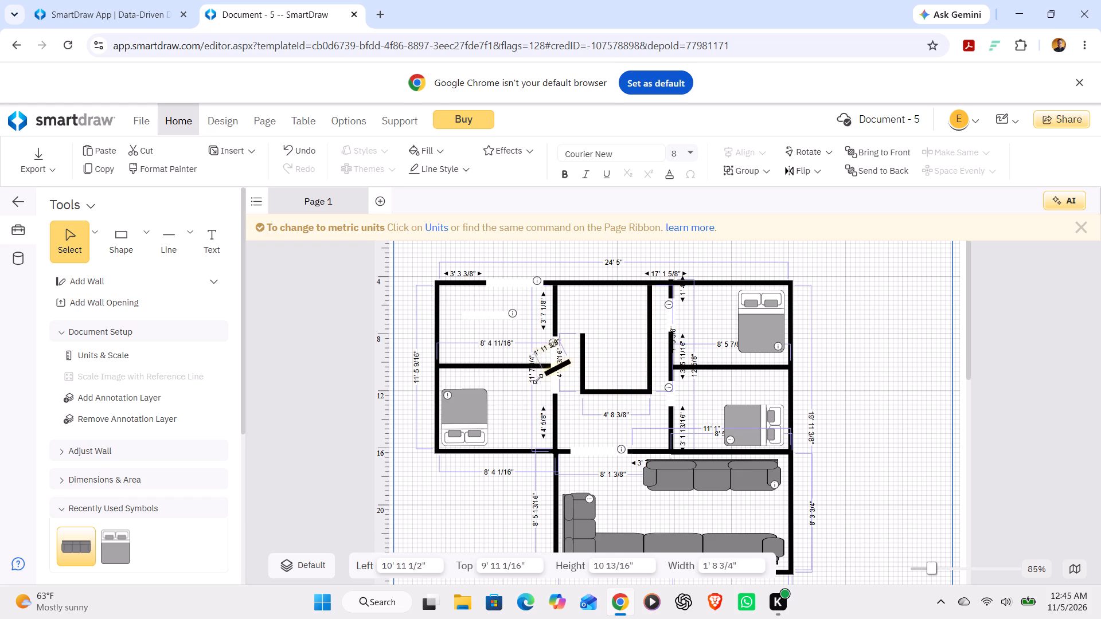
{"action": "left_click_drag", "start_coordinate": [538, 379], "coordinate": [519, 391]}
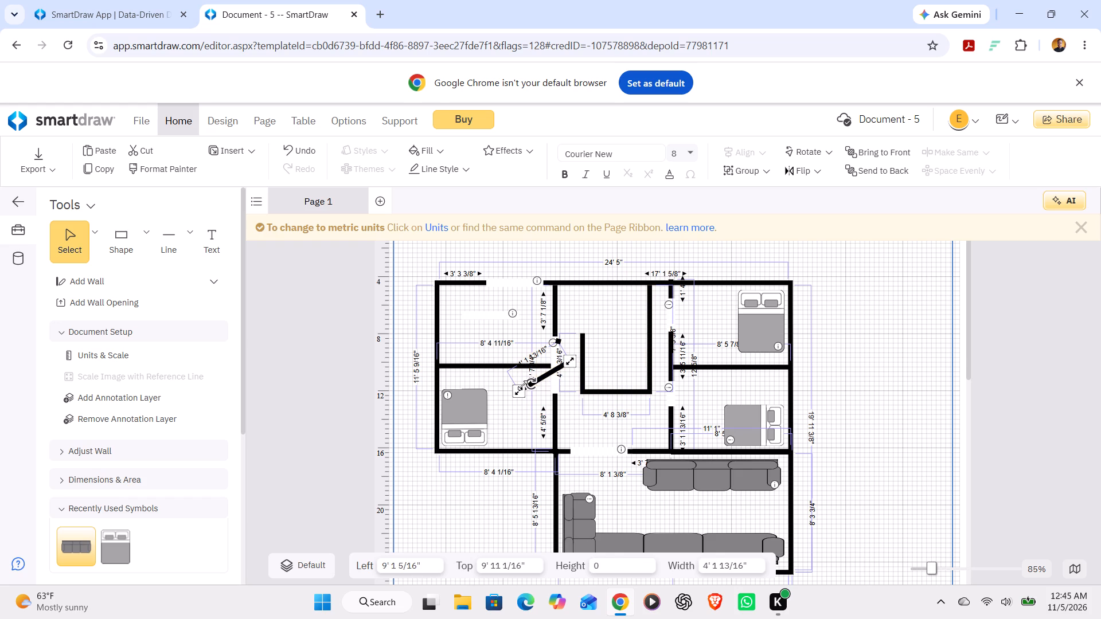
Rotate the stretched diagonal wall until it stands upright beside the left partition's opening.
{"action": "left_click_drag", "start_coordinate": [530, 385], "coordinate": [561, 391]}
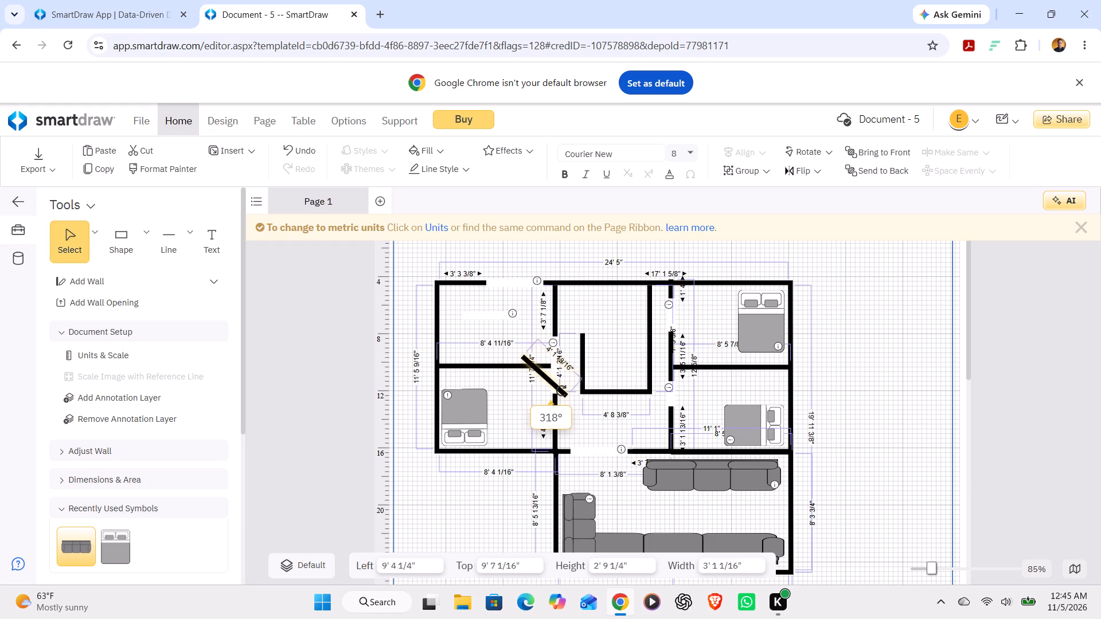
{"action": "left_click_drag", "start_coordinate": [561, 391], "coordinate": [544, 397]}
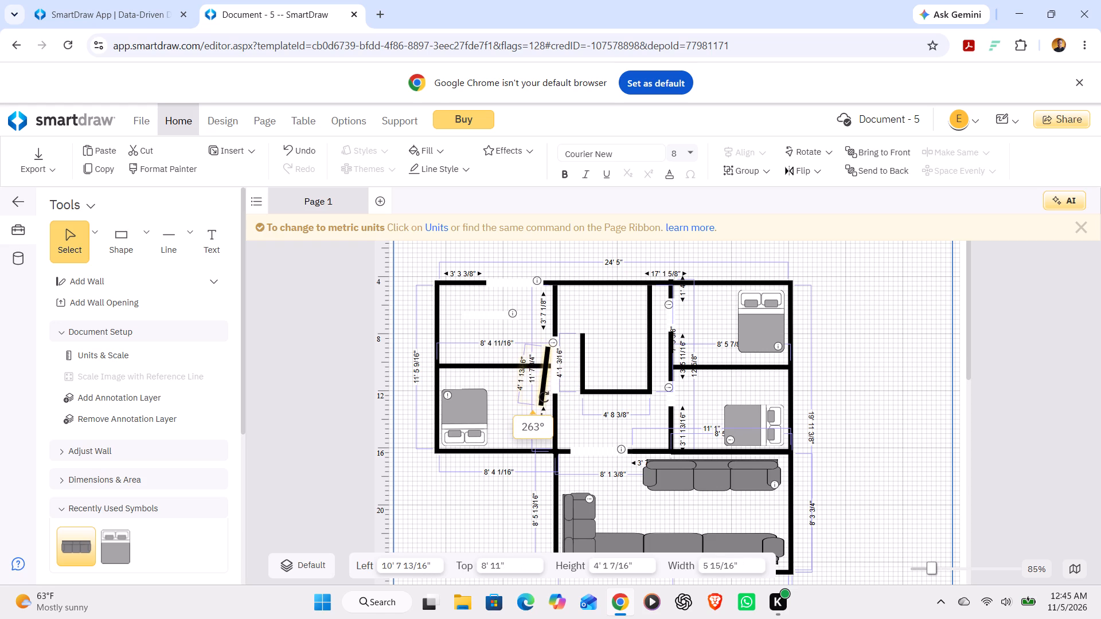
{"action": "left_click_drag", "start_coordinate": [544, 397], "coordinate": [552, 394]}
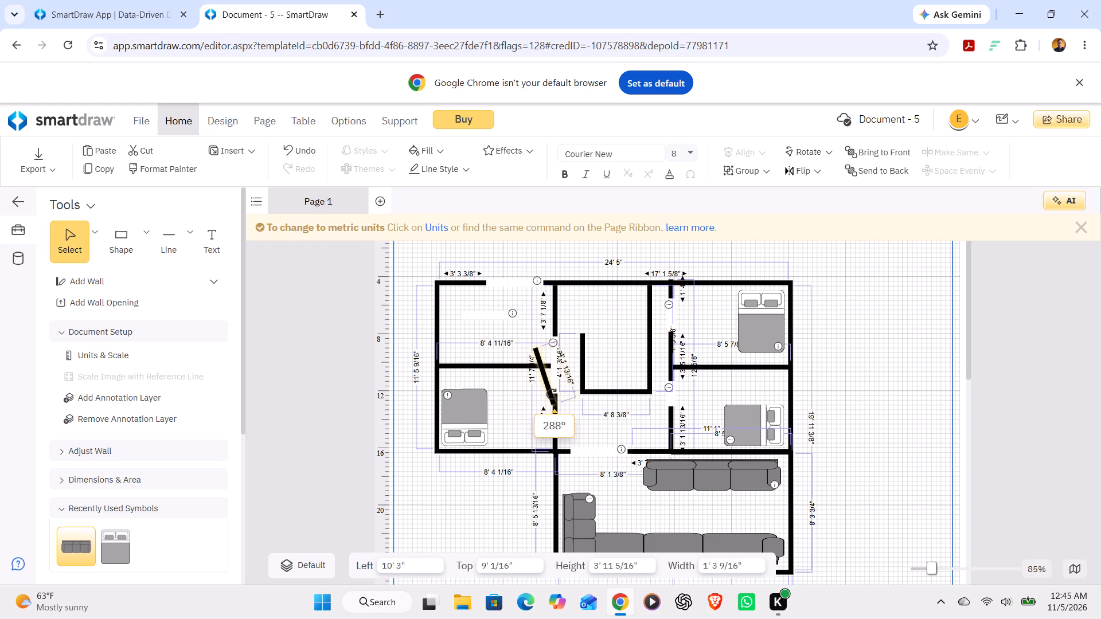
{"action": "left_click_drag", "start_coordinate": [552, 394], "coordinate": [539, 339]}
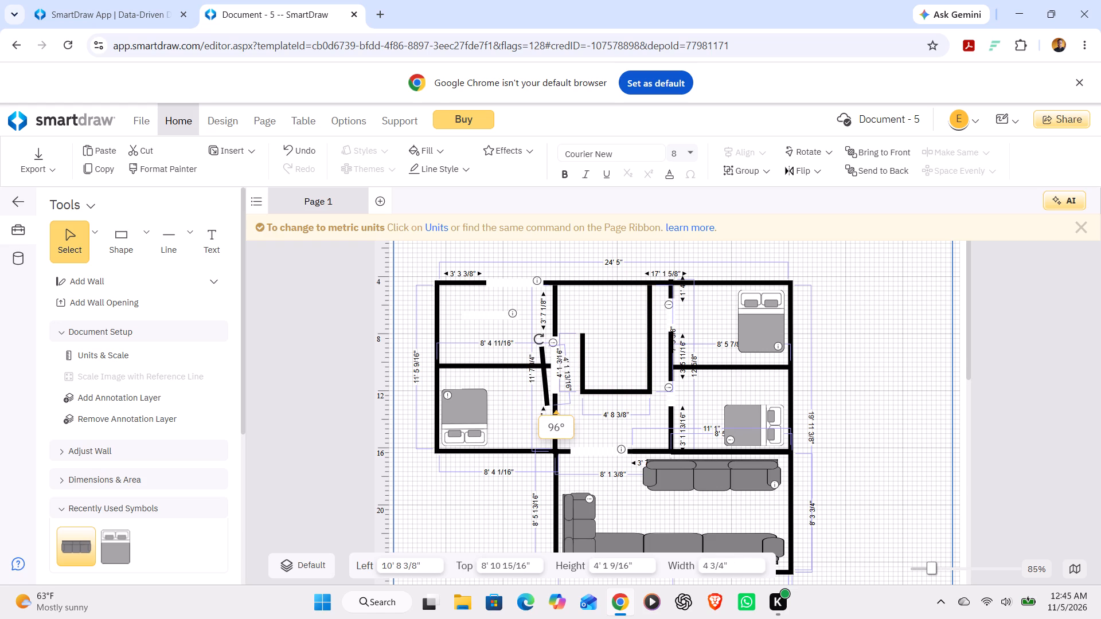
{"action": "left_click_drag", "start_coordinate": [539, 339], "coordinate": [541, 339]}
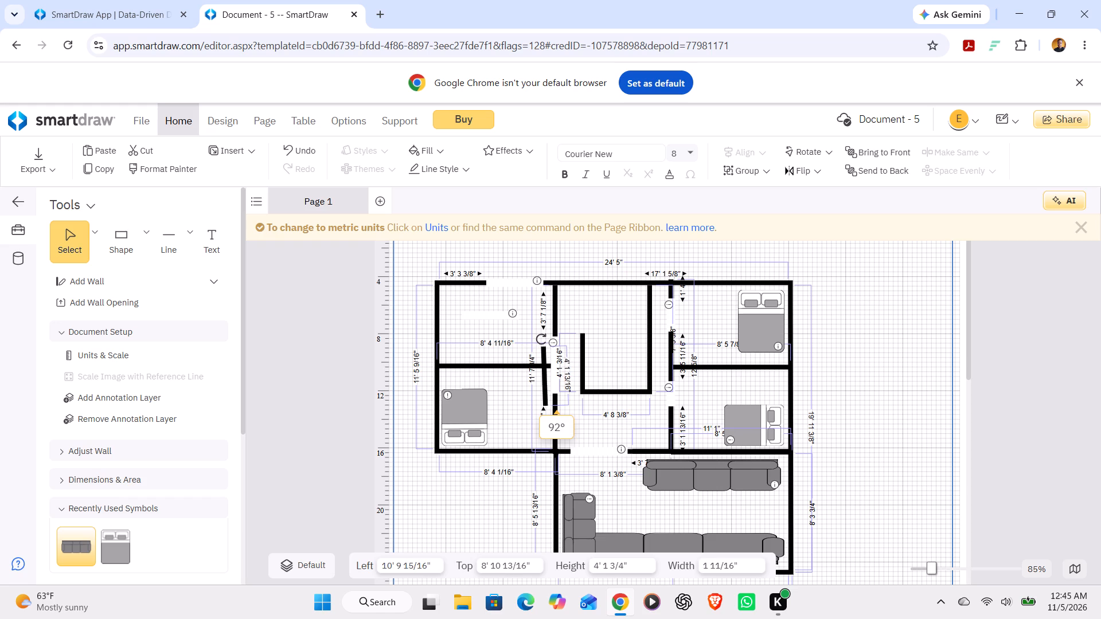
{"action": "left_click_drag", "start_coordinate": [541, 339], "coordinate": [542, 339]}
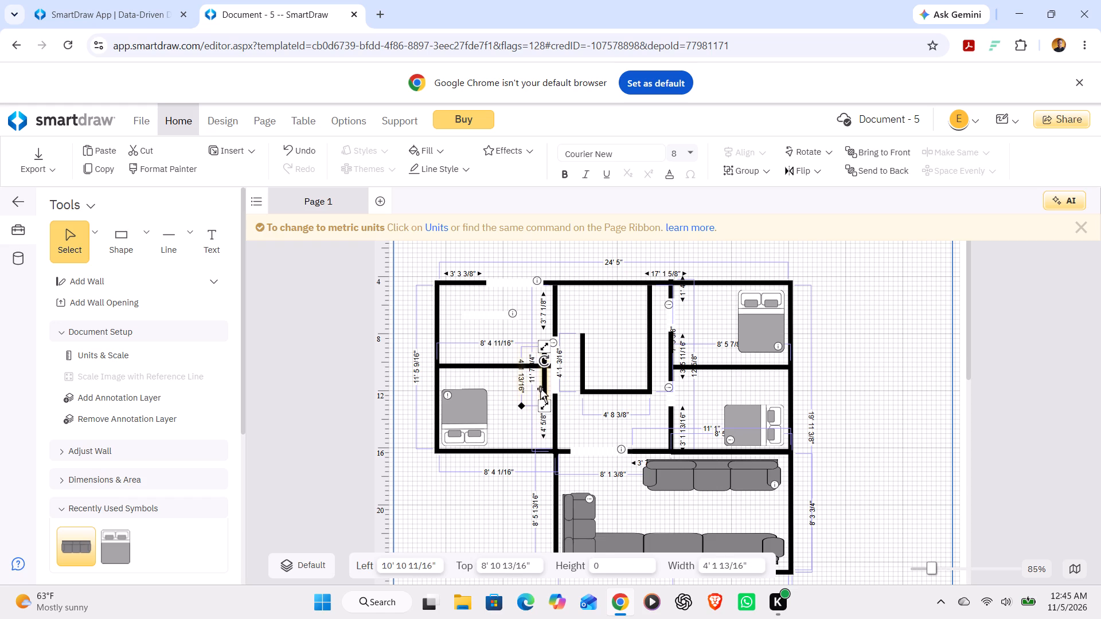
Move the upright wall into line with the left partition and shorten it to about 1' 5" in the opening's middle.
{"action": "left_click_drag", "start_coordinate": [543, 382], "coordinate": [557, 377]}
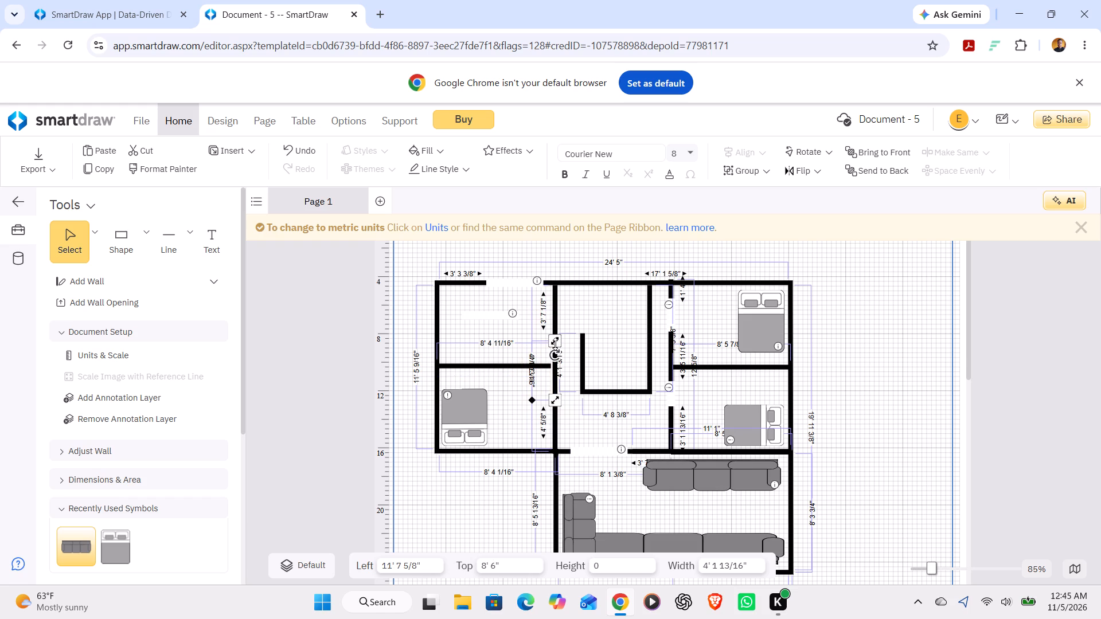
{"action": "left_click_drag", "start_coordinate": [555, 344], "coordinate": [553, 355]}
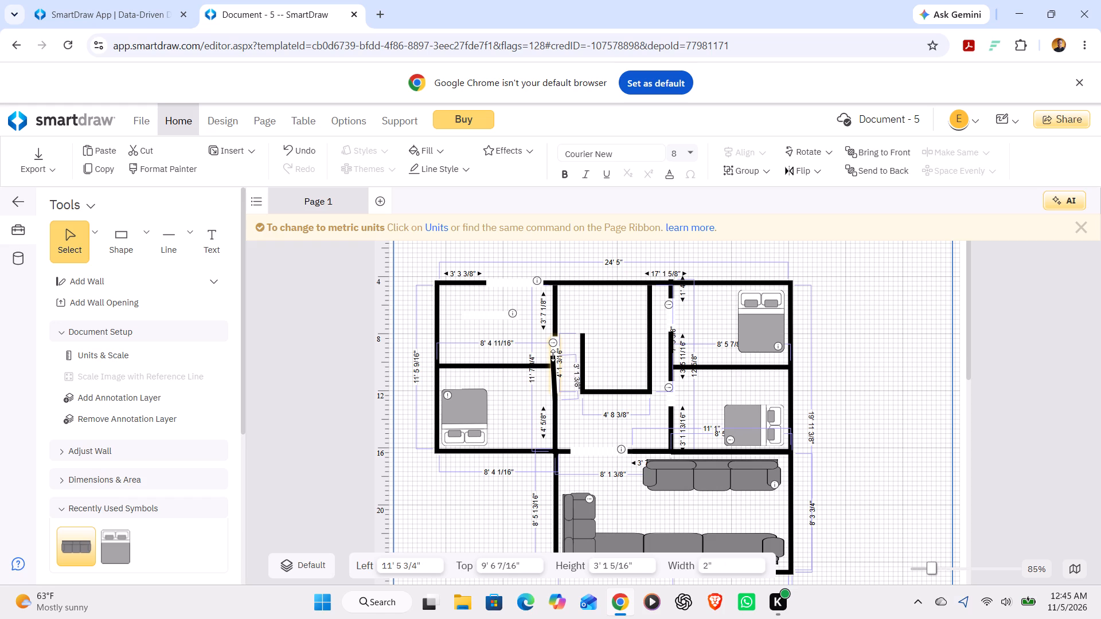
{"action": "left_click_drag", "start_coordinate": [553, 355], "coordinate": [555, 354]}
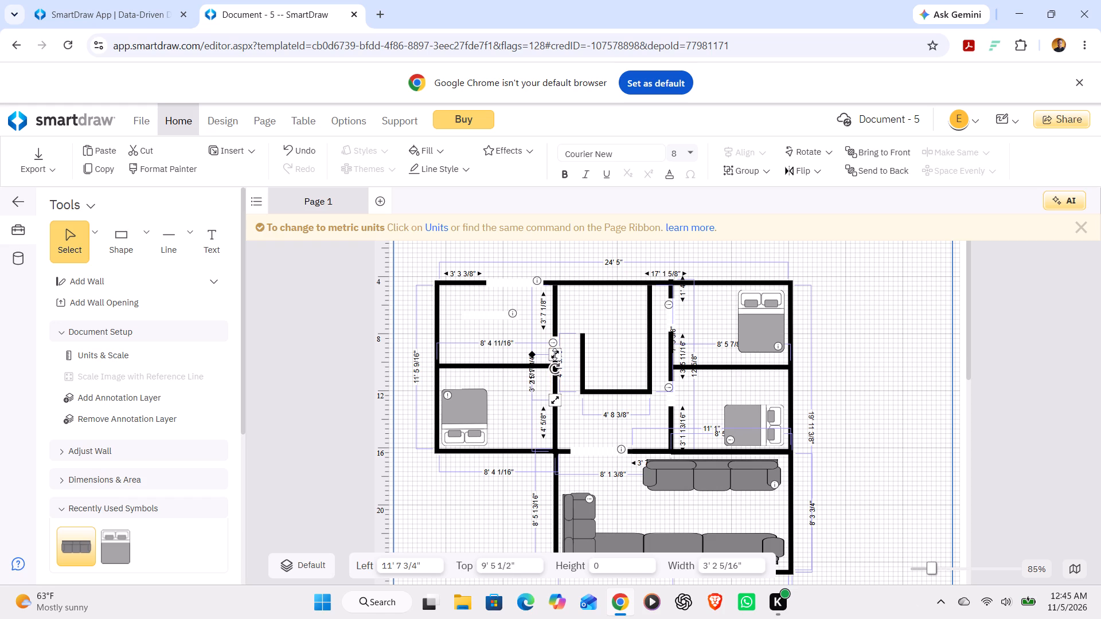
{"action": "left_click_drag", "start_coordinate": [553, 403], "coordinate": [556, 388]}
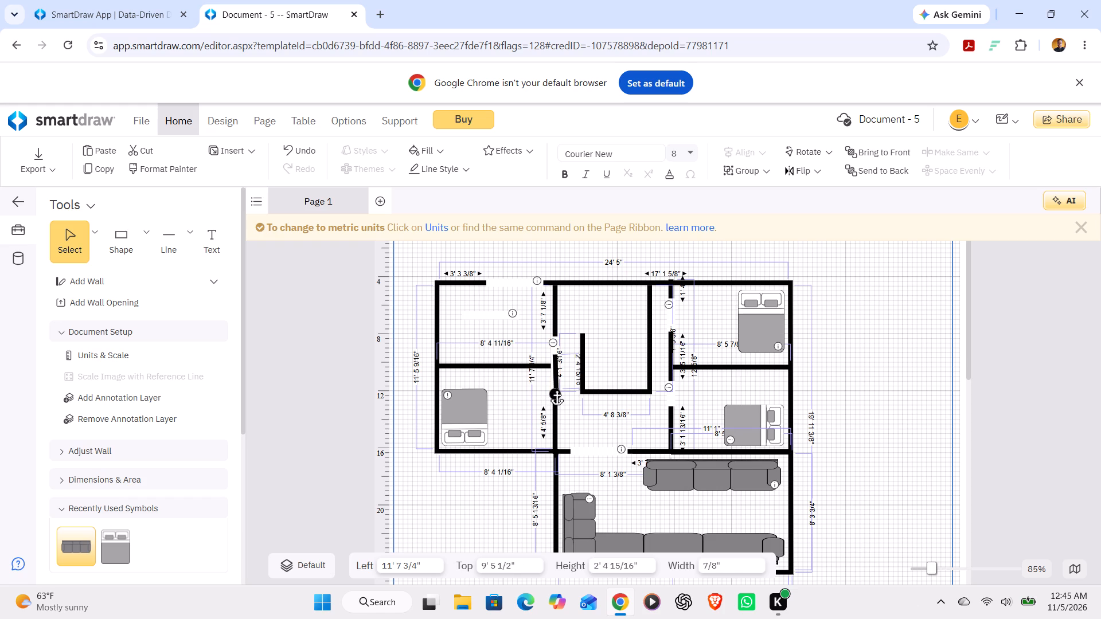
{"action": "left_click_drag", "start_coordinate": [556, 388], "coordinate": [555, 375]}
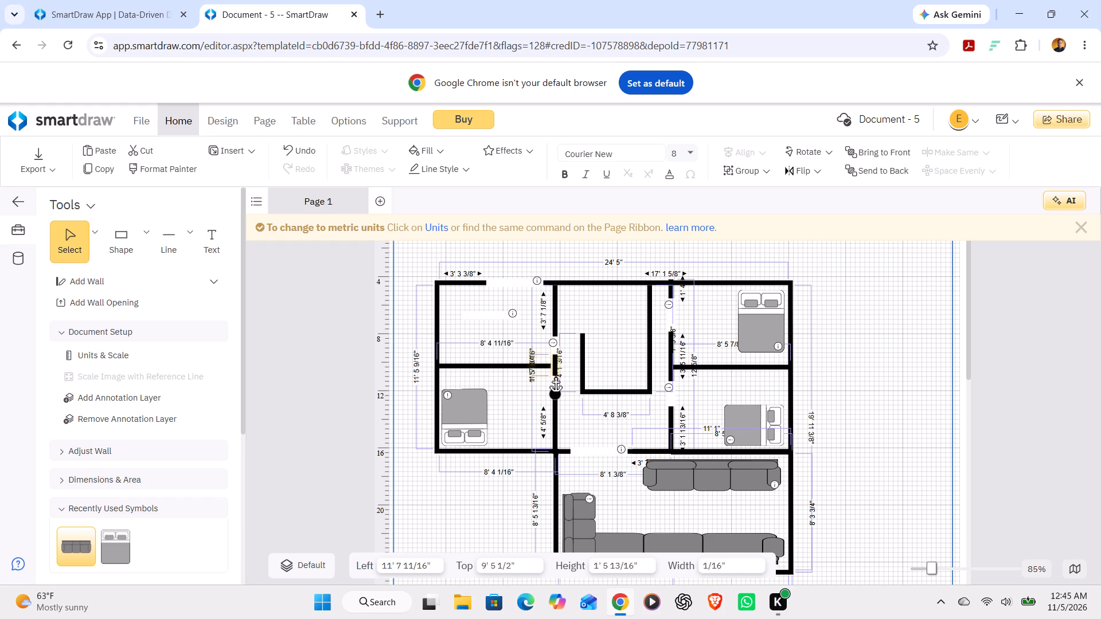
{"action": "left_click_drag", "start_coordinate": [555, 375], "coordinate": [555, 374]}
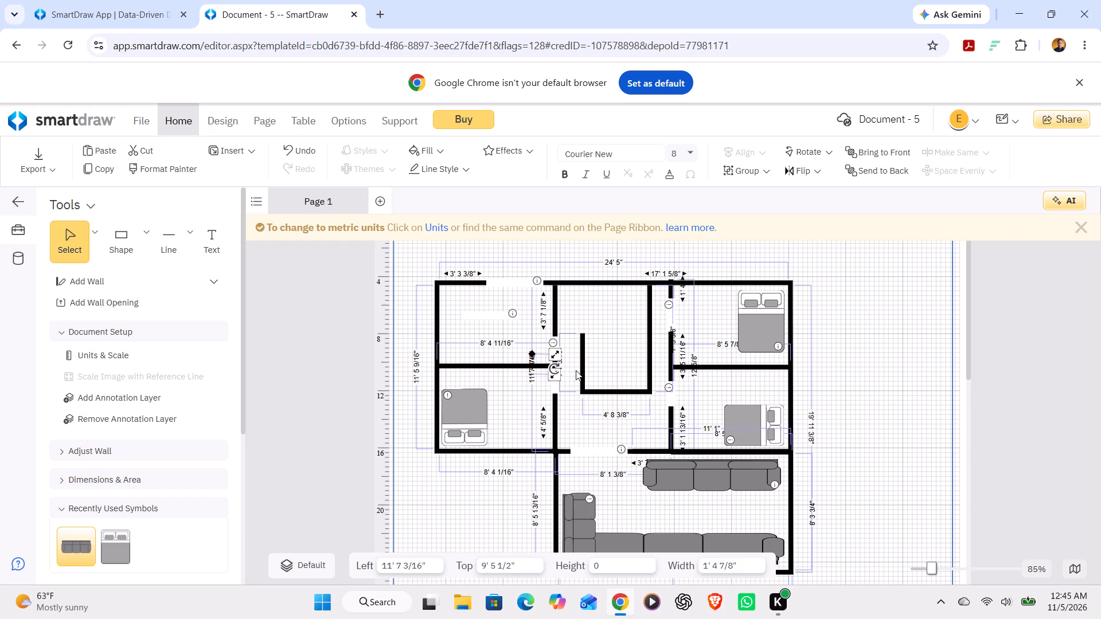
{"action": "left_click", "coordinate": [576, 370]}
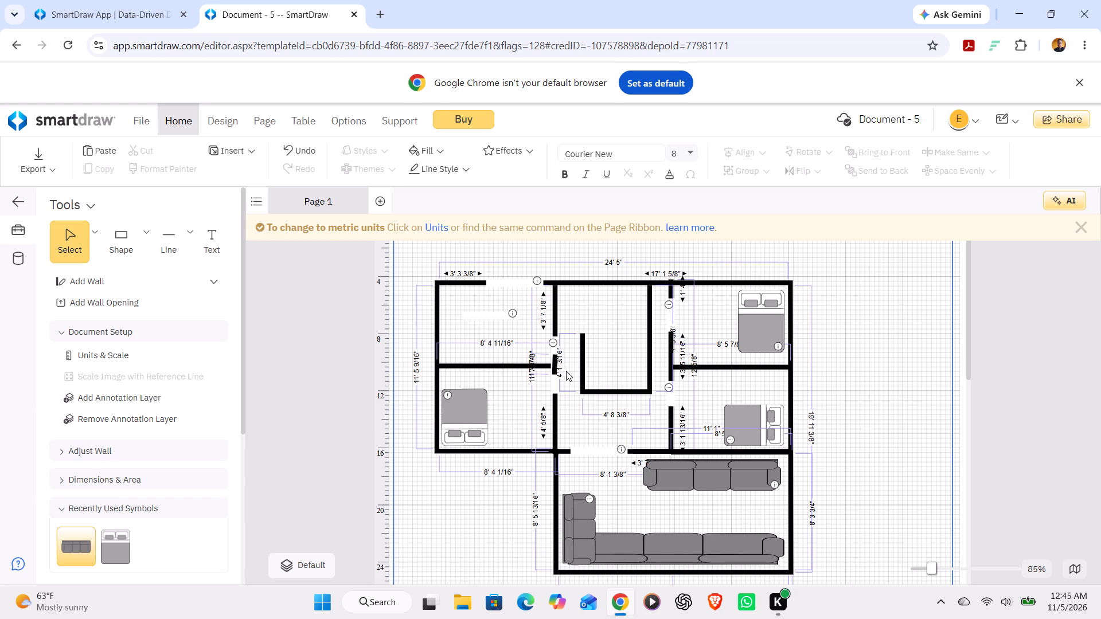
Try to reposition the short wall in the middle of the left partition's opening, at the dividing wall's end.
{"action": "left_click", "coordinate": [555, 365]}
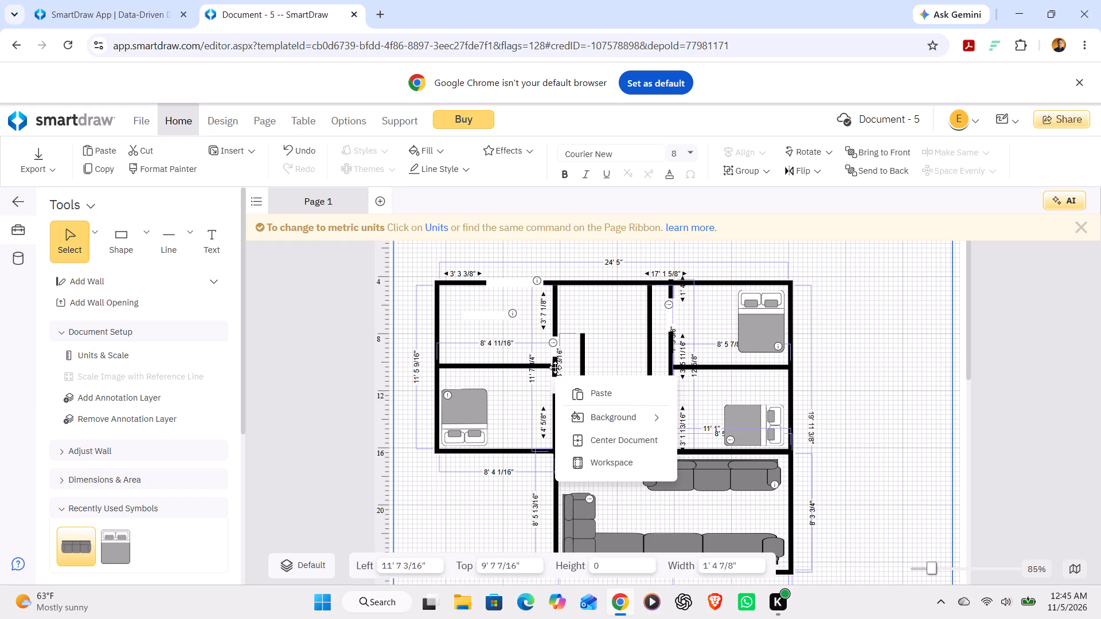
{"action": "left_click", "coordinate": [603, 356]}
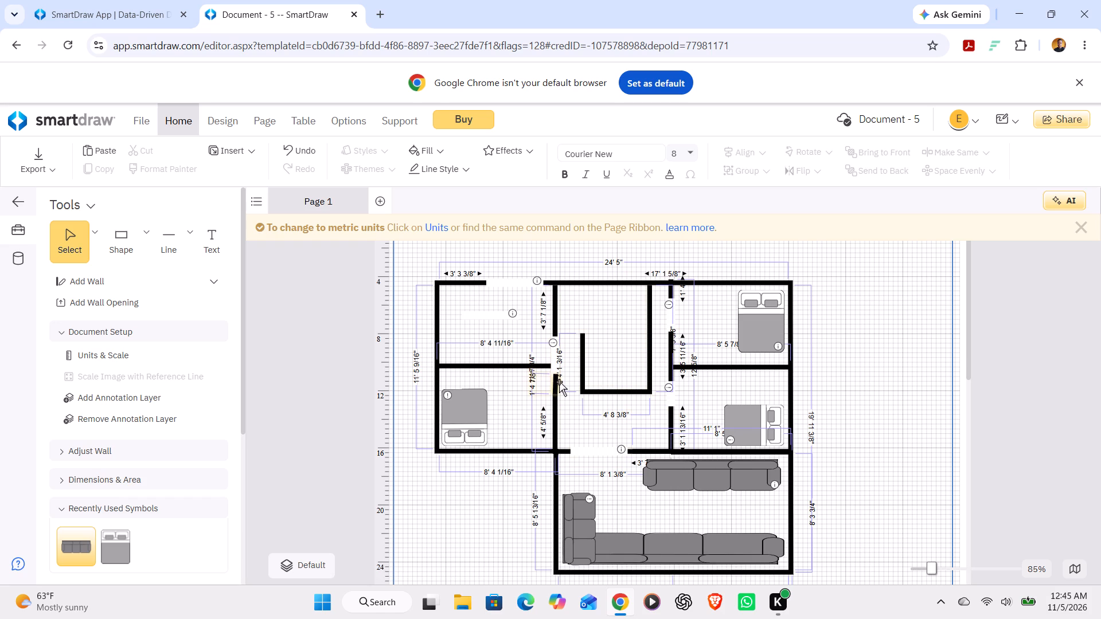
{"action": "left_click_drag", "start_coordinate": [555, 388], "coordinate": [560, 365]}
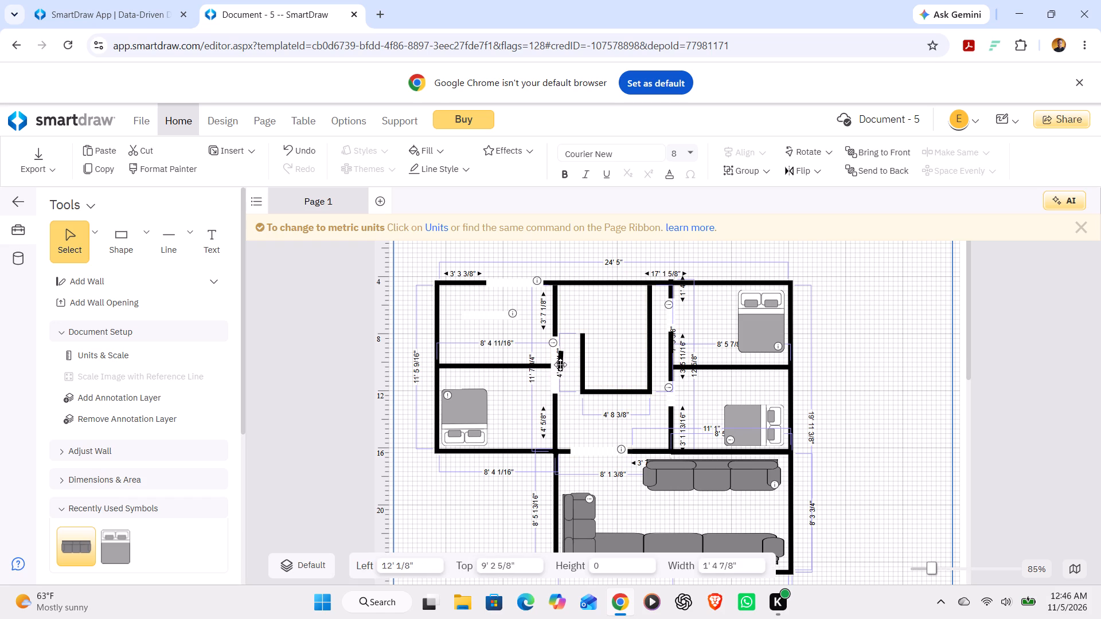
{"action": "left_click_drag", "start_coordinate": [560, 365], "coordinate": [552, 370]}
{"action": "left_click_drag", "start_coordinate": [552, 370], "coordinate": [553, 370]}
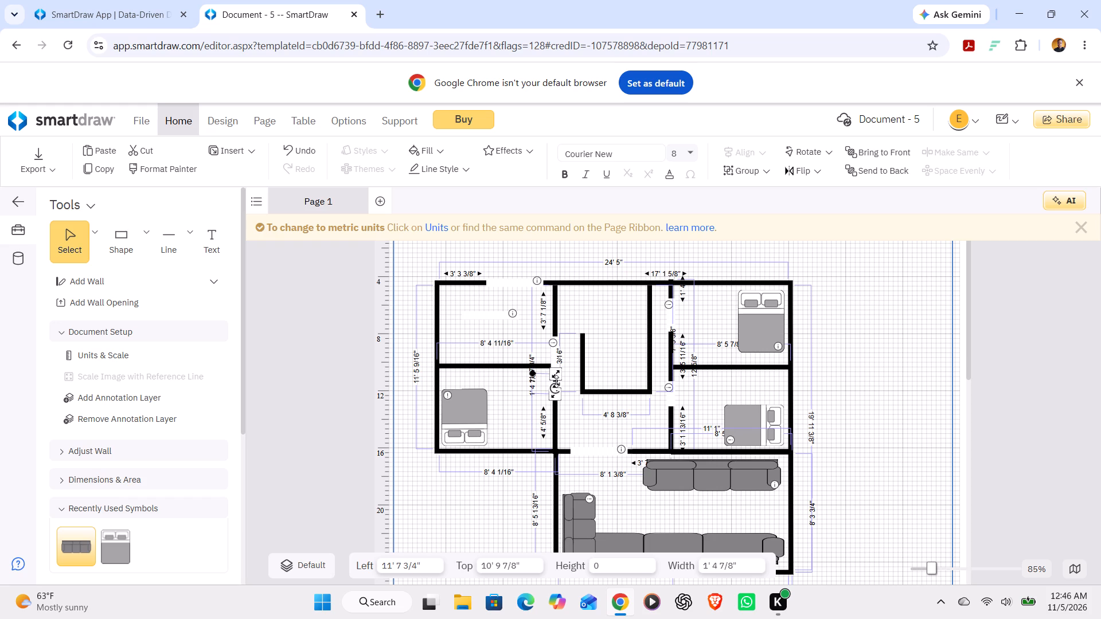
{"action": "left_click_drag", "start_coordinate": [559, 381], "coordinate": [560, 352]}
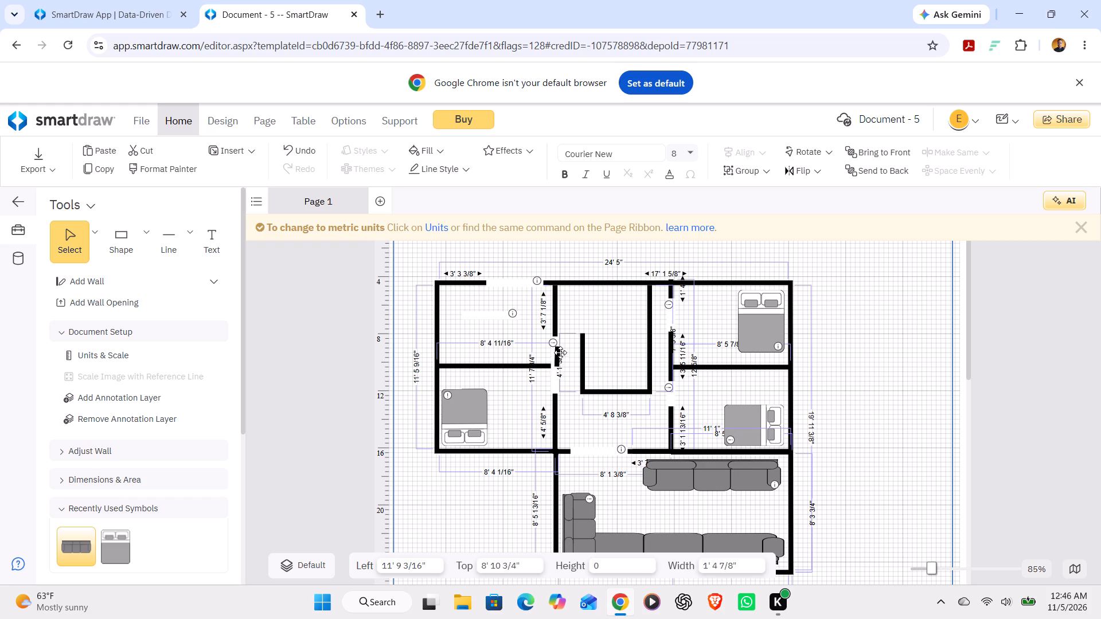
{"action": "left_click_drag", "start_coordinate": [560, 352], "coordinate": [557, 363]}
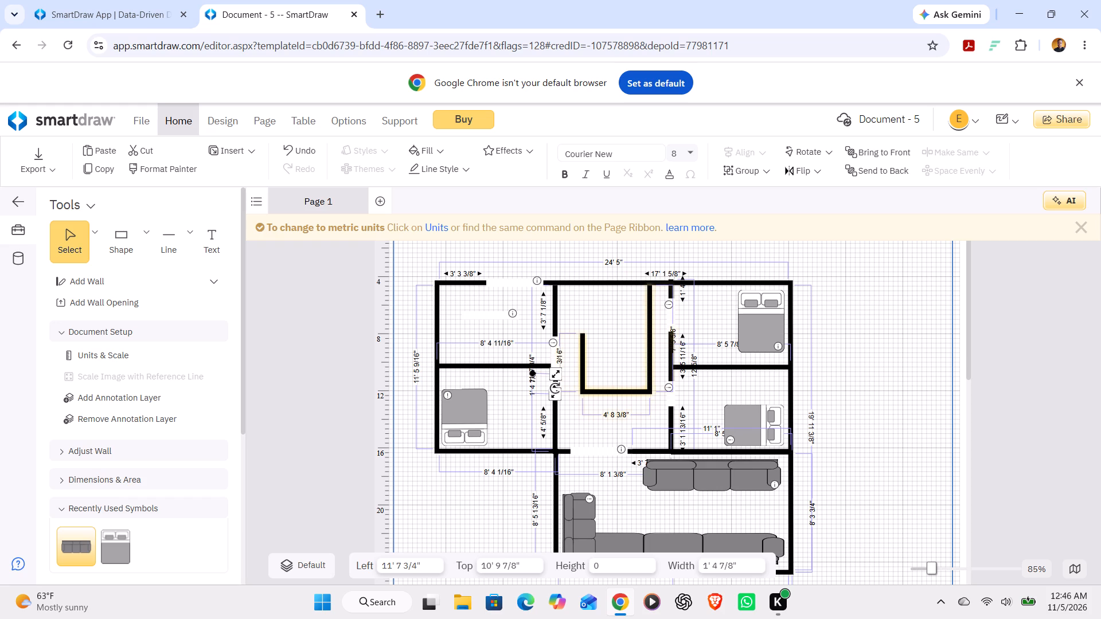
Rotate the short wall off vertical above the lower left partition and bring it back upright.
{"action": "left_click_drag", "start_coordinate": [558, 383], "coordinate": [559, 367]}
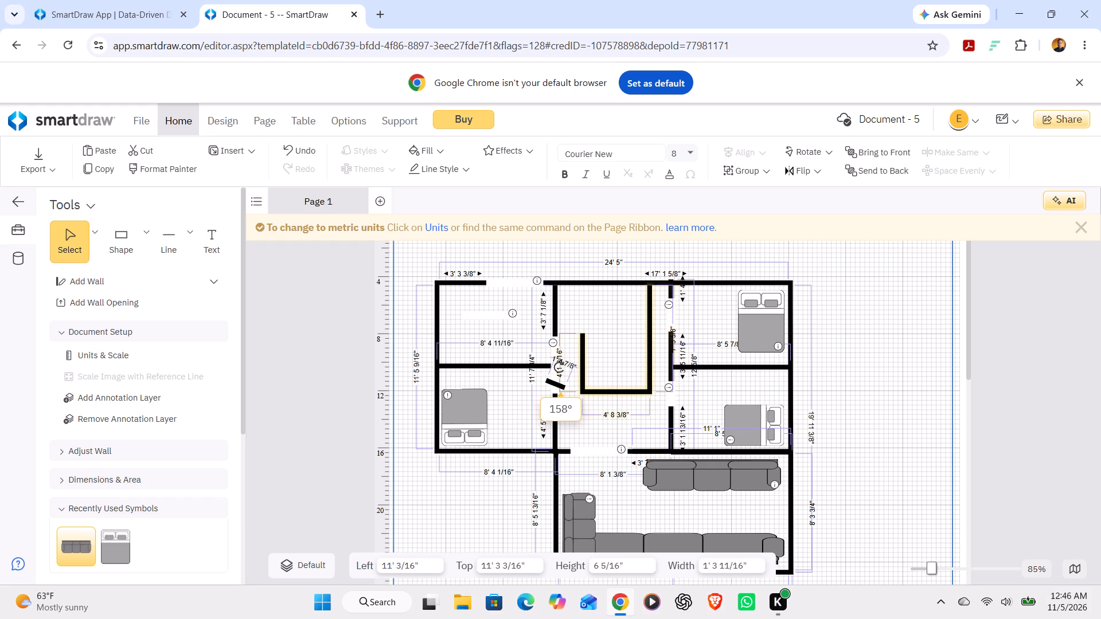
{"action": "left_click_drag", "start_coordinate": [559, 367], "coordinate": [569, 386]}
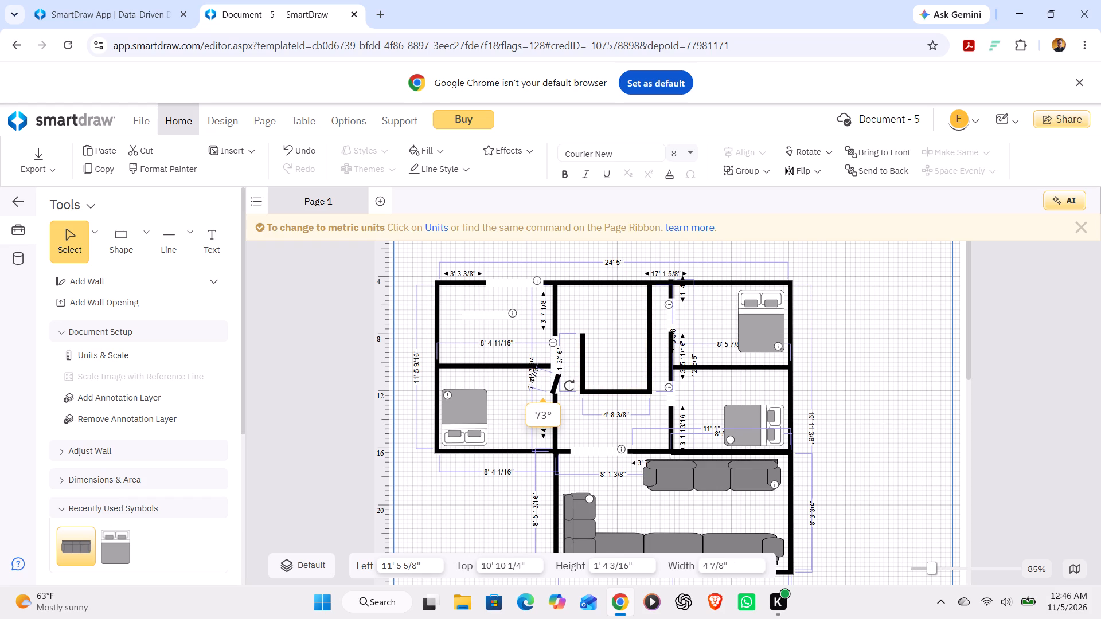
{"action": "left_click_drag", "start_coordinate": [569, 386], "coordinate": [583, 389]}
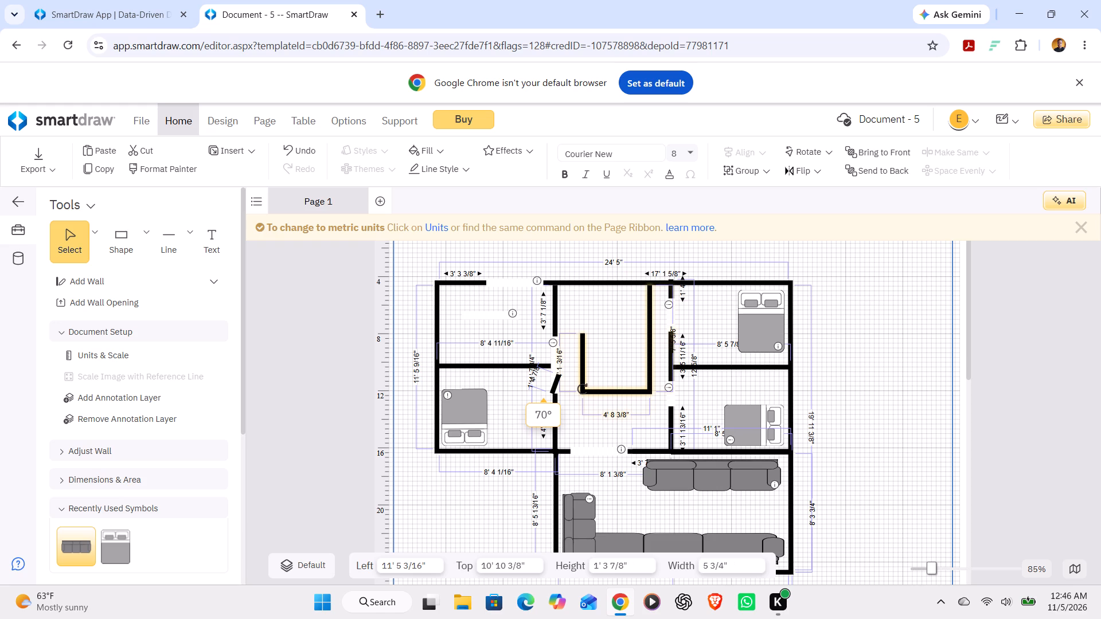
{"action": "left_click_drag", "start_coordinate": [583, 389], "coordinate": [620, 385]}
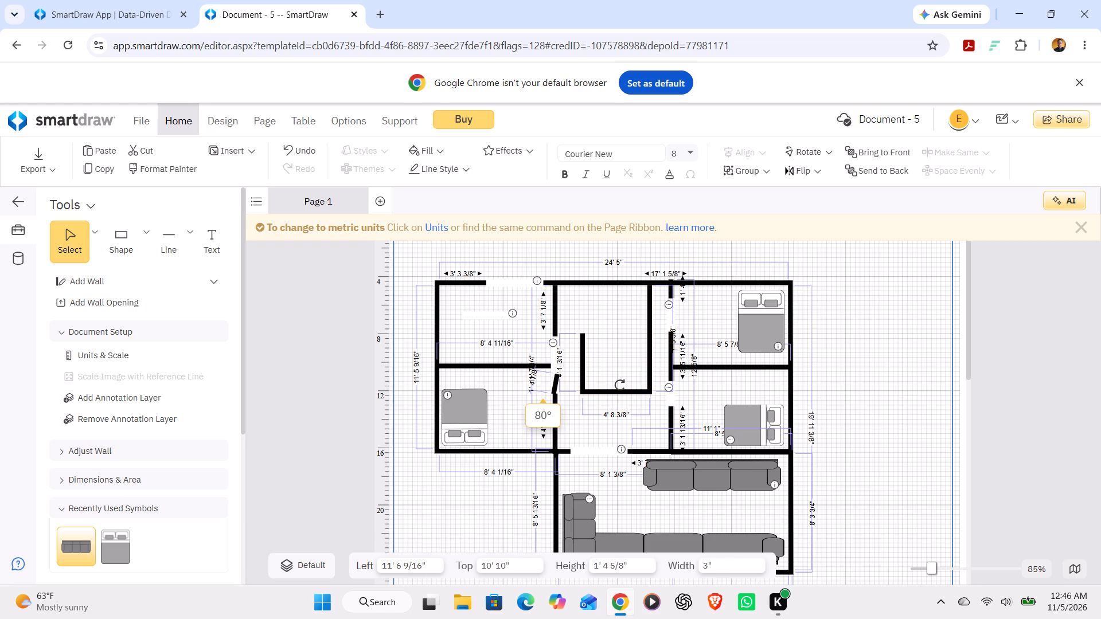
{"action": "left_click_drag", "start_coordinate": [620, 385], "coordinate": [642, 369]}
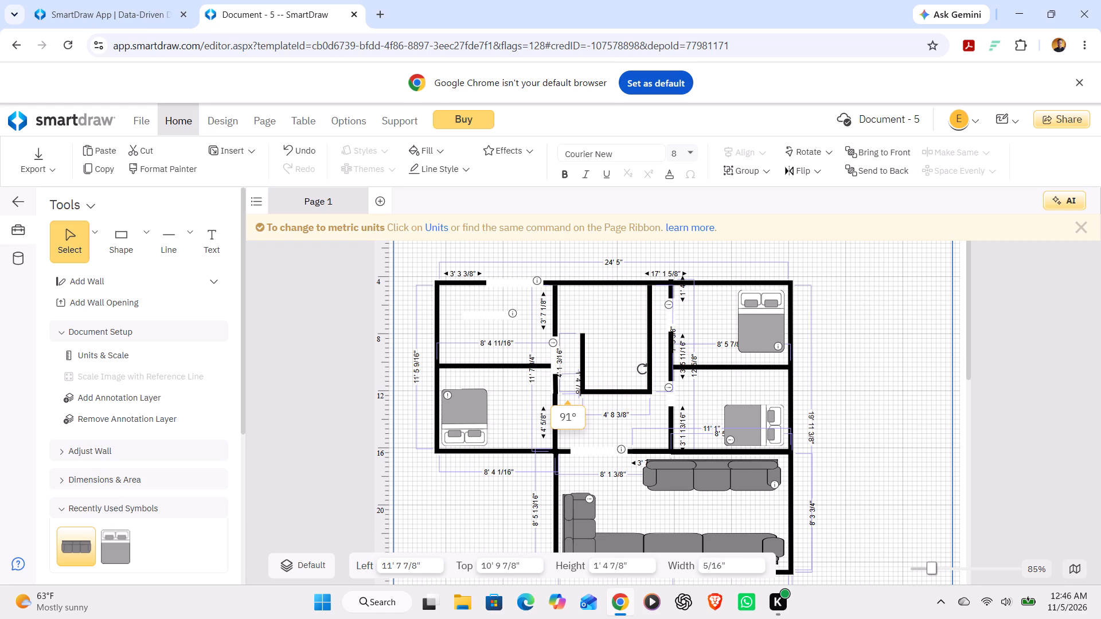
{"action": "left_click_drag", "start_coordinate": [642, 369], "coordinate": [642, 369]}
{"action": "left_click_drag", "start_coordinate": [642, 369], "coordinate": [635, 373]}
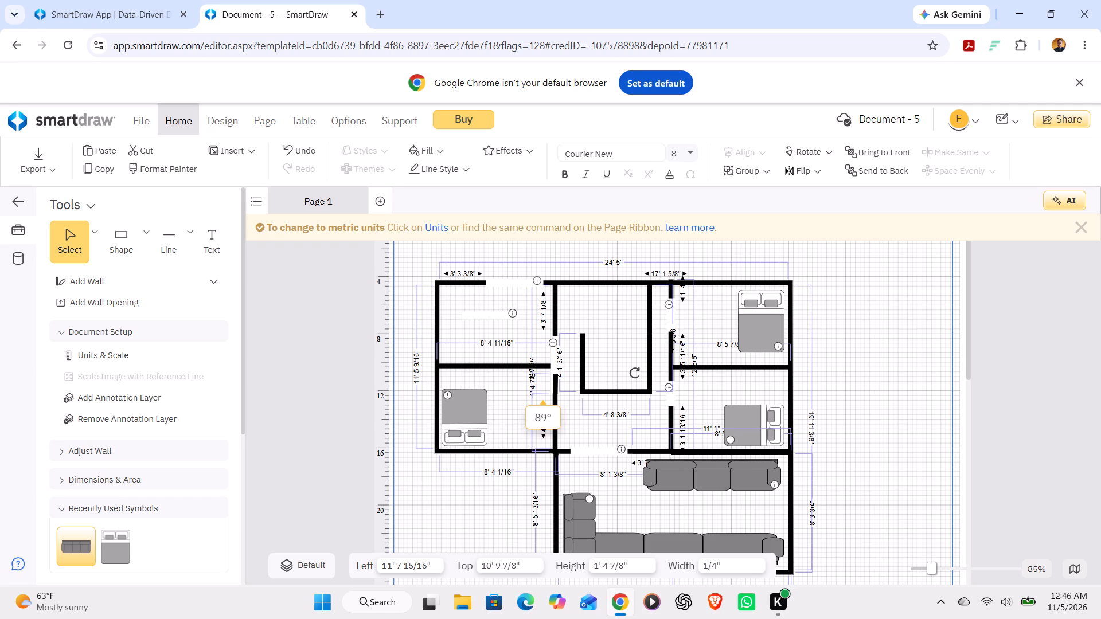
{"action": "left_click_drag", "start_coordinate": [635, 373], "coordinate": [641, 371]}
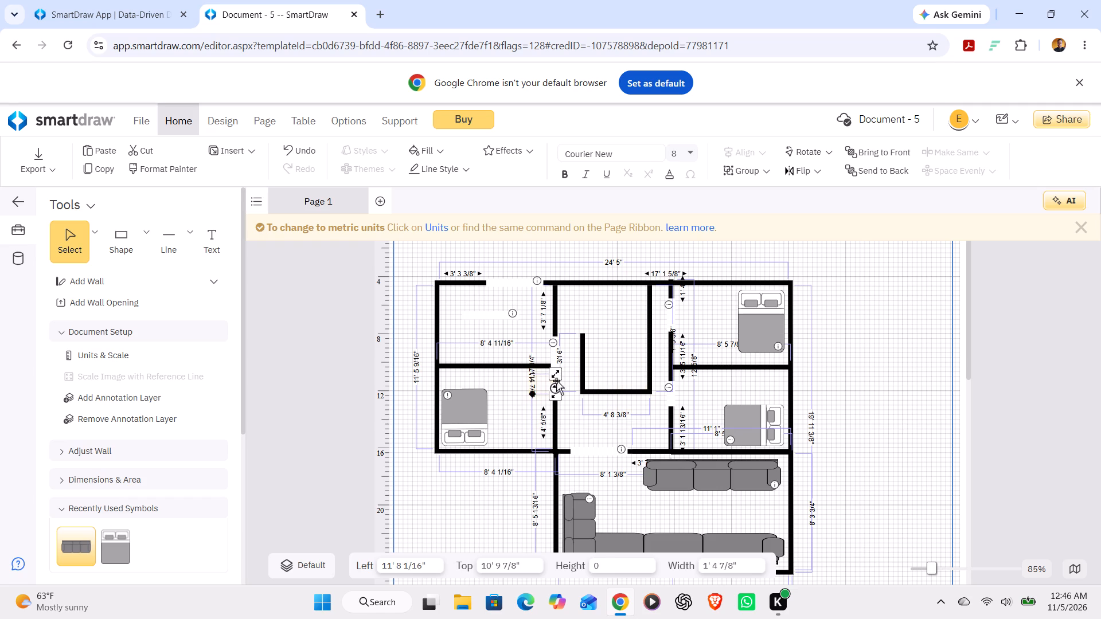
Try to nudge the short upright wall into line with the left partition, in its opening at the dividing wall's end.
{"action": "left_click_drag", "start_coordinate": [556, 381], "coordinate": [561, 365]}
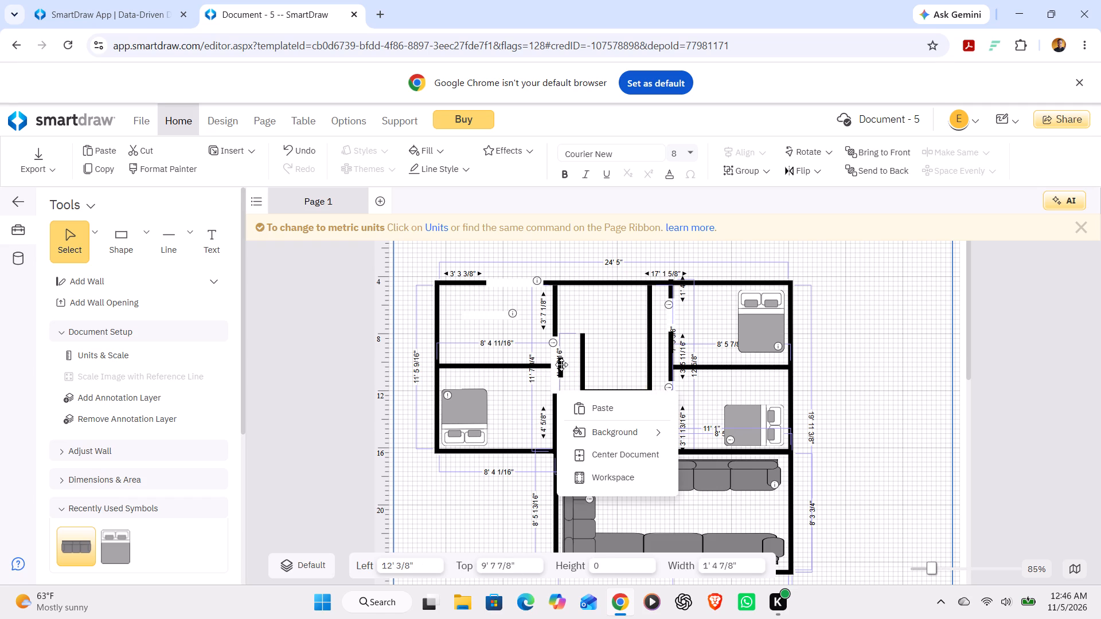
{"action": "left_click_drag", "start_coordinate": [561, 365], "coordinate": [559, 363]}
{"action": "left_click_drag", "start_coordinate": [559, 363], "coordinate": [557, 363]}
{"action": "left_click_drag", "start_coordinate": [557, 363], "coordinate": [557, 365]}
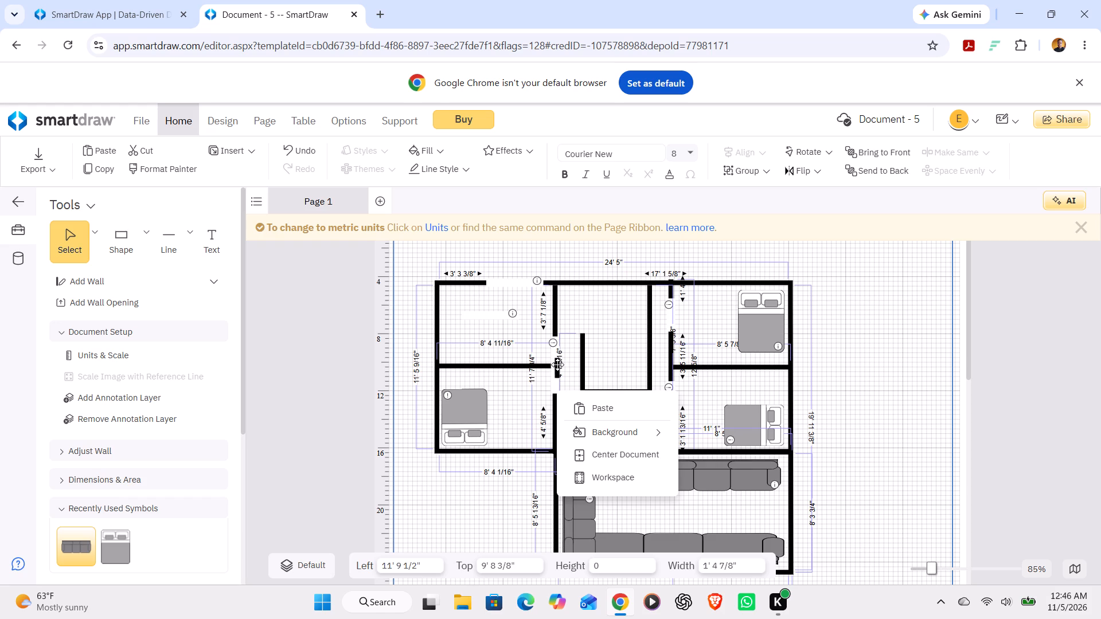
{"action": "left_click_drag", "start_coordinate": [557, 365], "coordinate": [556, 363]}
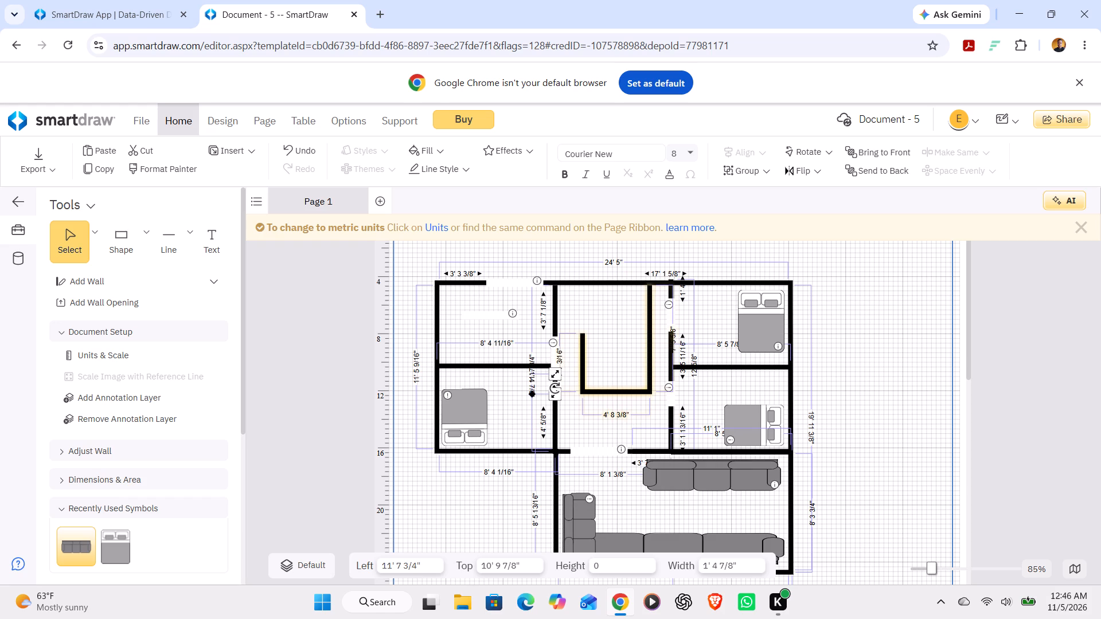
Tilt the short wall off vertical and stretch it into a diagonal about 5' 10" long, running down from the left partition's opening.
{"action": "left_click_drag", "start_coordinate": [557, 389], "coordinate": [558, 378]}
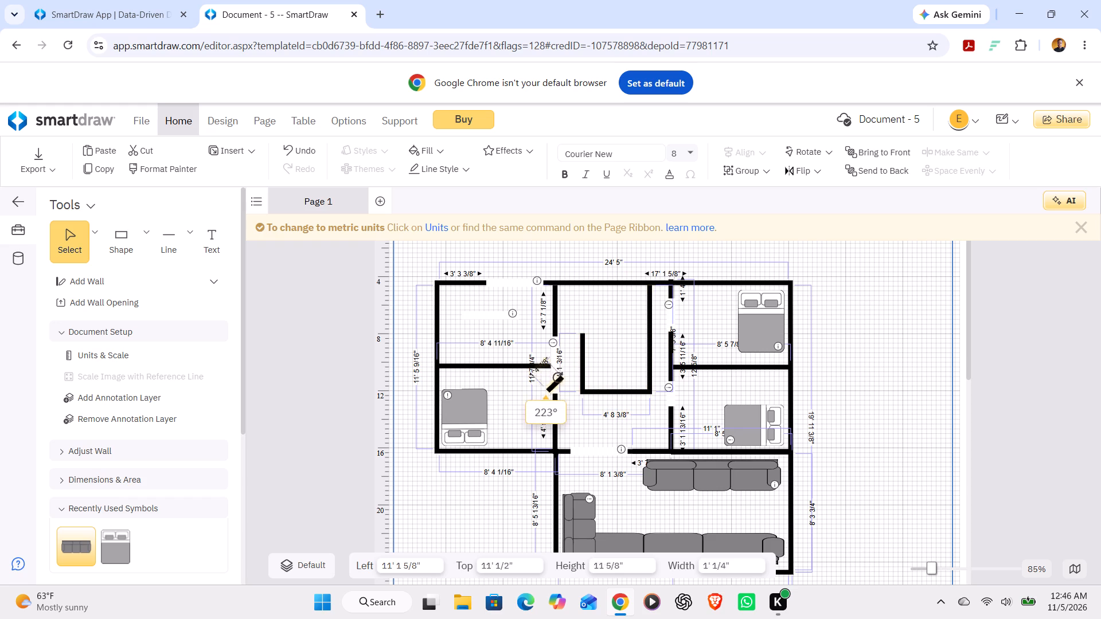
{"action": "left_click_drag", "start_coordinate": [558, 378], "coordinate": [585, 391]}
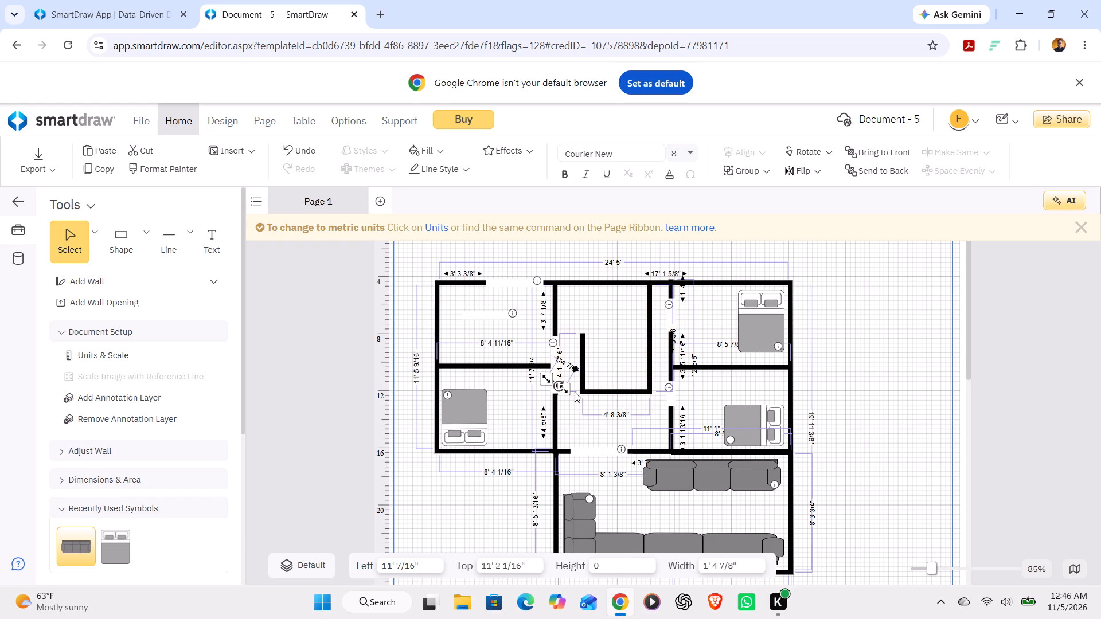
{"action": "left_click_drag", "start_coordinate": [553, 386], "coordinate": [619, 350]}
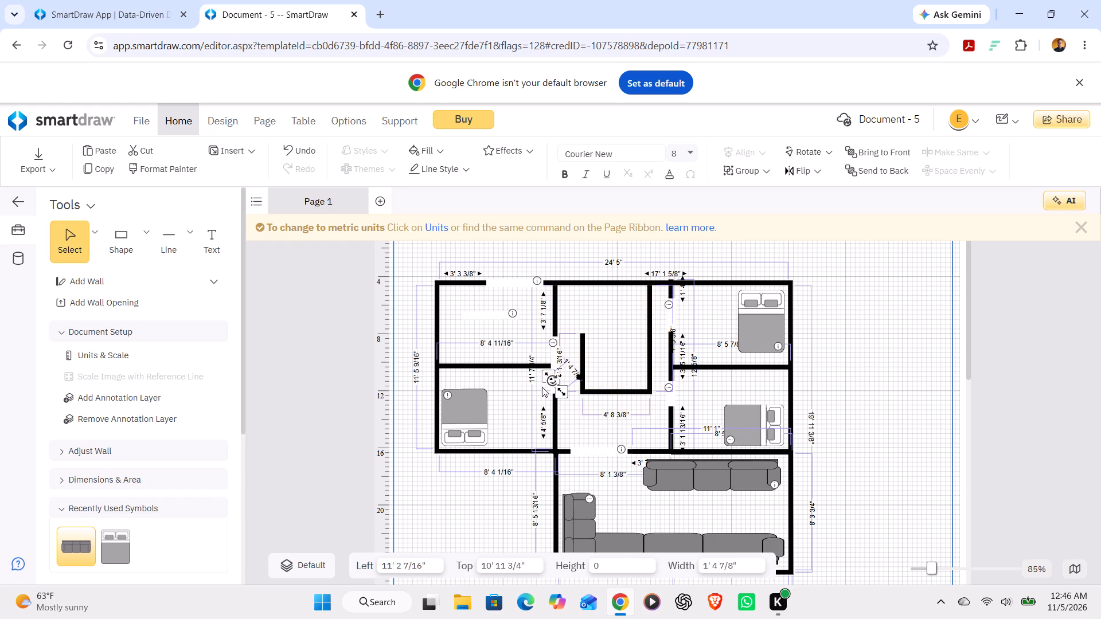
{"action": "left_click_drag", "start_coordinate": [563, 397], "coordinate": [649, 430]}
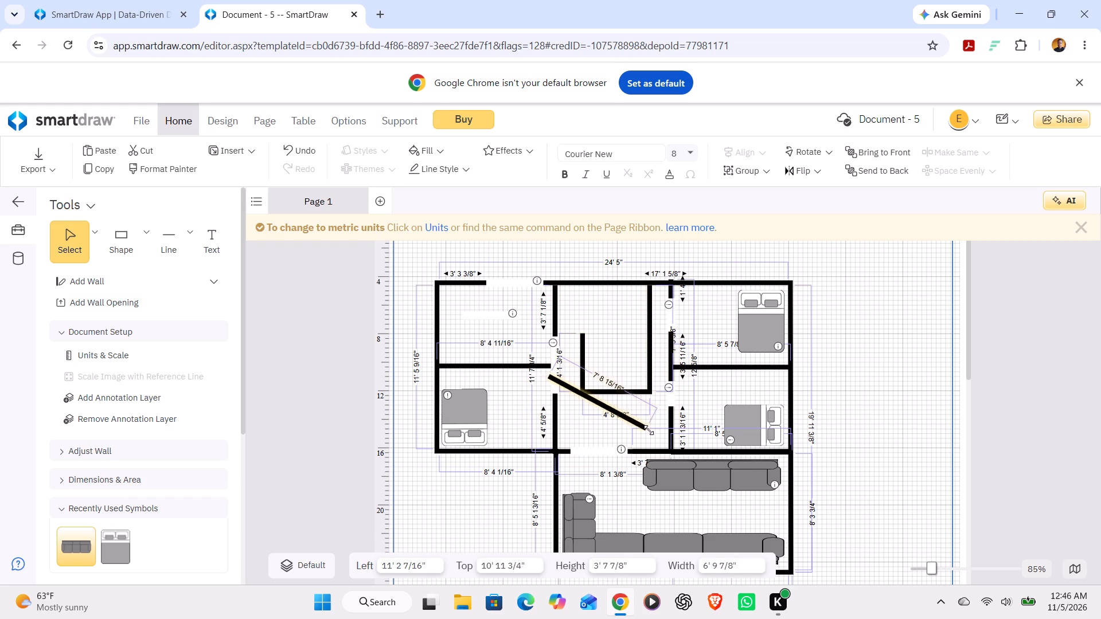
{"action": "left_click_drag", "start_coordinate": [649, 430], "coordinate": [609, 436]}
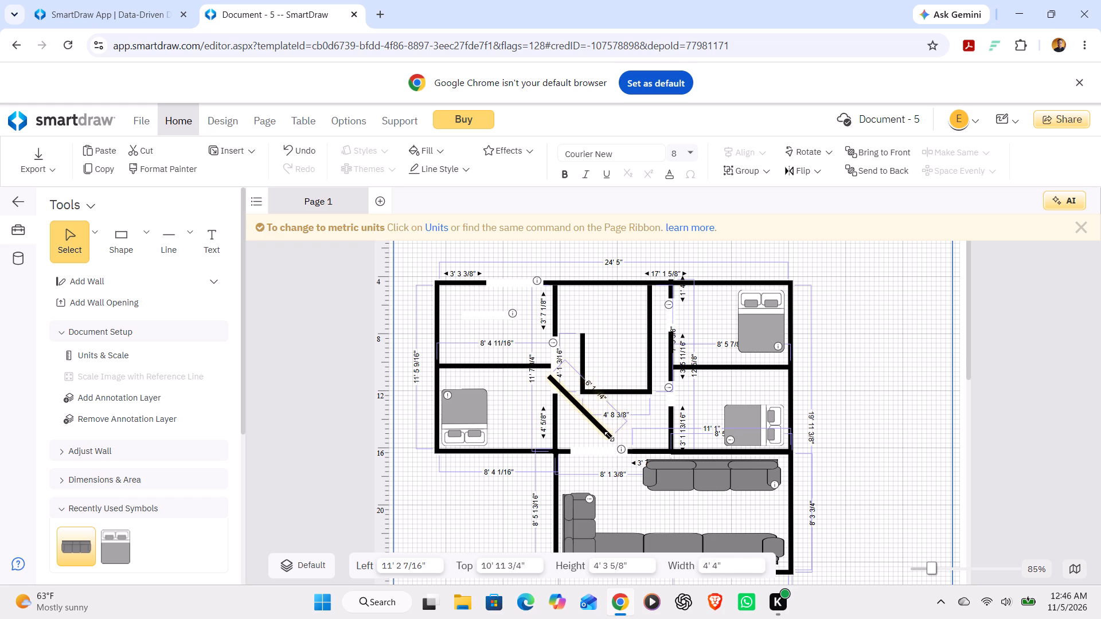
{"action": "left_click_drag", "start_coordinate": [609, 436], "coordinate": [608, 435]}
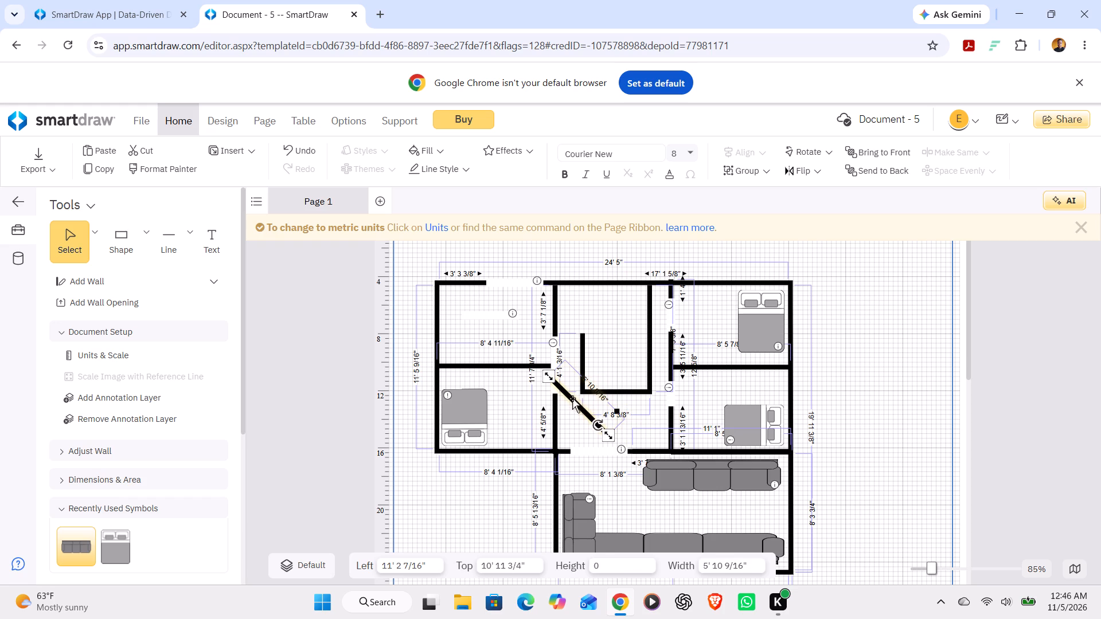
Move the diagonal wall out of the floor plan into the empty area beyond the right exterior wall.
{"action": "left_click_drag", "start_coordinate": [572, 398], "coordinate": [914, 380]}
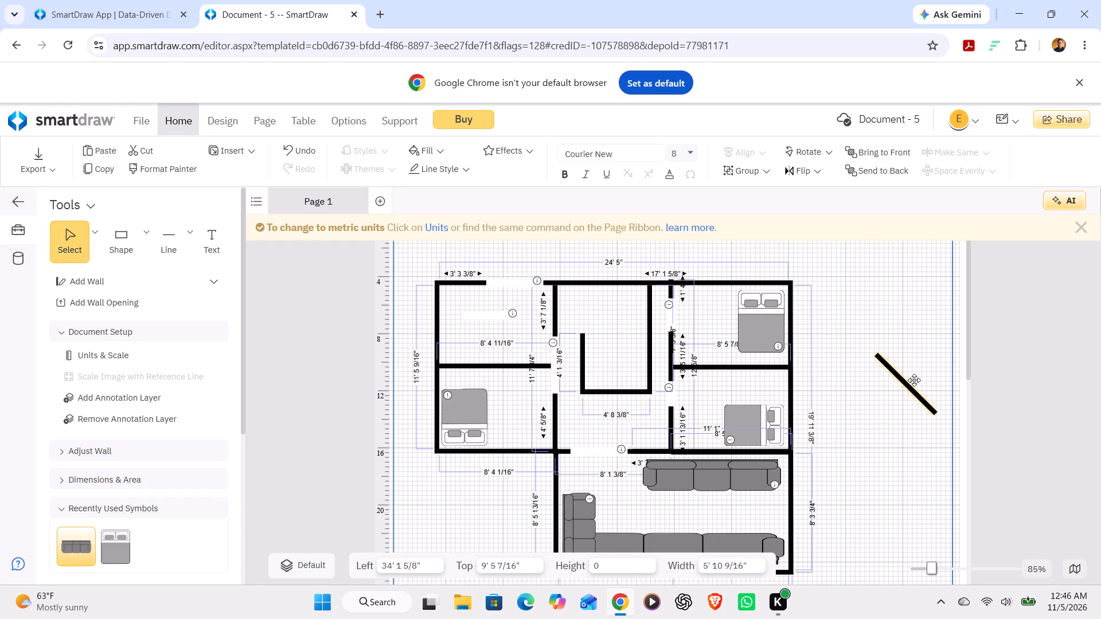
{"action": "left_click_drag", "start_coordinate": [914, 380], "coordinate": [920, 382]}
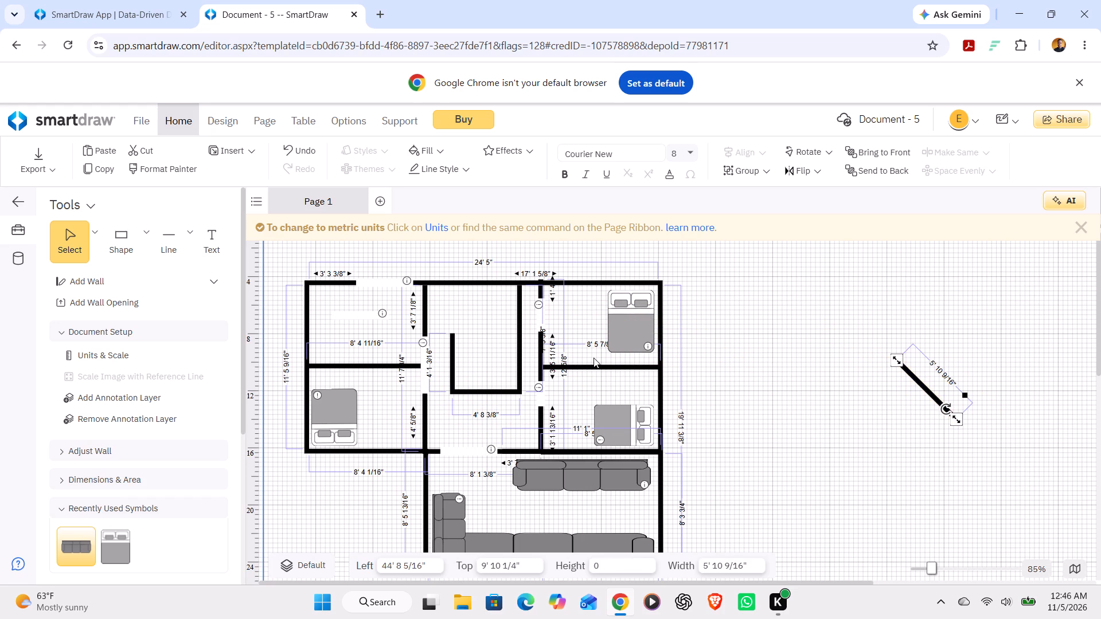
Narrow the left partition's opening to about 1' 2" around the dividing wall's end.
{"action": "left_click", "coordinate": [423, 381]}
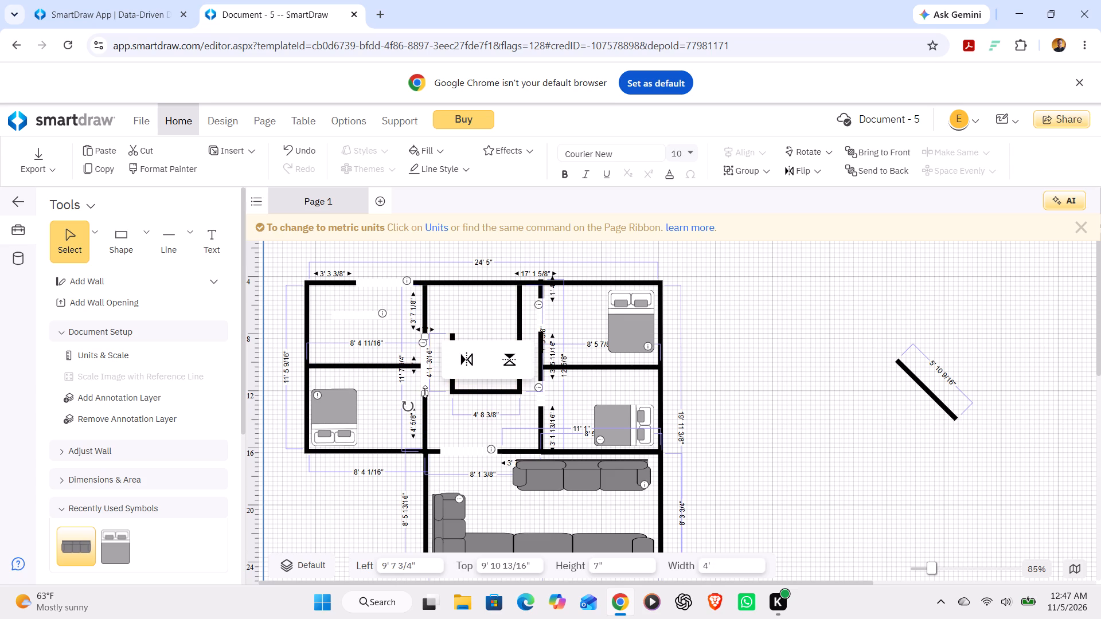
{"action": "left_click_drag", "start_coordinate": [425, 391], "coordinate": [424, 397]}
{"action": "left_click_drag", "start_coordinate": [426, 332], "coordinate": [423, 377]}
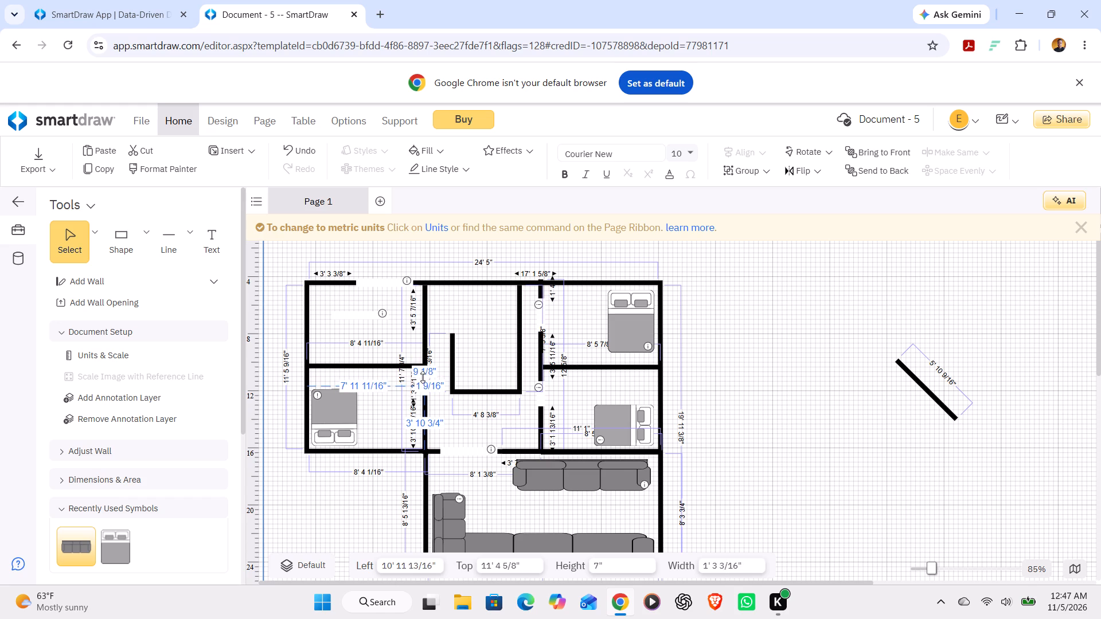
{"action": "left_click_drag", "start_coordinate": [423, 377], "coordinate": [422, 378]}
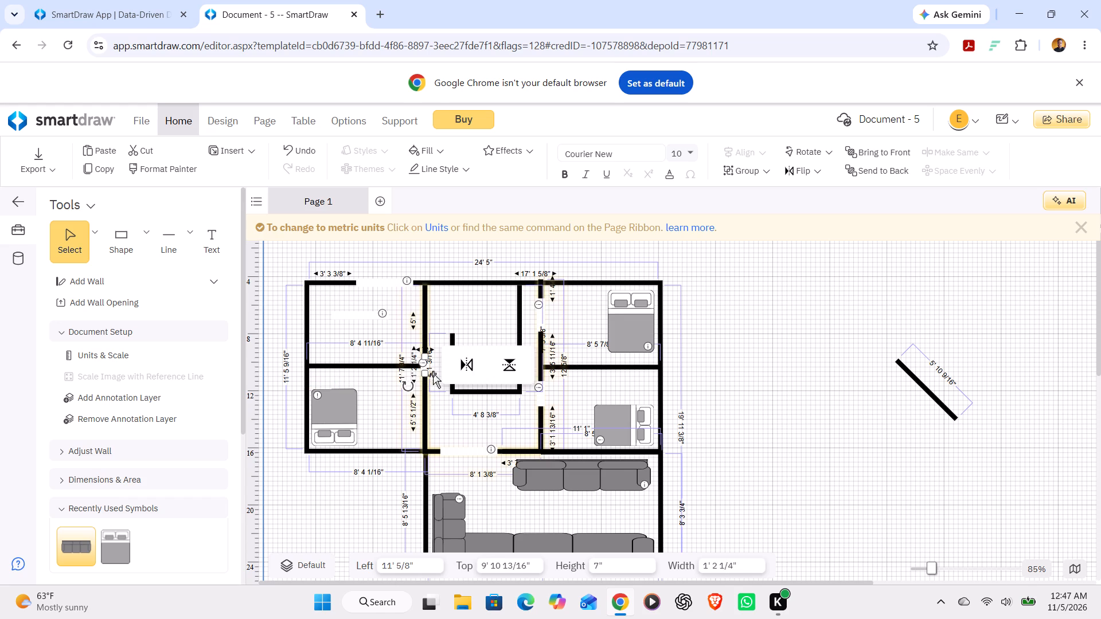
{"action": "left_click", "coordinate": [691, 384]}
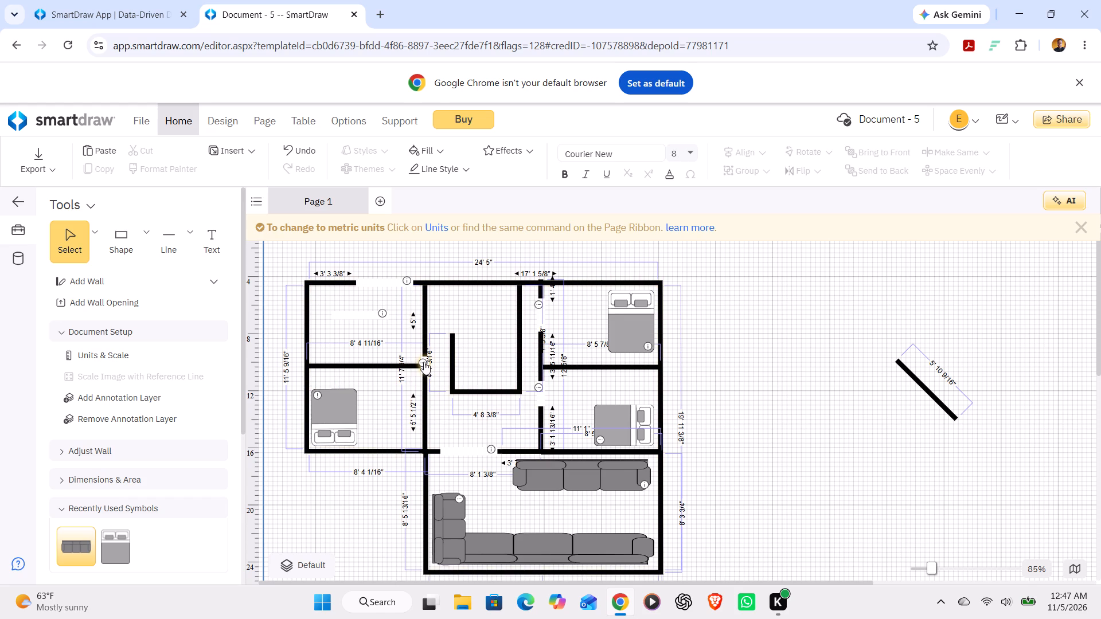
Widen the left partition's opening to about 2' 6".
{"action": "left_click_drag", "start_coordinate": [428, 367], "coordinate": [425, 383]}
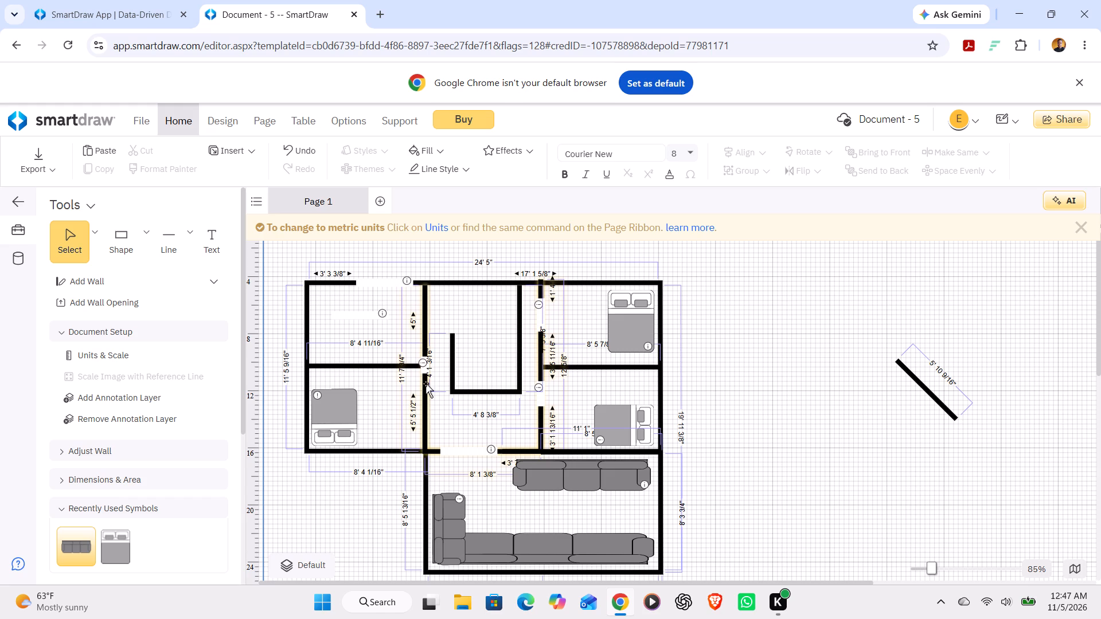
{"action": "left_click_drag", "start_coordinate": [425, 366], "coordinate": [425, 383]}
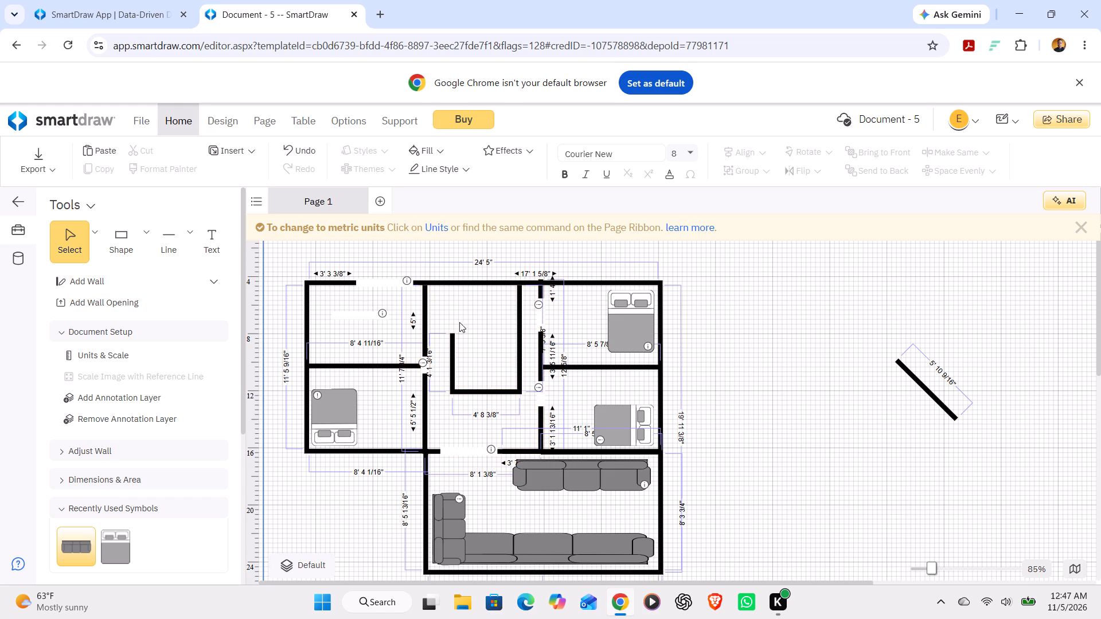
{"action": "left_click", "coordinate": [423, 371]}
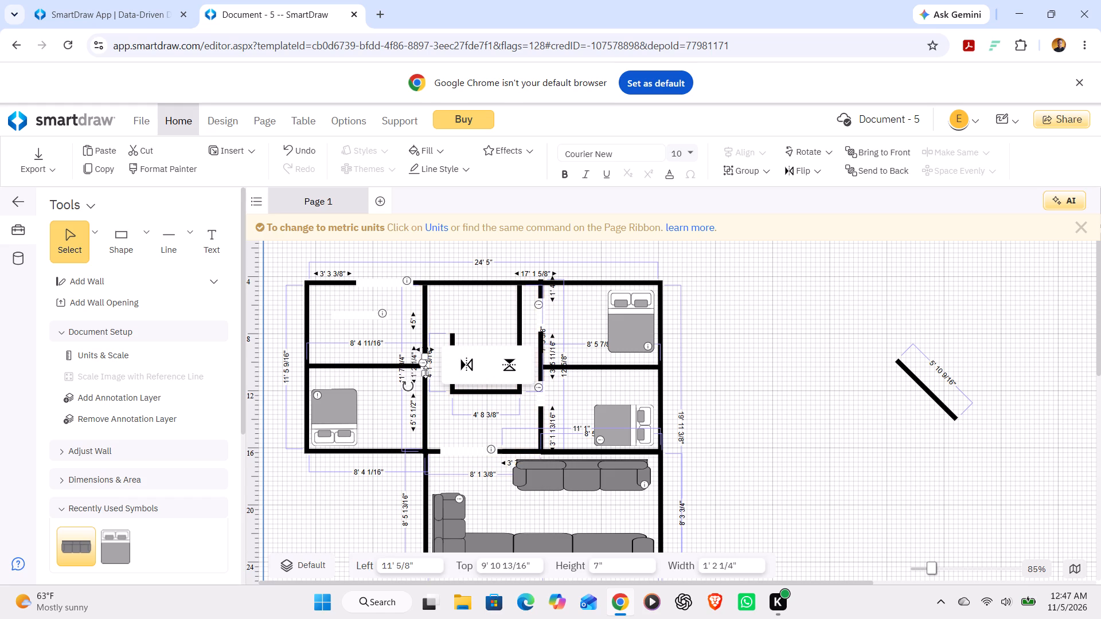
{"action": "left_click_drag", "start_coordinate": [425, 372], "coordinate": [425, 389]}
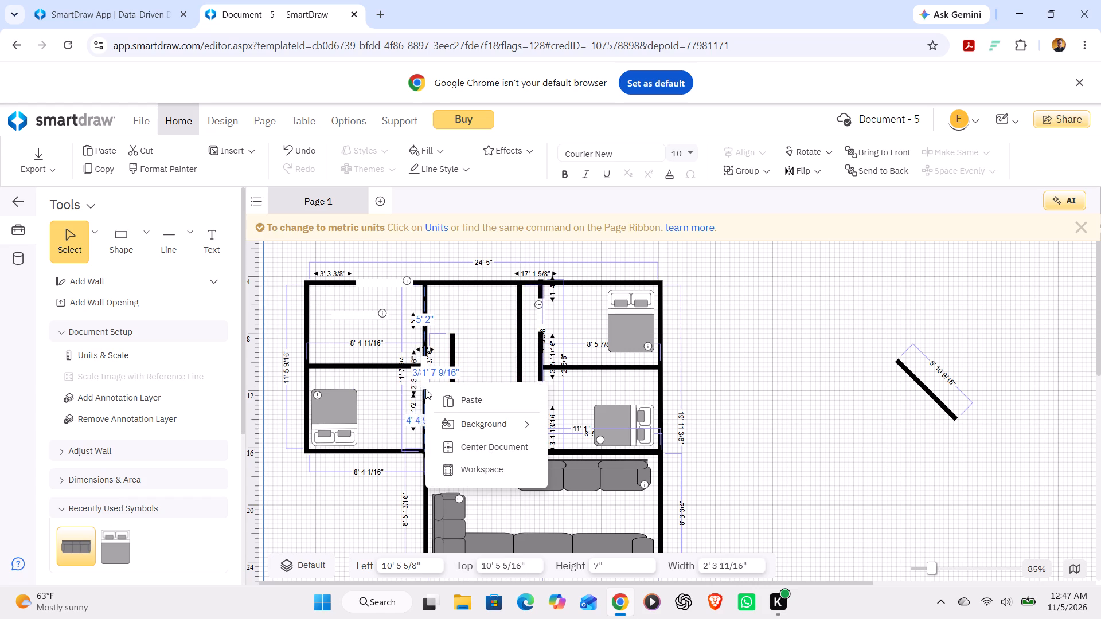
{"action": "left_click_drag", "start_coordinate": [425, 389], "coordinate": [424, 391]}
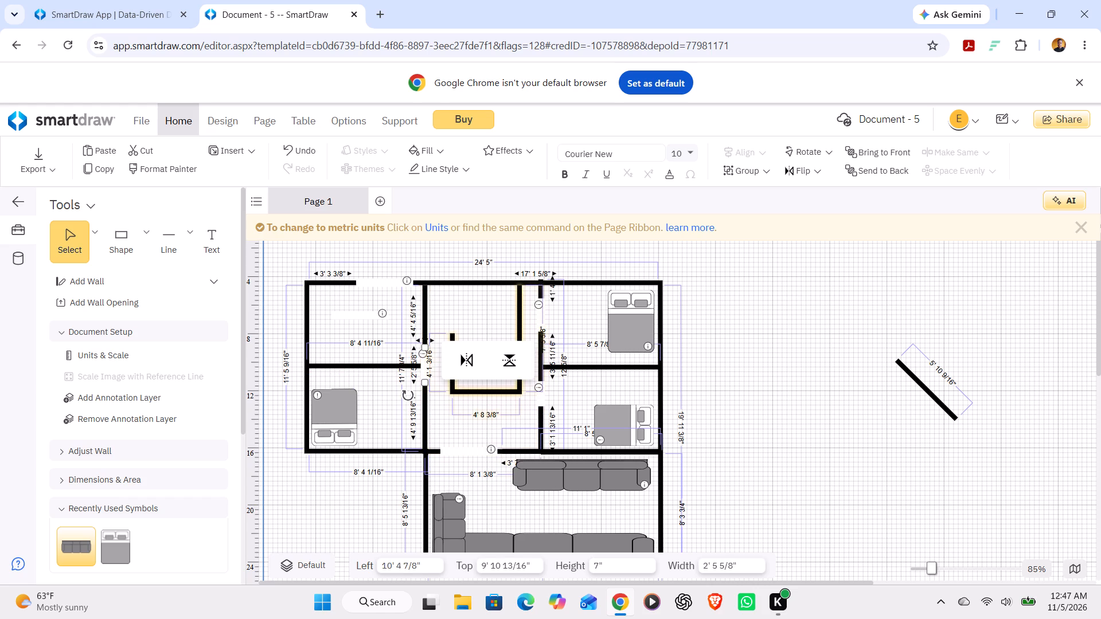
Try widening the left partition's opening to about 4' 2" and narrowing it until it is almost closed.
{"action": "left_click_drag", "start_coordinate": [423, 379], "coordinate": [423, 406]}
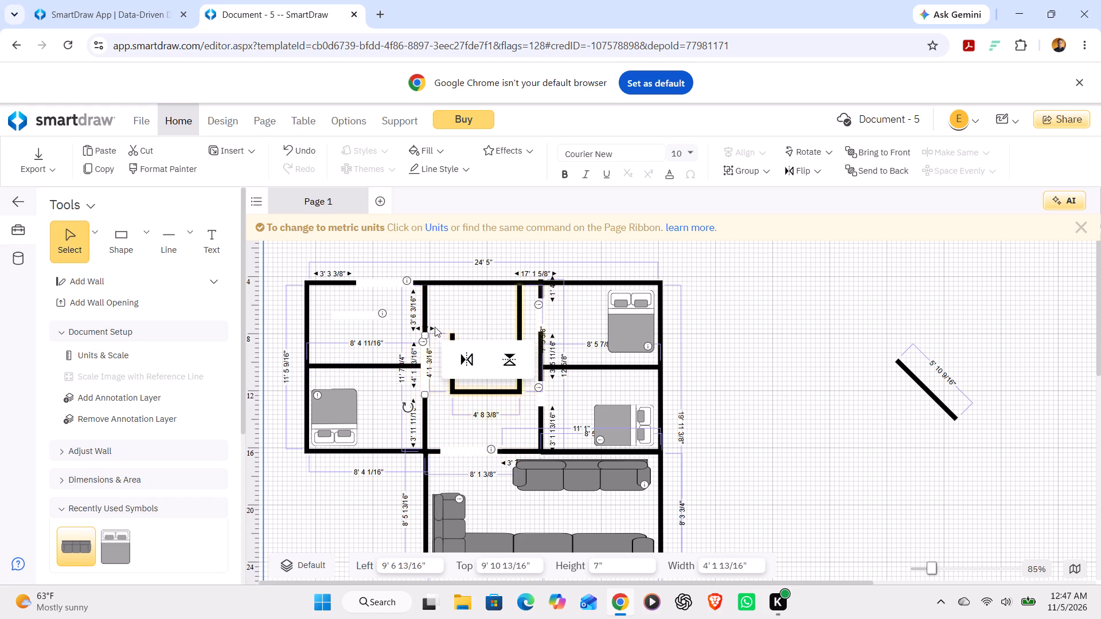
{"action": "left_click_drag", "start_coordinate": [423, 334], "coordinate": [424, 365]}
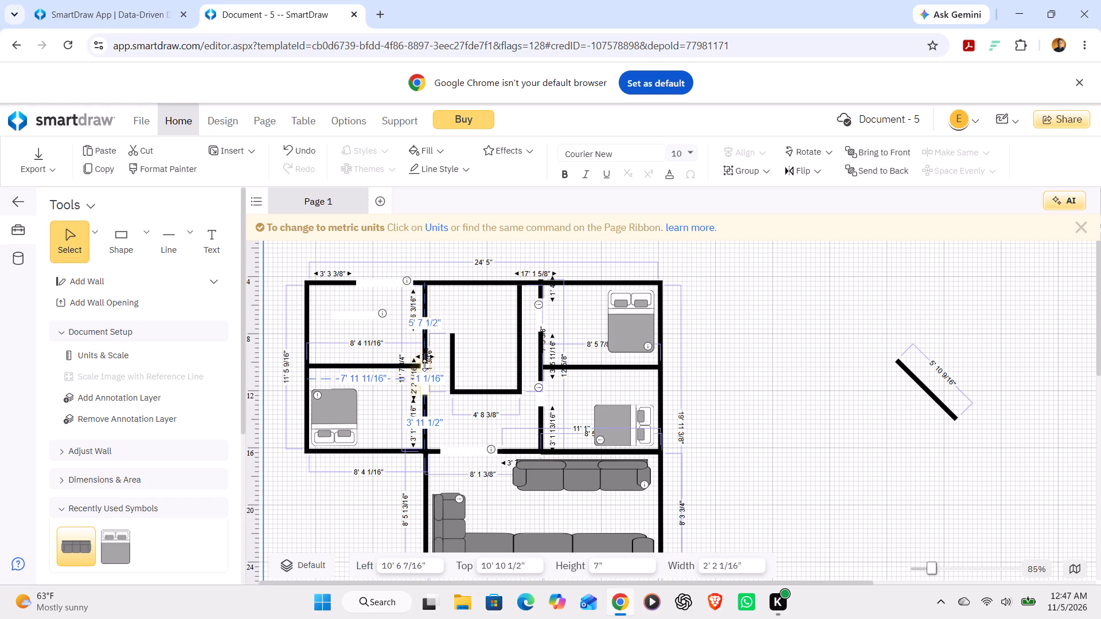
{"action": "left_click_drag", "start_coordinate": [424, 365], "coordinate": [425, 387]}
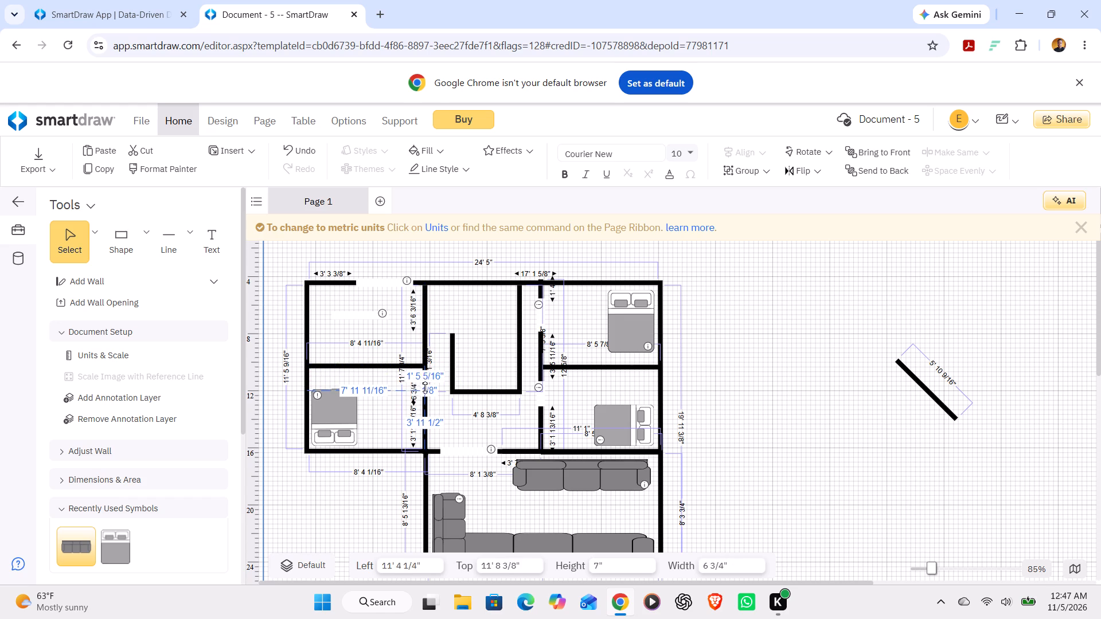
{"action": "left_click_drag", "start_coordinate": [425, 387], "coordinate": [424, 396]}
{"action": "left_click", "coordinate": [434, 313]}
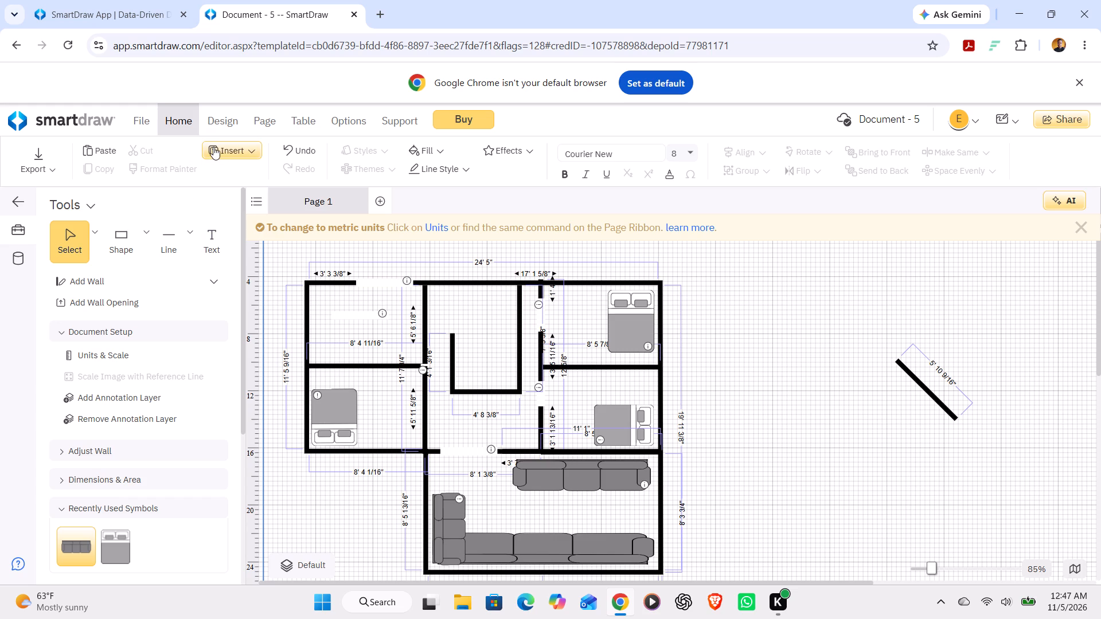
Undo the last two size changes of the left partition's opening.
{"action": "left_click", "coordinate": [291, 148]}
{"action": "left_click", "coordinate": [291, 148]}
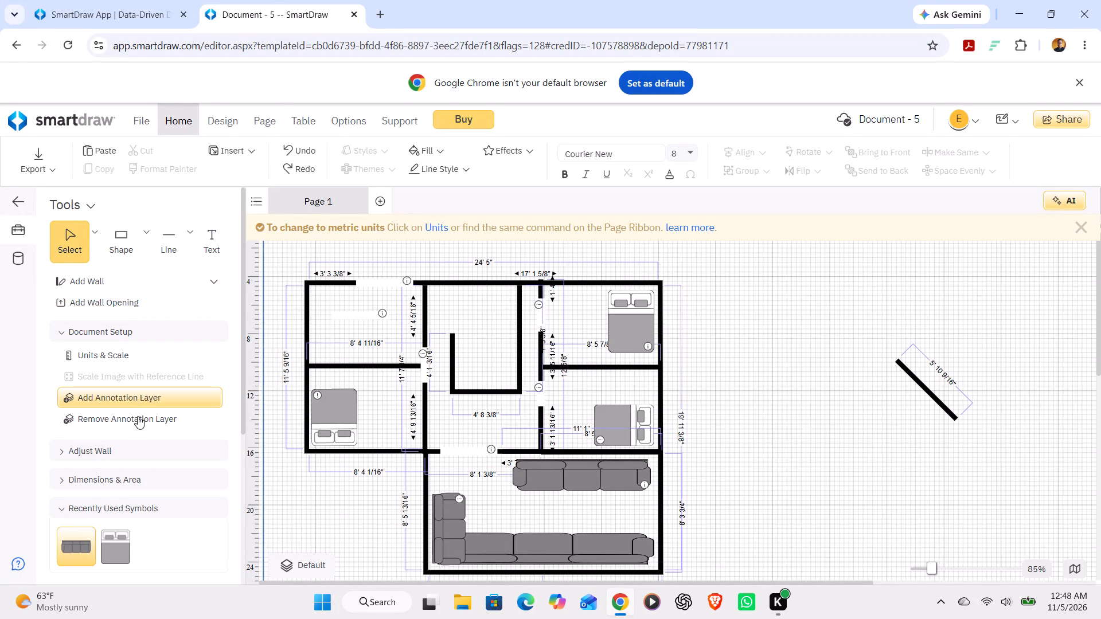
Replace the sofa symbol search with kitchen and insert a Corner Dishwasher in the upper-left room, undoing the extra copy.
{"action": "scroll", "coordinate": [138, 416], "scroll_direction": "up", "scroll_amount": 2}
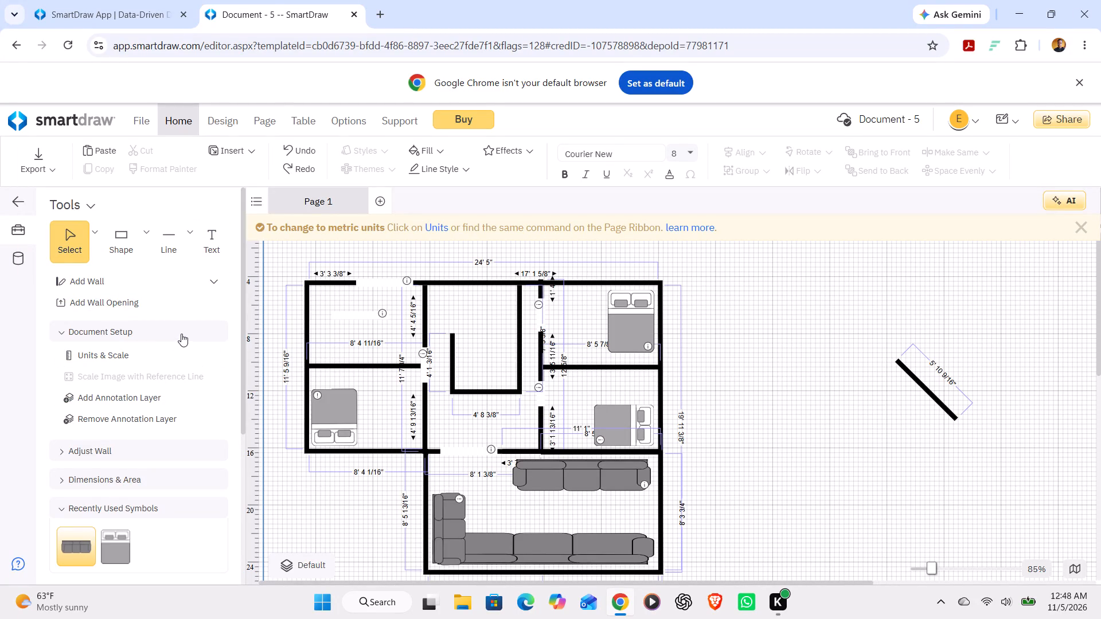
{"action": "scroll", "coordinate": [128, 463], "scroll_direction": "down", "scroll_amount": 1}
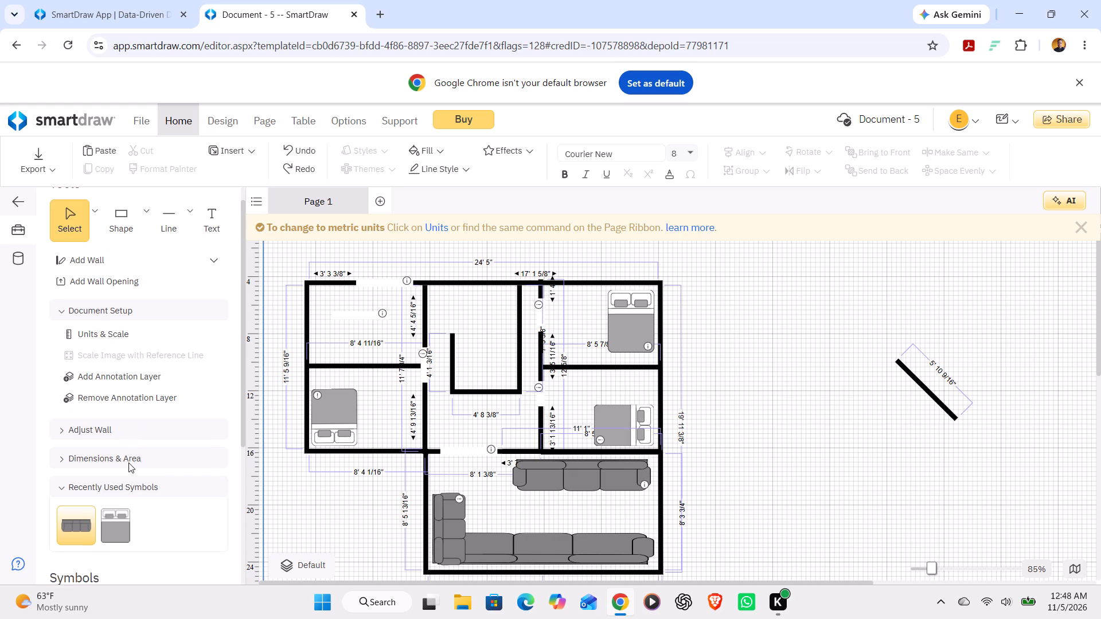
{"action": "scroll", "coordinate": [128, 463], "scroll_direction": "down", "scroll_amount": 3}
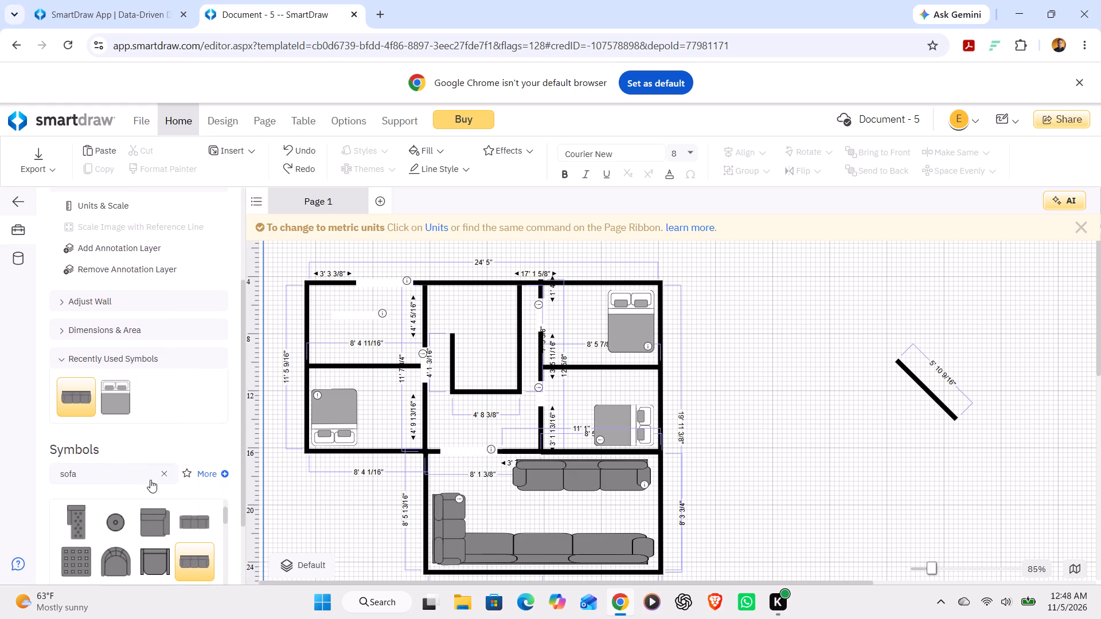
{"action": "left_click", "coordinate": [165, 483]}
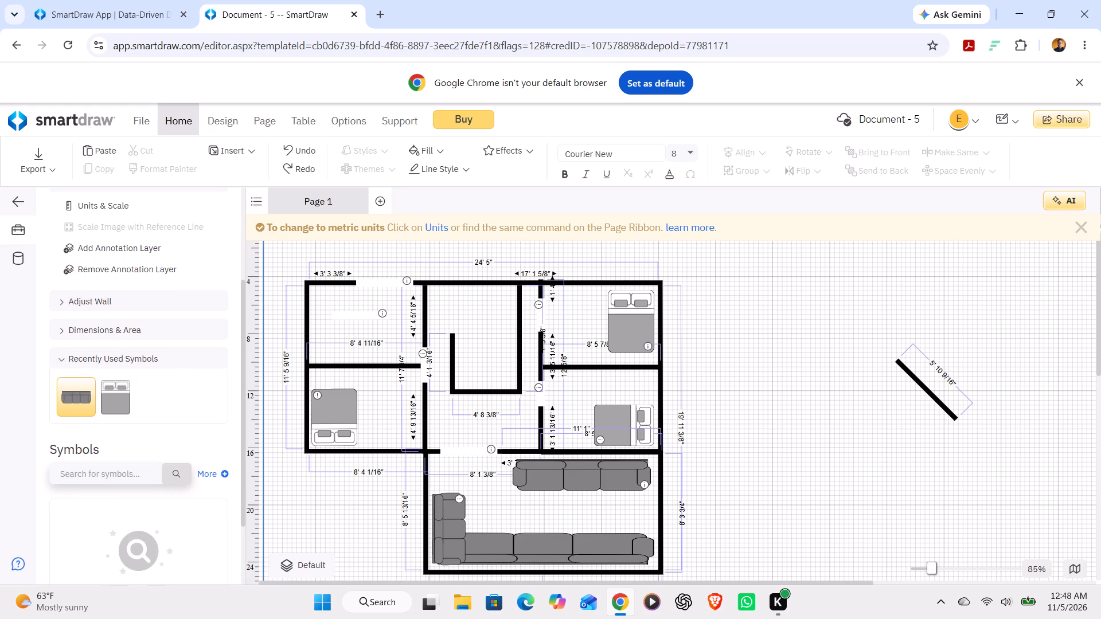
{"action": "left_click", "coordinate": [132, 475]}
{"action": "left_click", "coordinate": [139, 504]}
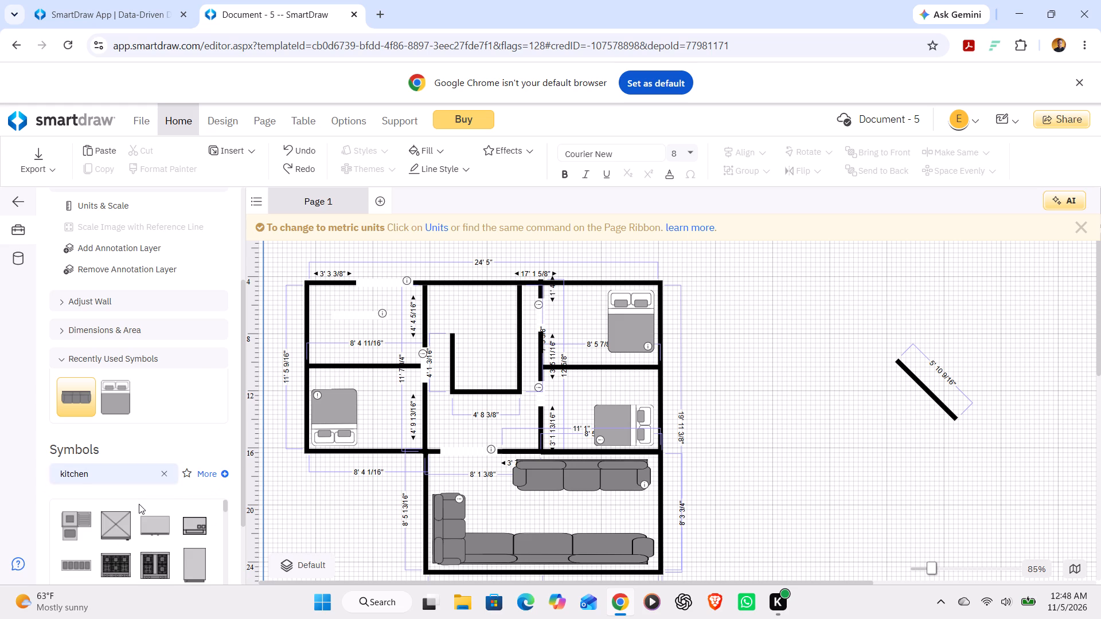
{"action": "left_click", "coordinate": [82, 515]}
{"action": "double_click", "coordinate": [82, 515]}
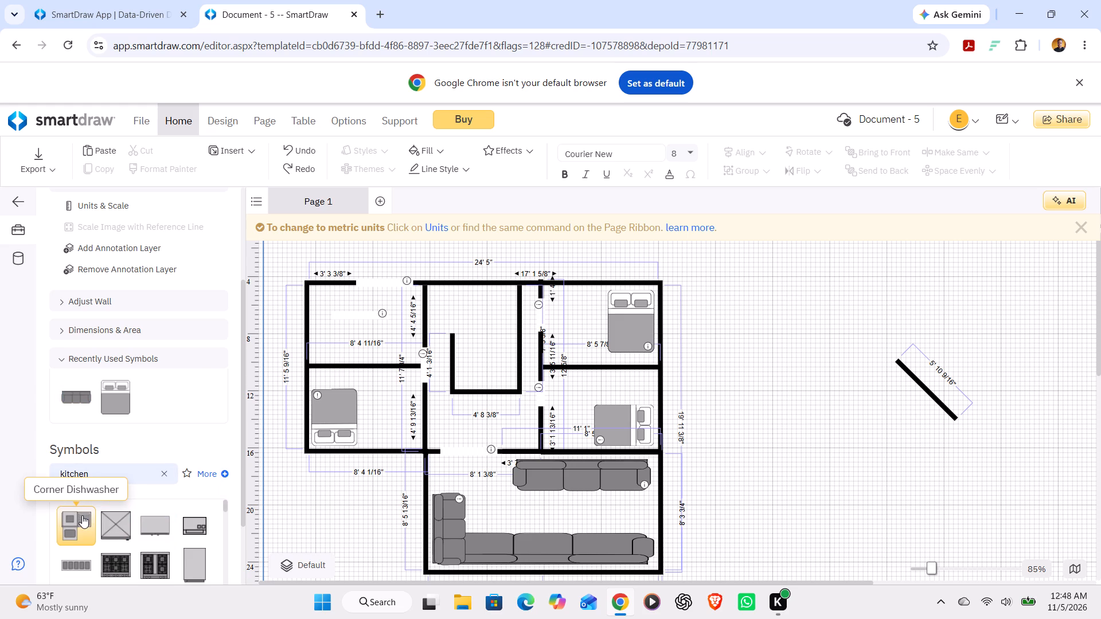
{"action": "double_click", "coordinate": [82, 515]}
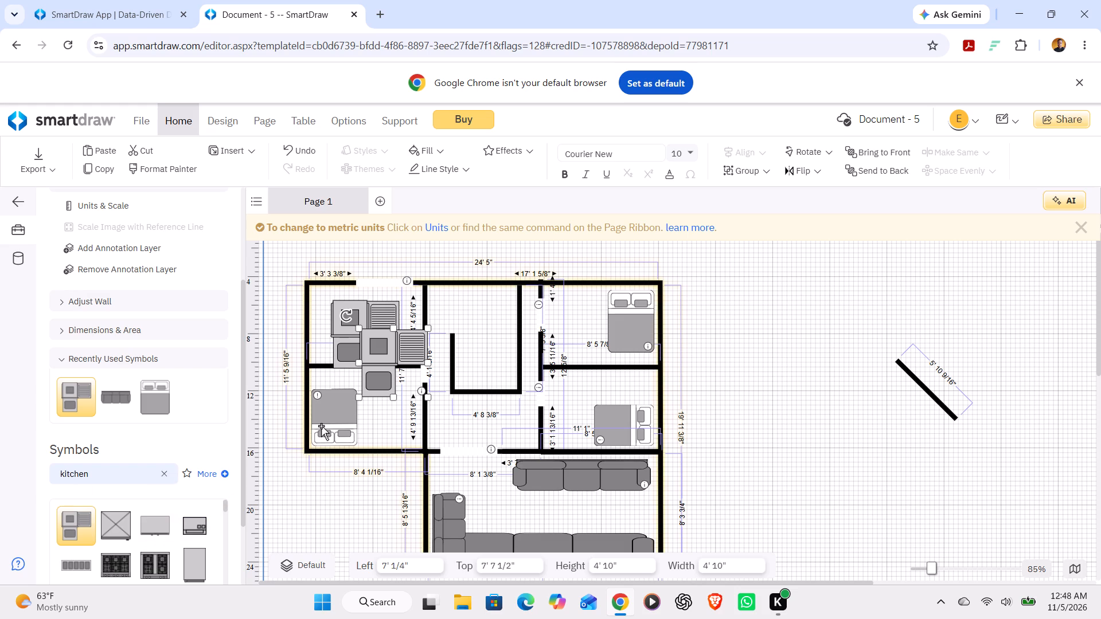
{"action": "left_click", "coordinate": [305, 154]}
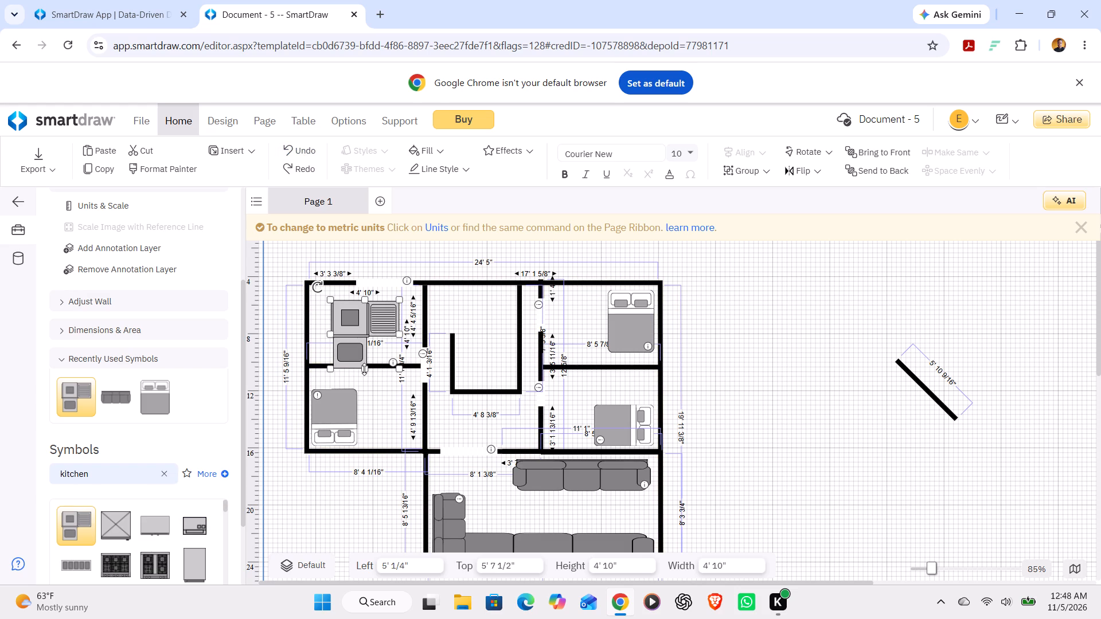
Resize the Corner Dishwasher in the upper-left room to about 4' 4 3/4" high and 3' 1 15/16" wide.
{"action": "left_click_drag", "start_coordinate": [364, 369], "coordinate": [358, 350]}
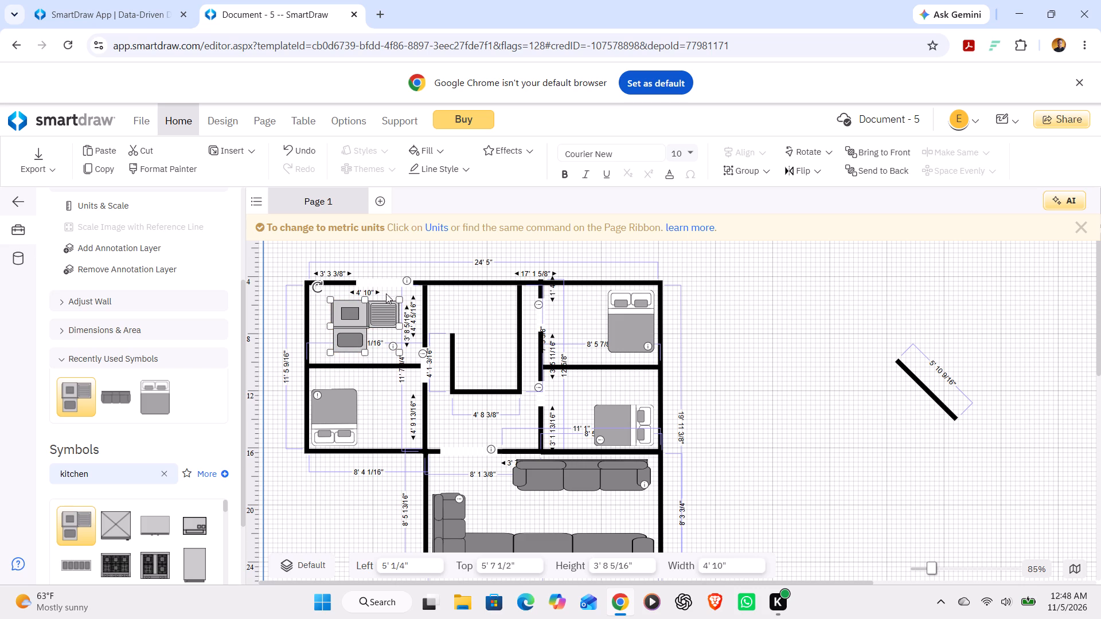
{"action": "left_click_drag", "start_coordinate": [400, 299], "coordinate": [399, 299]}
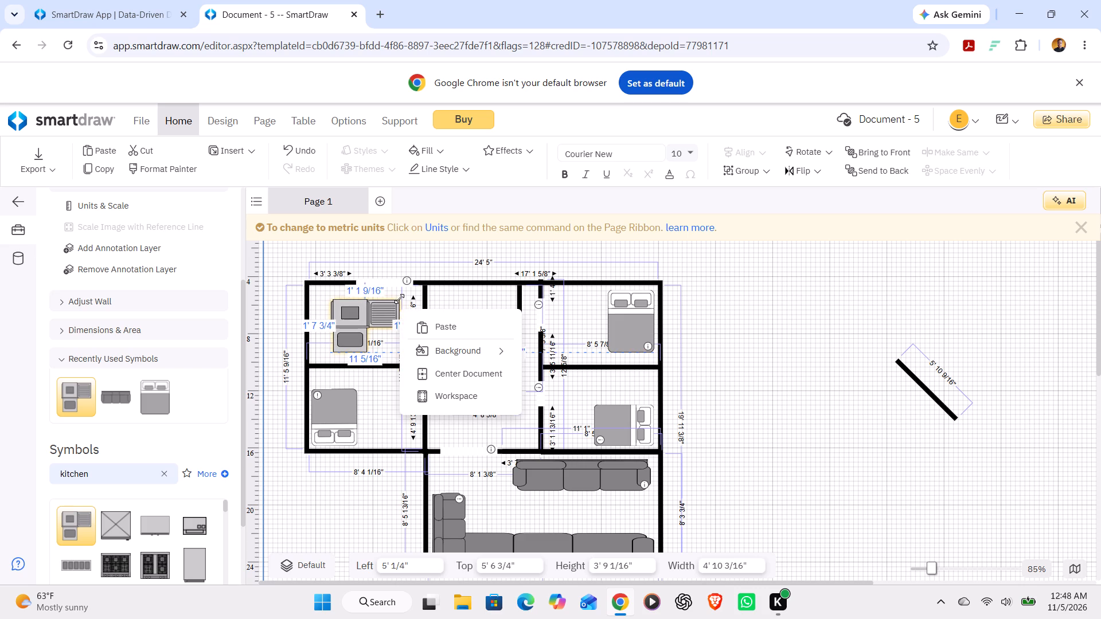
{"action": "left_click_drag", "start_coordinate": [399, 299], "coordinate": [360, 288]}
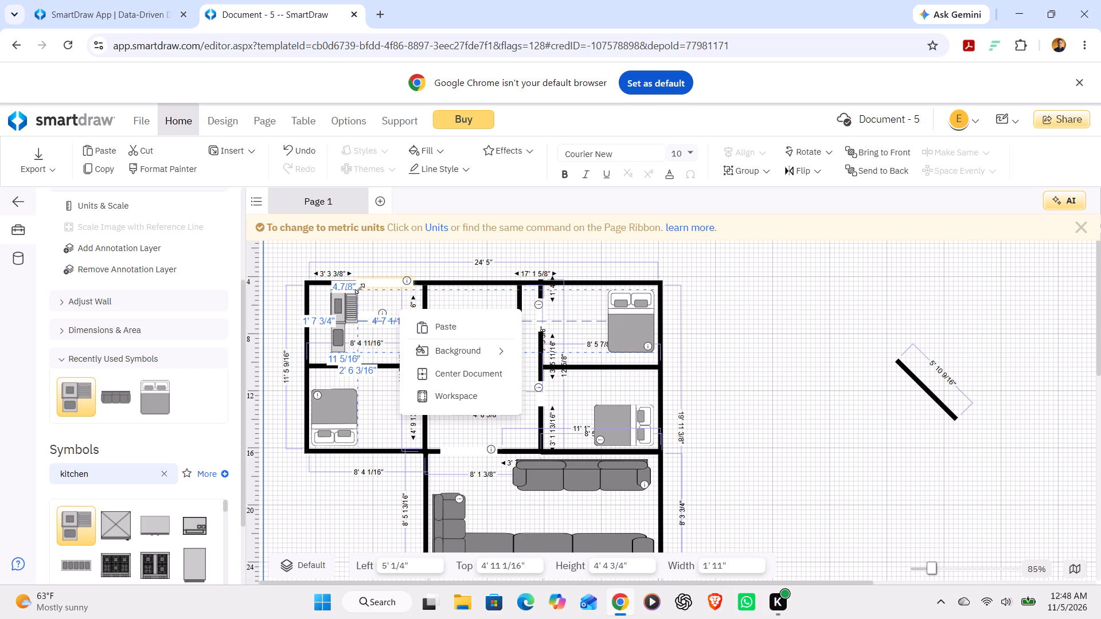
{"action": "left_click_drag", "start_coordinate": [360, 288], "coordinate": [372, 288]}
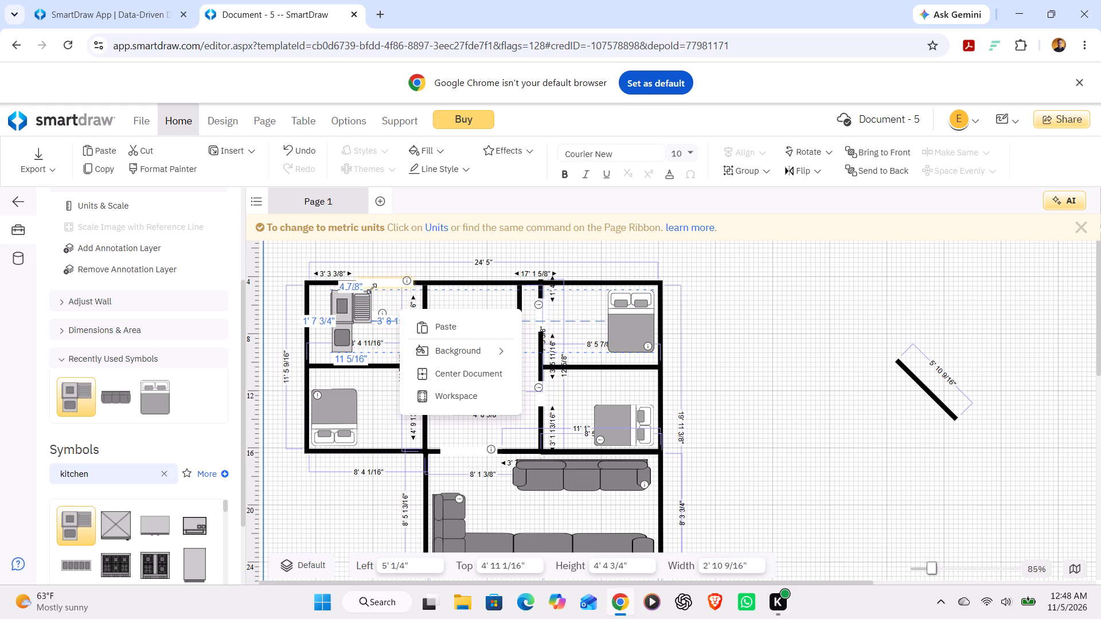
{"action": "left_click_drag", "start_coordinate": [372, 288], "coordinate": [372, 289]}
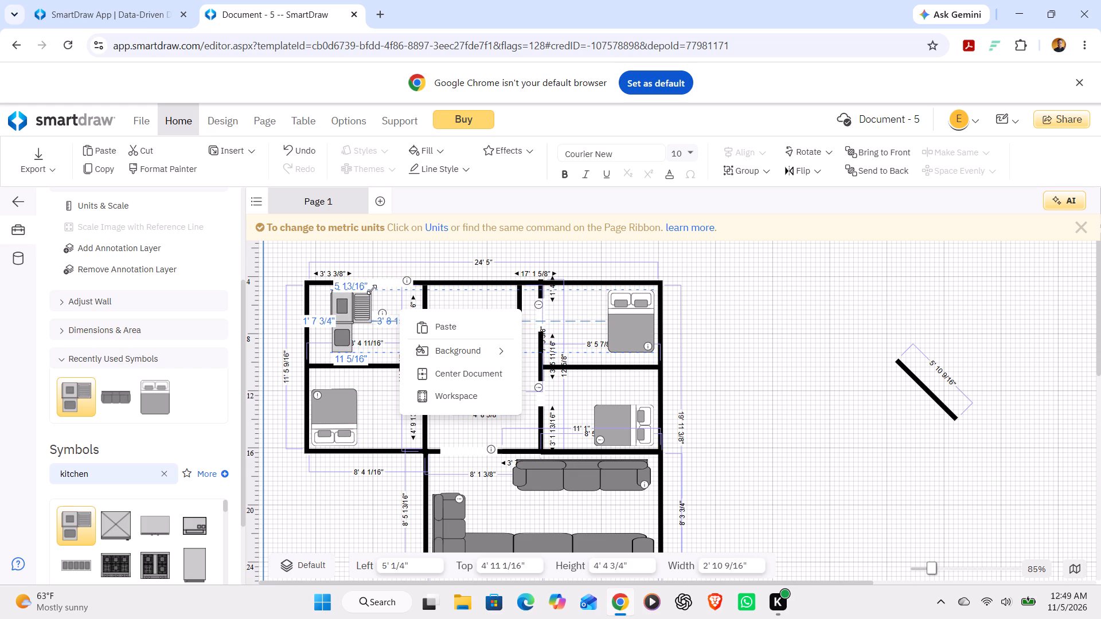
{"action": "left_click_drag", "start_coordinate": [372, 289], "coordinate": [376, 291]}
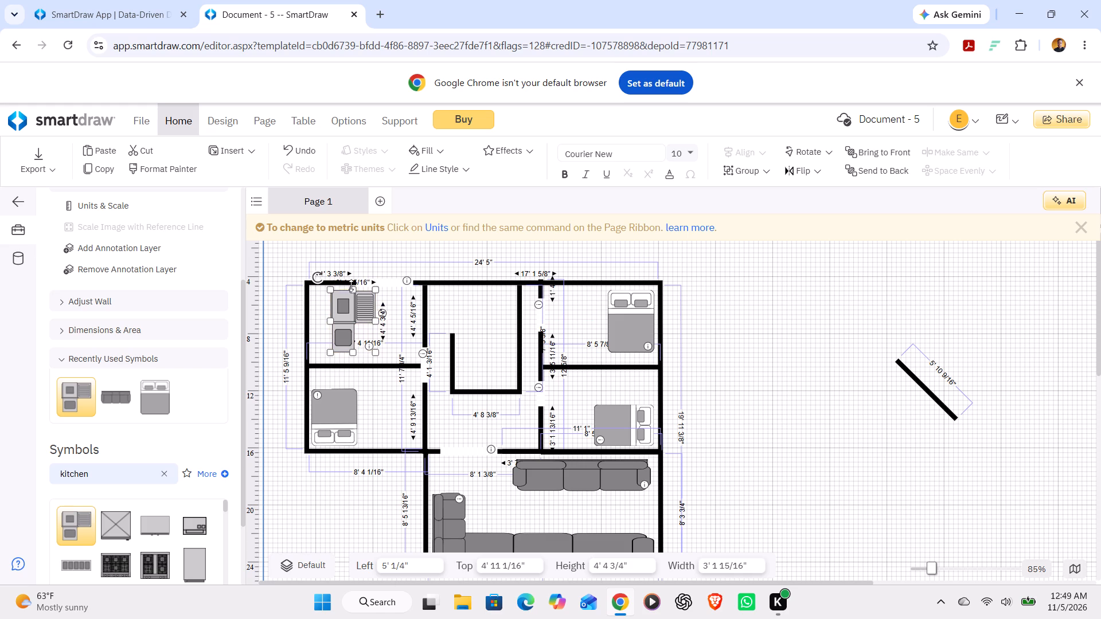
Rotate the Corner Dishwasher freehand to about 181°.
{"action": "left_click_drag", "start_coordinate": [317, 279], "coordinate": [338, 261]}
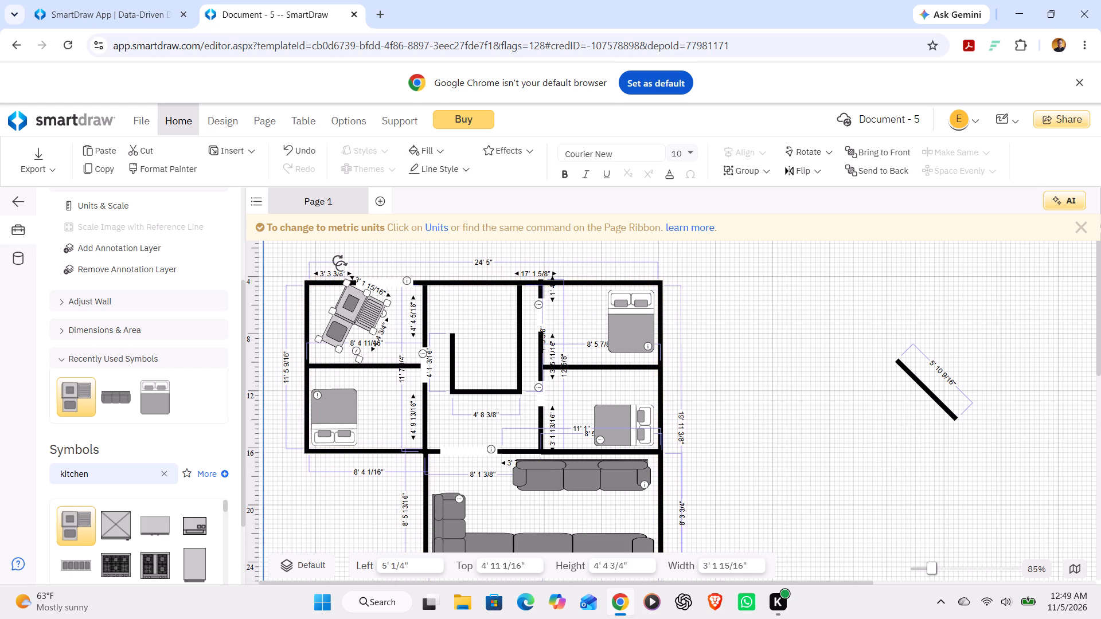
{"action": "left_click_drag", "start_coordinate": [342, 263], "coordinate": [366, 261]}
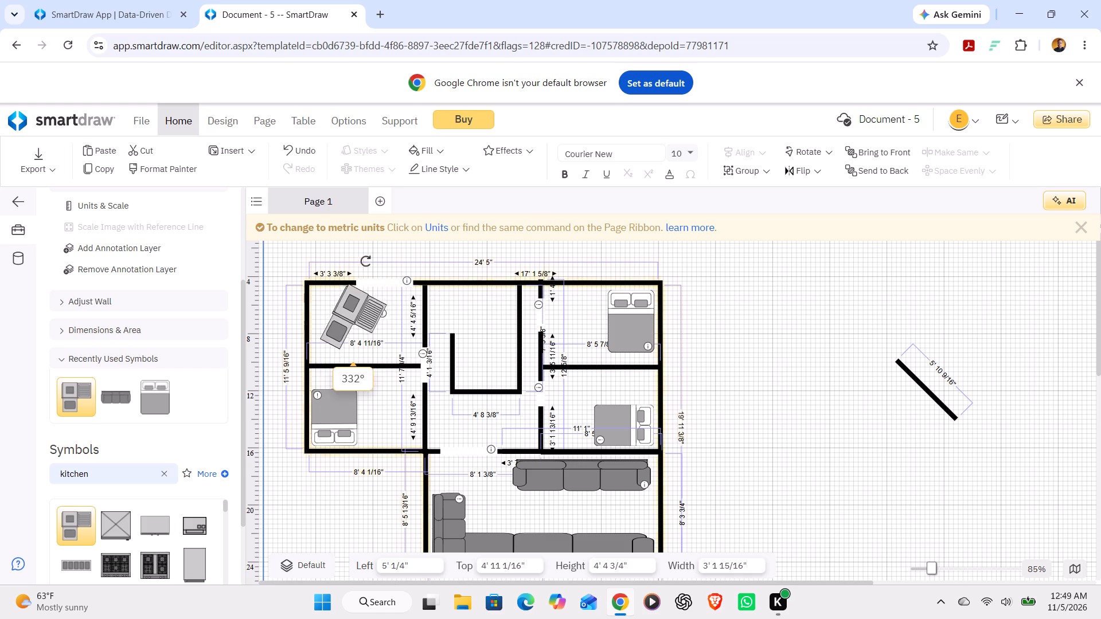
{"action": "left_click_drag", "start_coordinate": [366, 261], "coordinate": [446, 367]}
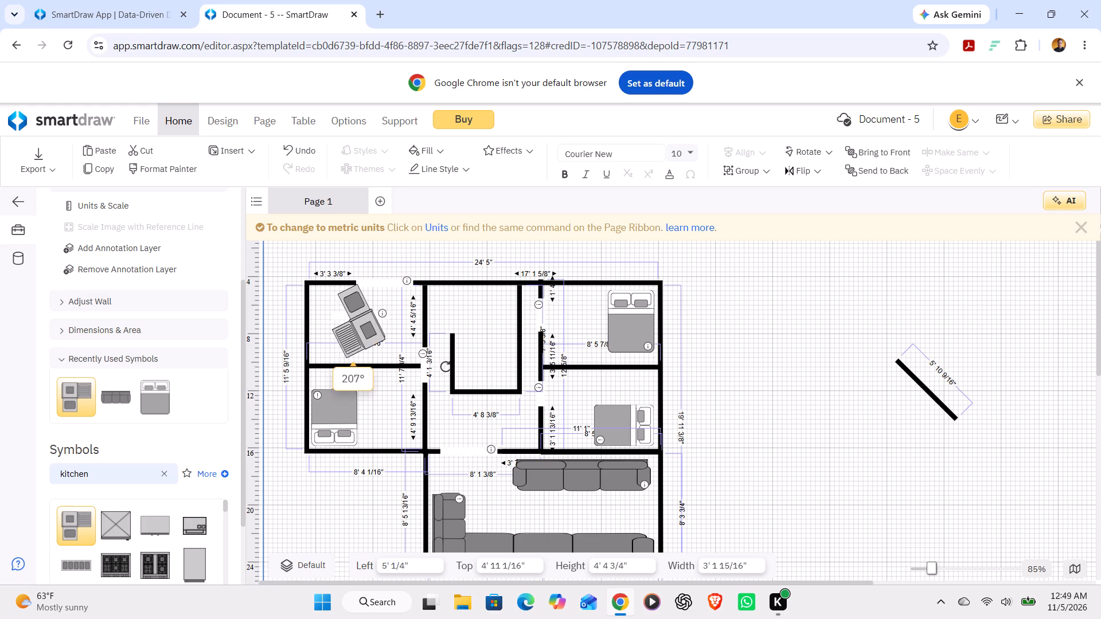
{"action": "left_click_drag", "start_coordinate": [446, 367], "coordinate": [374, 349]}
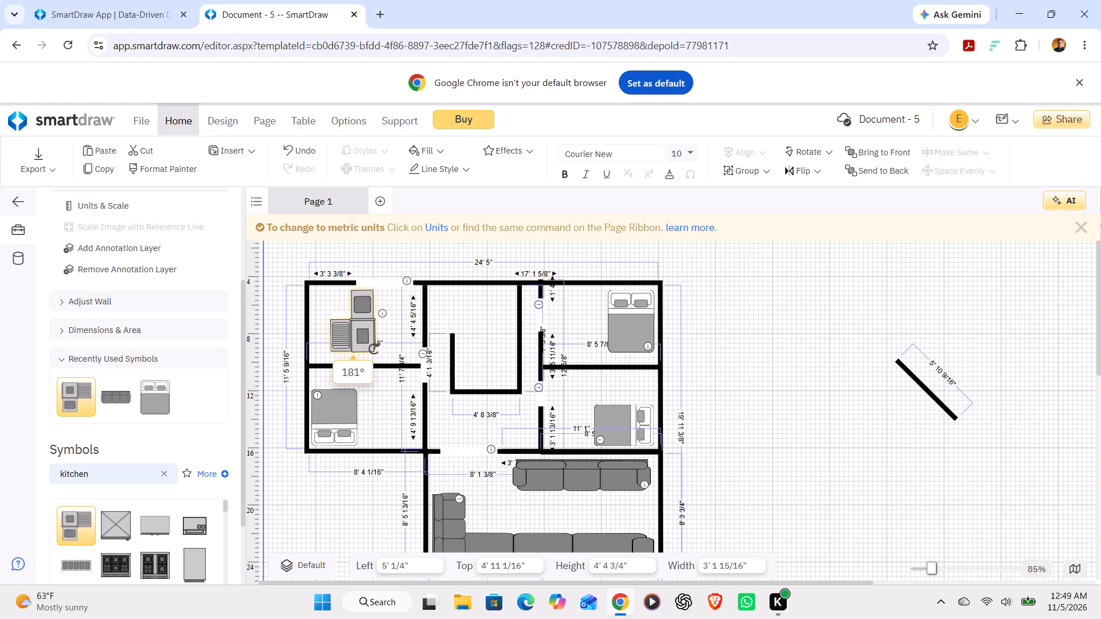
{"action": "left_click_drag", "start_coordinate": [374, 349], "coordinate": [373, 348]}
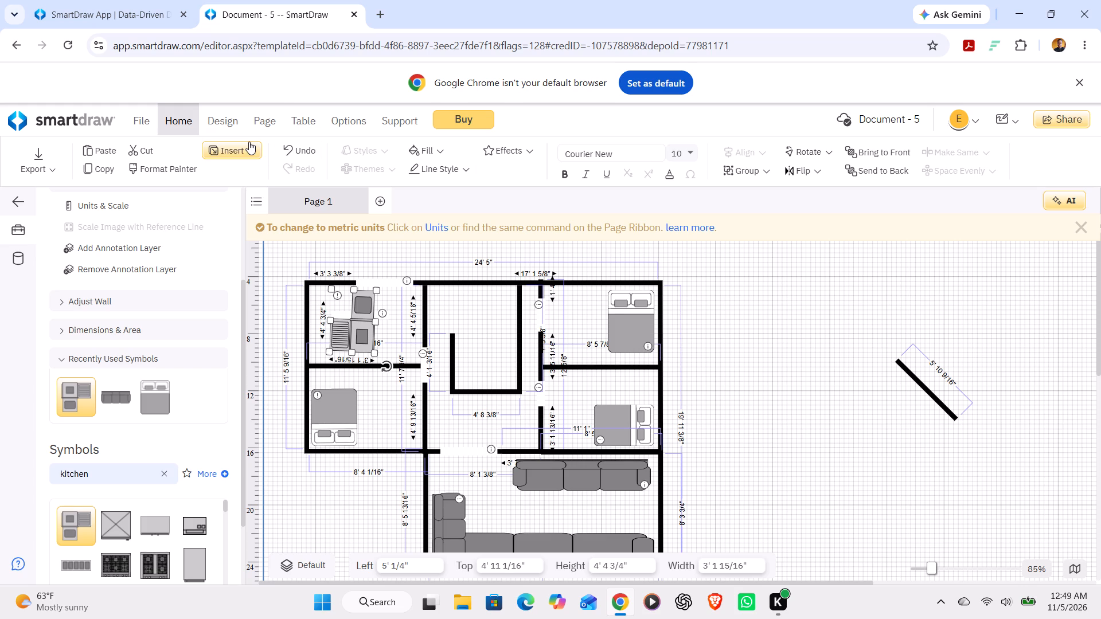
Flip the Corner Dishwasher horizontally.
{"action": "left_click", "coordinate": [357, 325]}
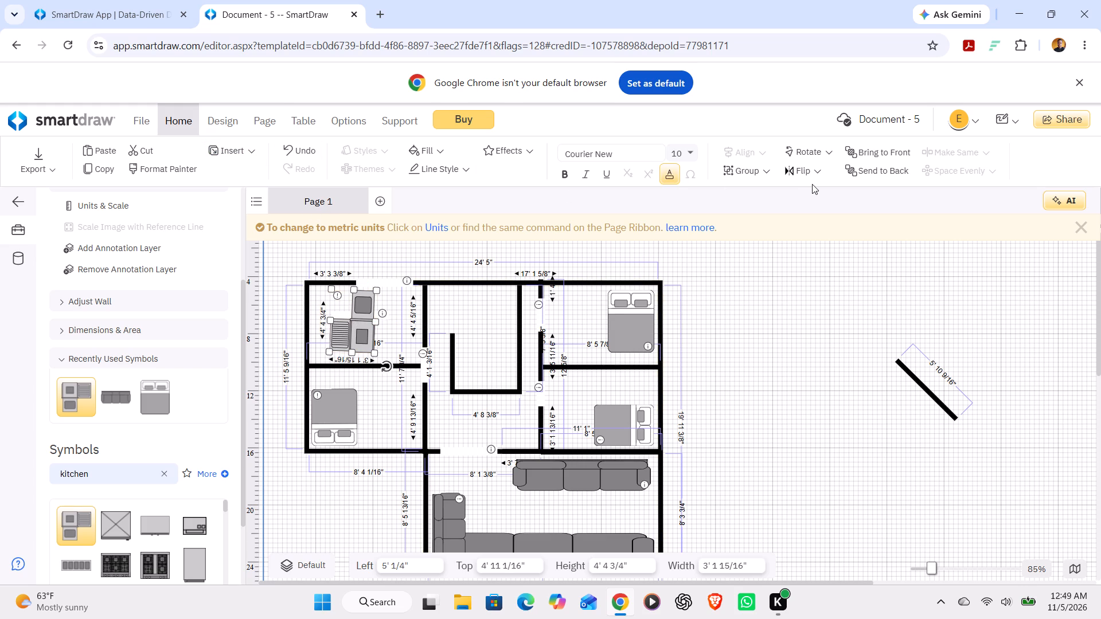
{"action": "left_click", "coordinate": [810, 173]}
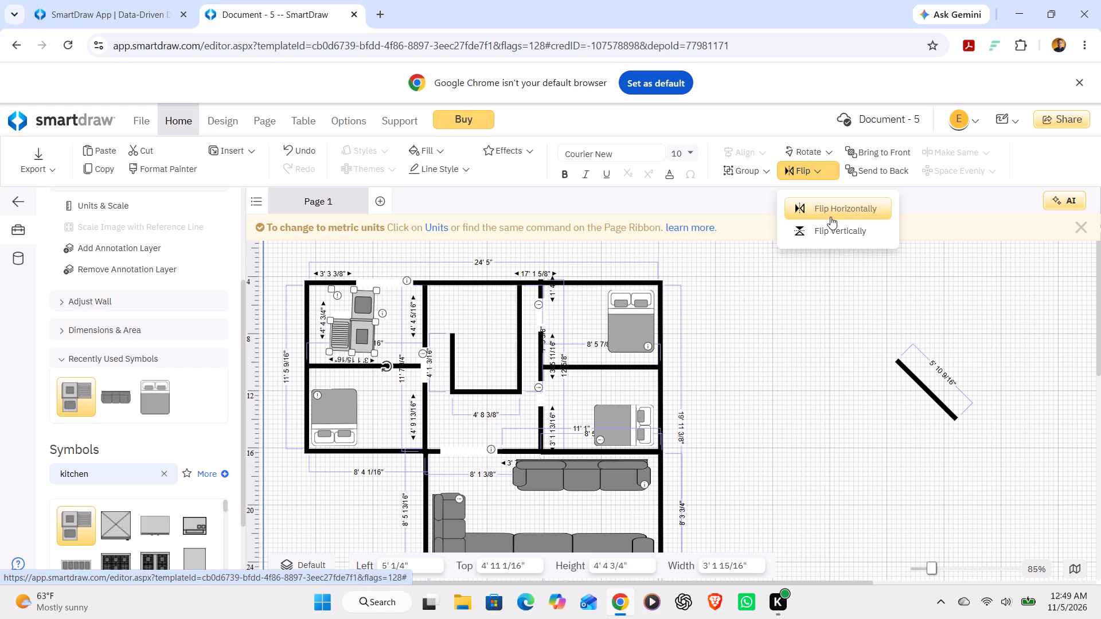
{"action": "left_click", "coordinate": [830, 217]}
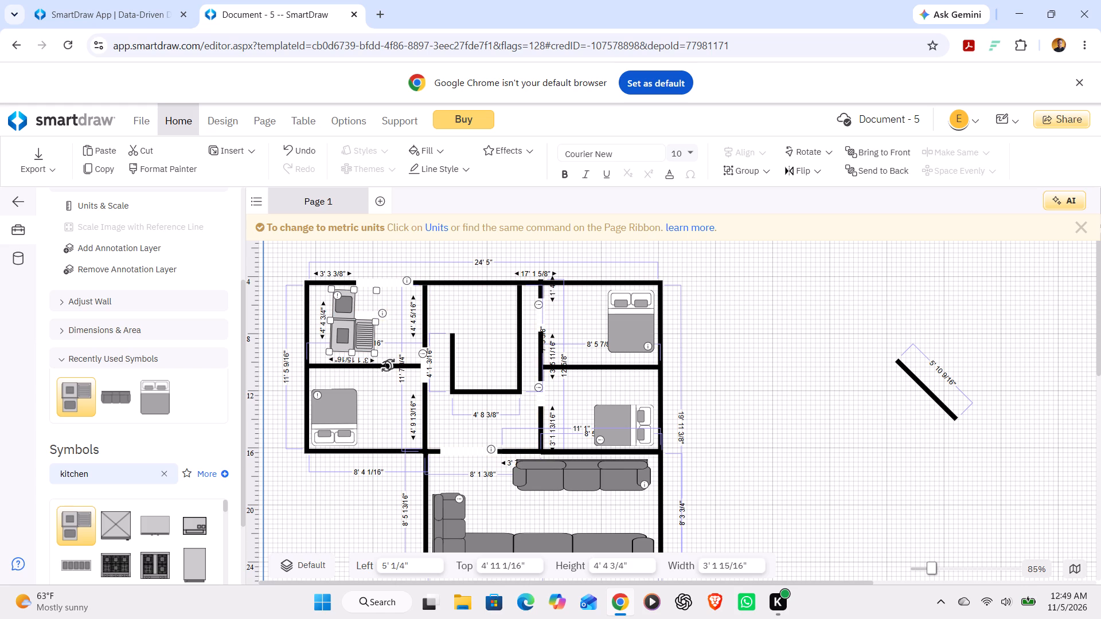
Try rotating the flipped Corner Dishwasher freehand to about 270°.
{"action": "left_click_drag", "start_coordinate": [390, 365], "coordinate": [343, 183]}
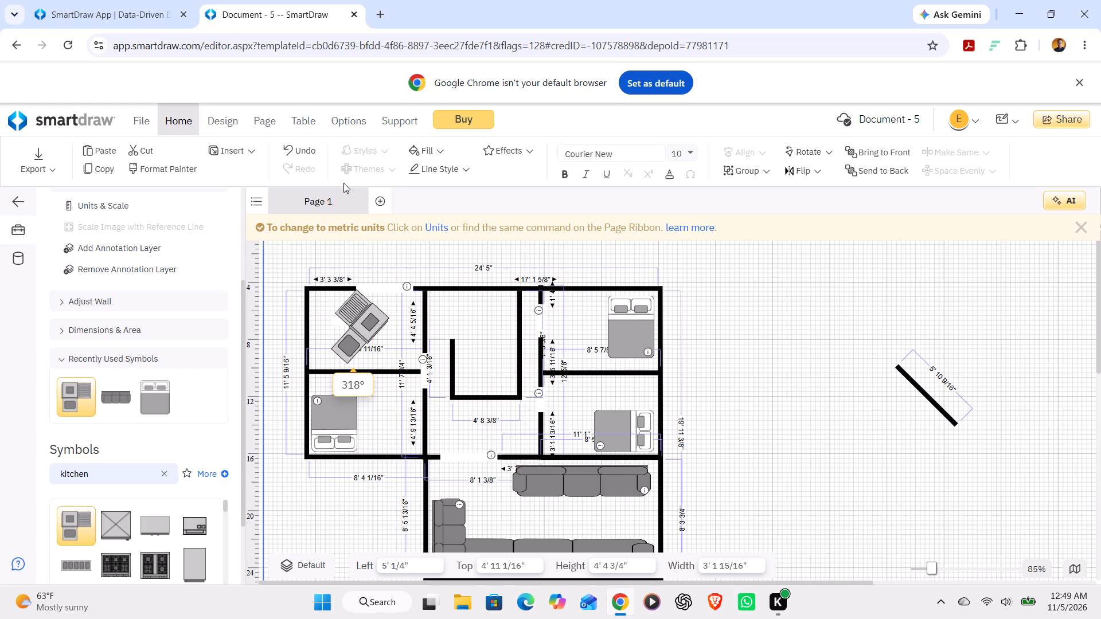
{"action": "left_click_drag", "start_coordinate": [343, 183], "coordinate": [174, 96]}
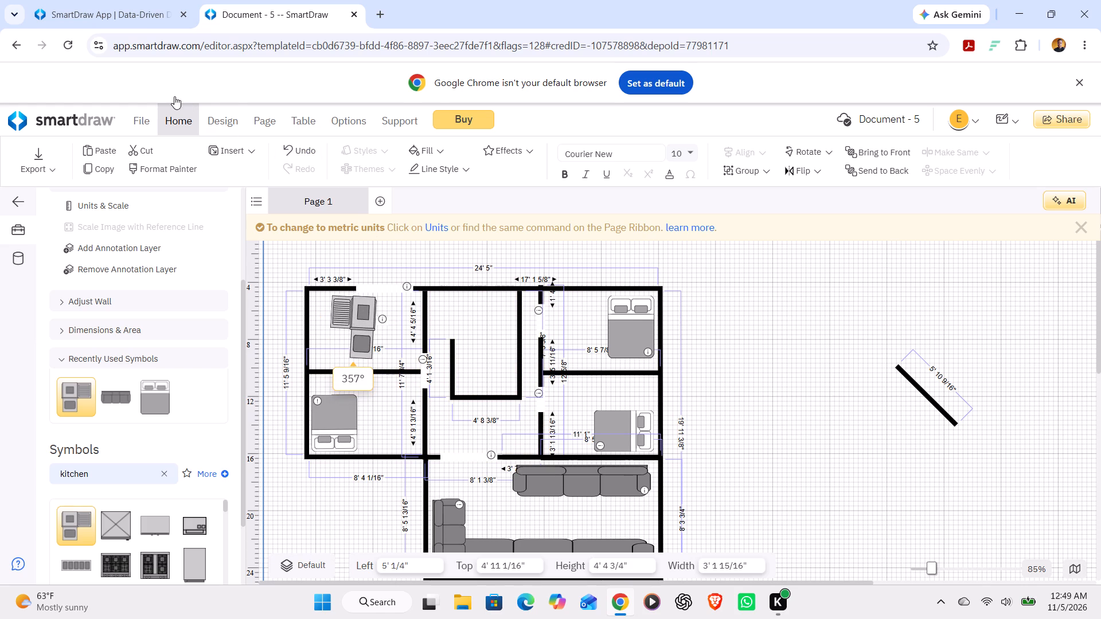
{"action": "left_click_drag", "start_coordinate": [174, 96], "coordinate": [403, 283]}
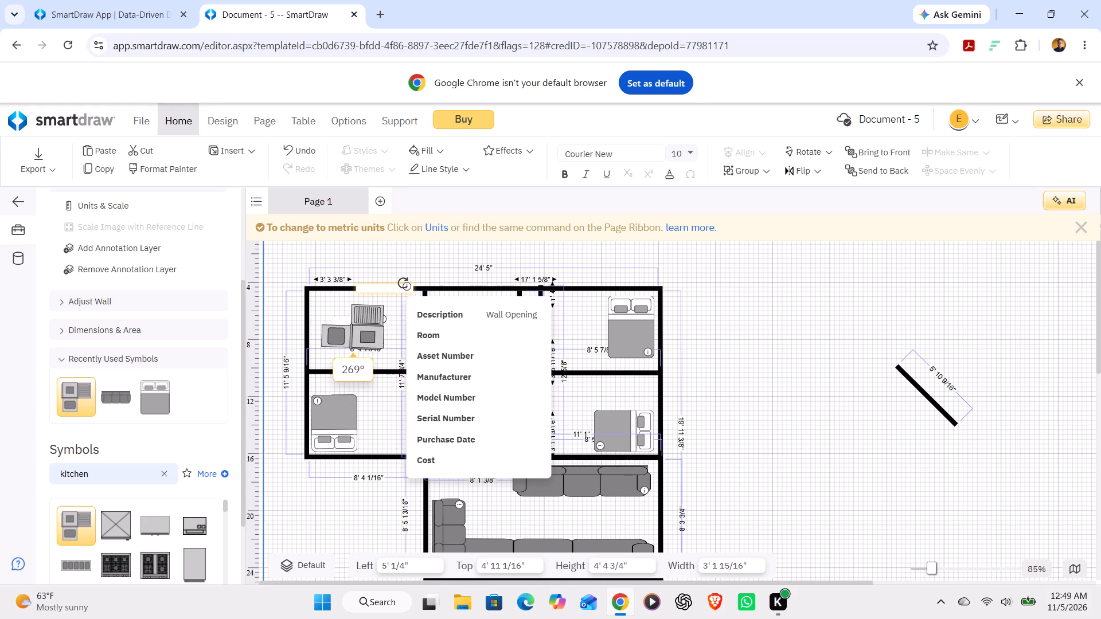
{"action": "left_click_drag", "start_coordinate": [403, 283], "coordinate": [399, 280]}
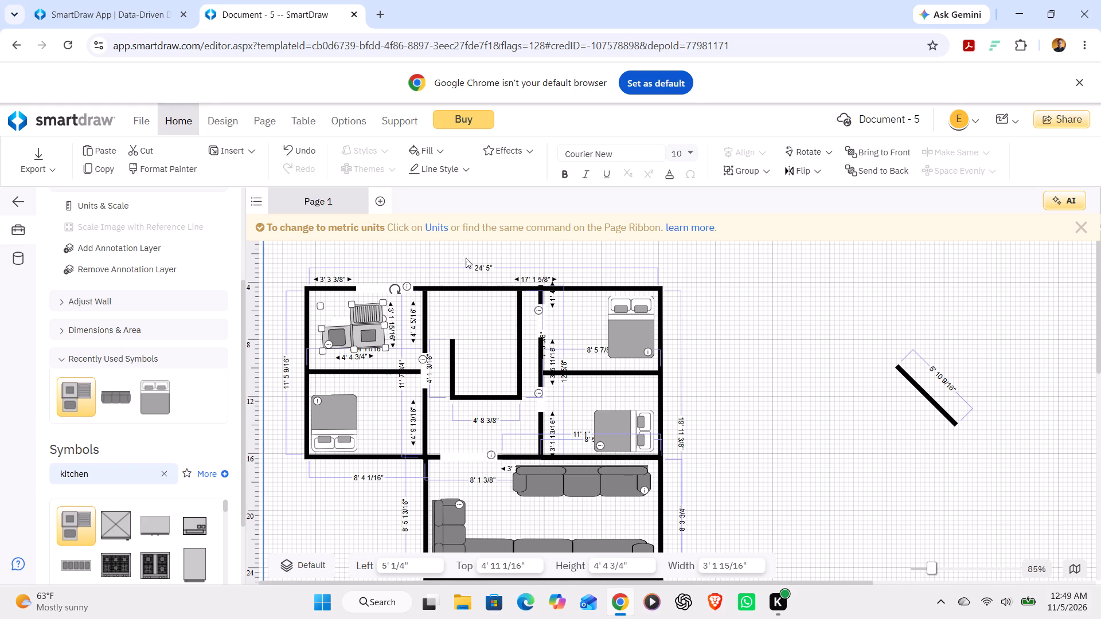
Set the Corner Dishwasher's rotation to the preset 180° angle.
{"action": "left_click", "coordinate": [789, 173]}
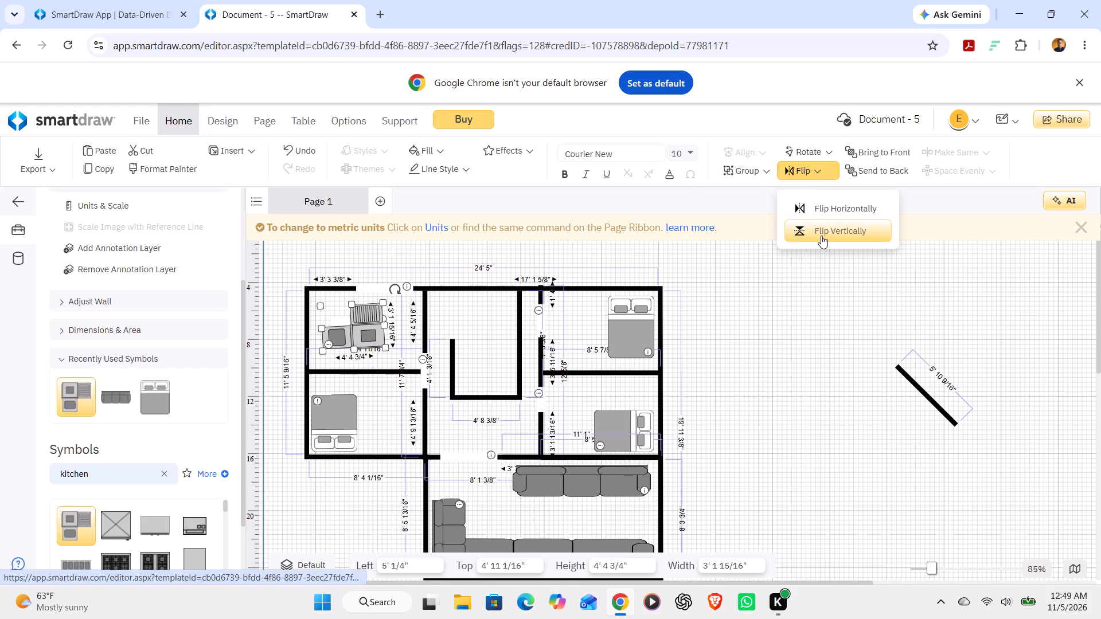
{"action": "left_click", "coordinate": [817, 152]}
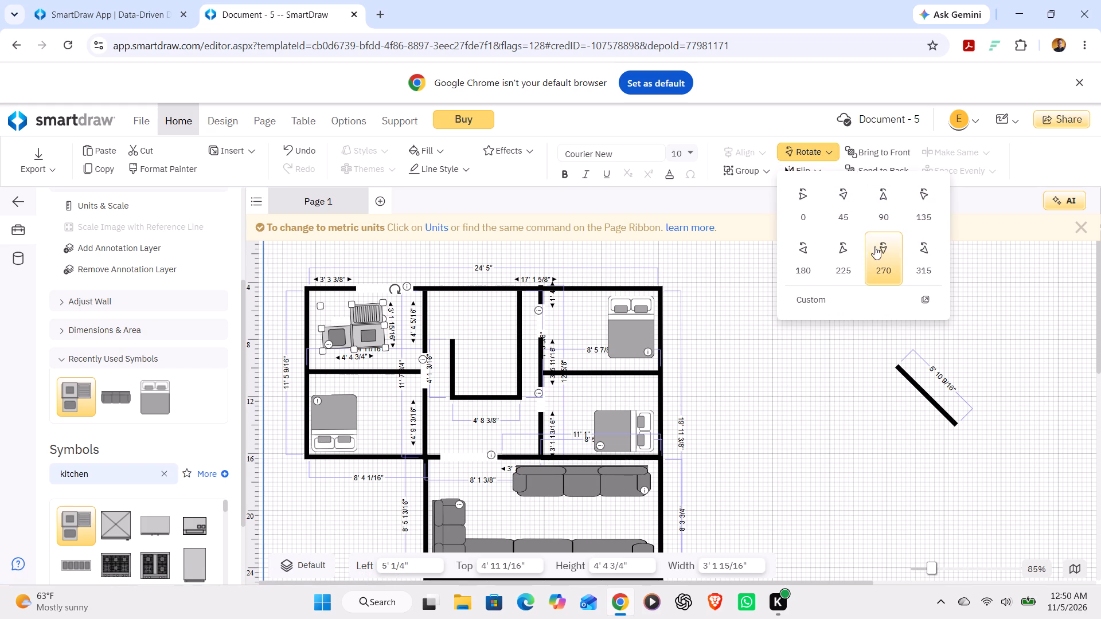
{"action": "left_click", "coordinate": [803, 253]}
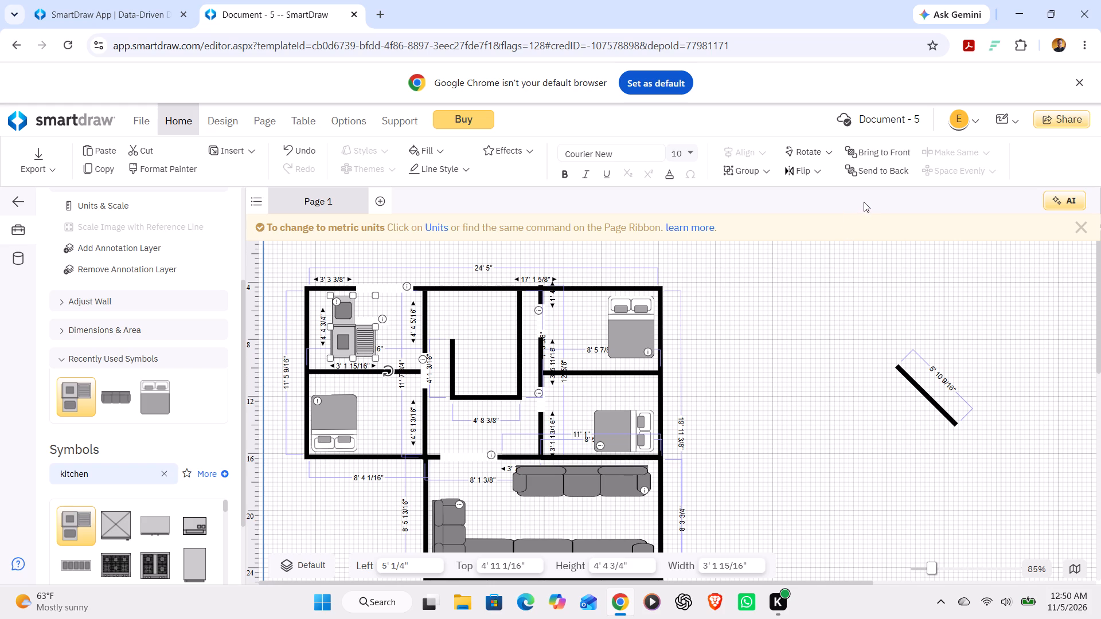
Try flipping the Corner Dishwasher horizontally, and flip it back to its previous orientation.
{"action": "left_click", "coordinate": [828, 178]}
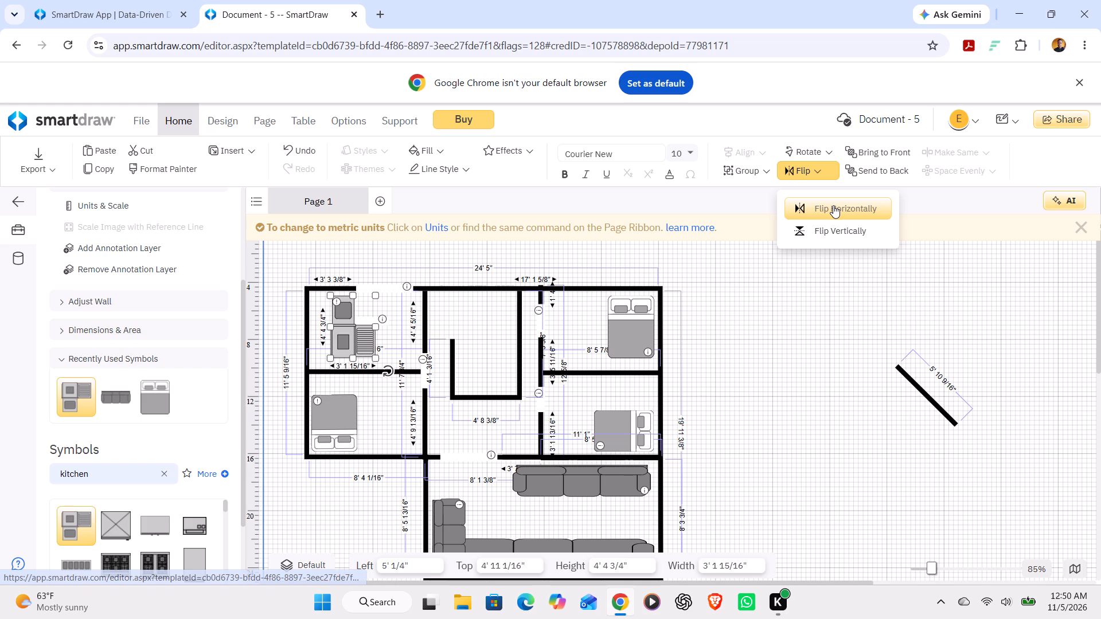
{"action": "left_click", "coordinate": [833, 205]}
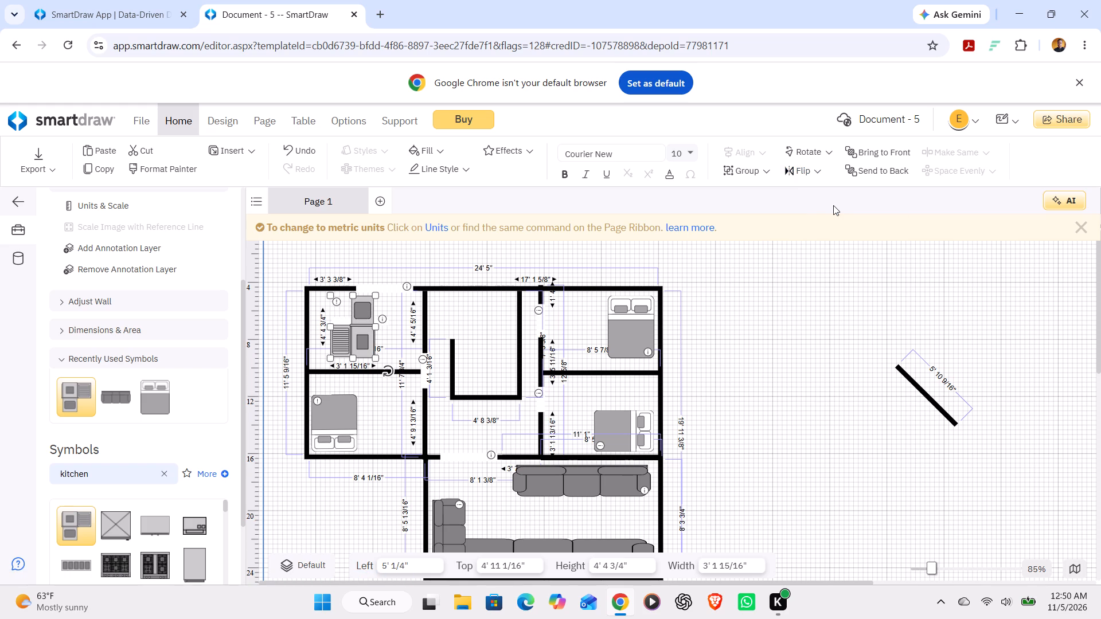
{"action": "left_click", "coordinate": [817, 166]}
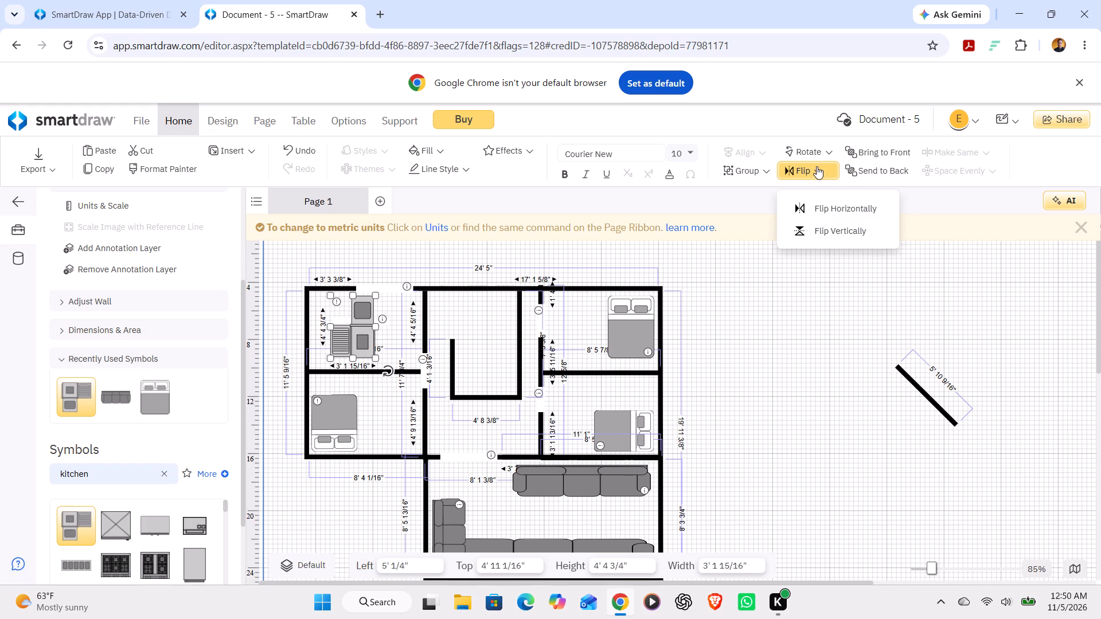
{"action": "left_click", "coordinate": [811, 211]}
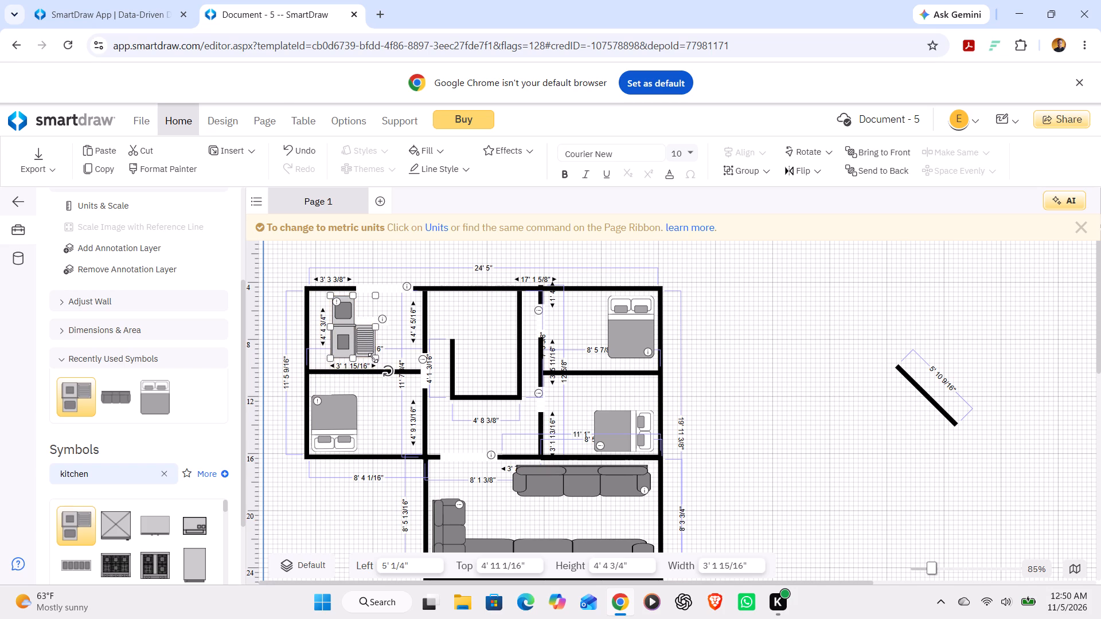
Shrink the Corner Dishwasher to about 4' 1 5/8" high and 2' 8 5/8" wide within the upper-left room.
{"action": "left_click_drag", "start_coordinate": [373, 357], "coordinate": [411, 358]}
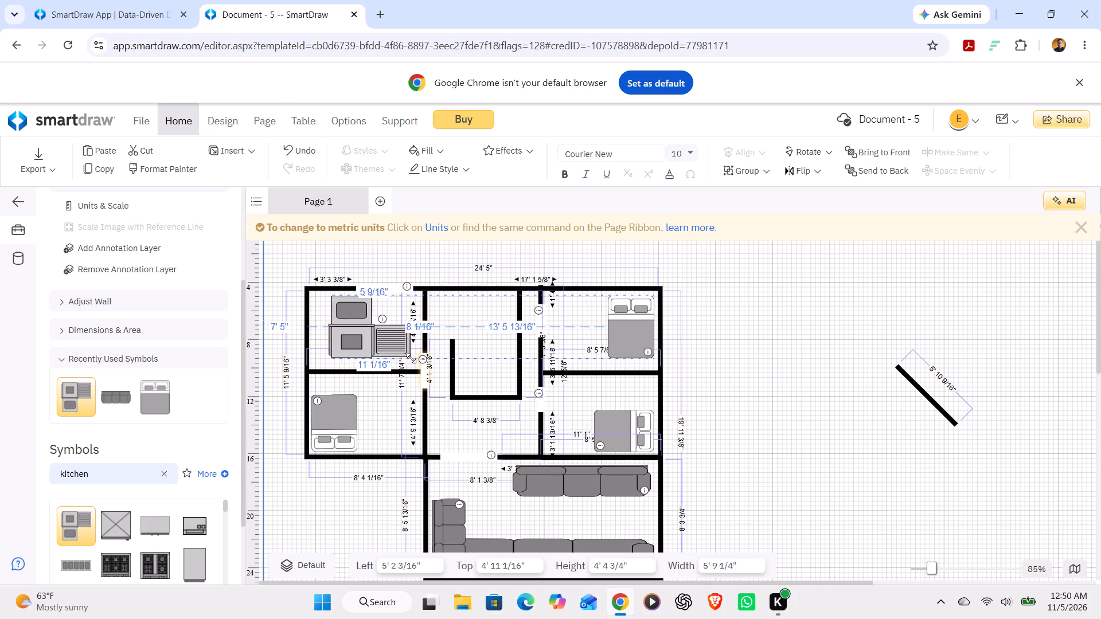
{"action": "left_click_drag", "start_coordinate": [411, 358], "coordinate": [393, 365]}
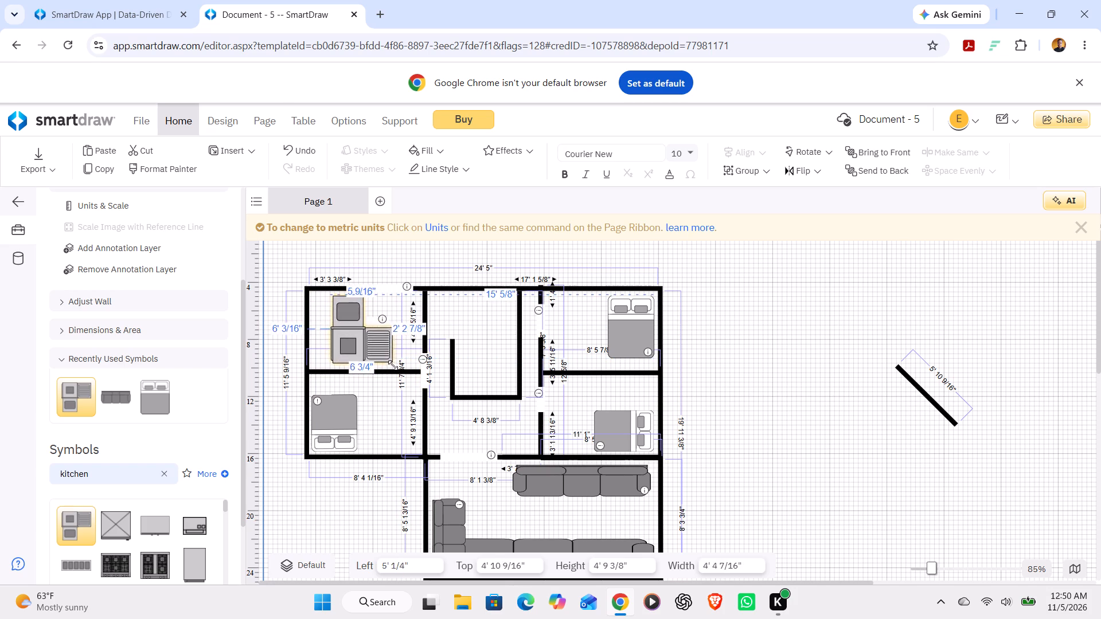
{"action": "left_click_drag", "start_coordinate": [393, 365], "coordinate": [365, 353]}
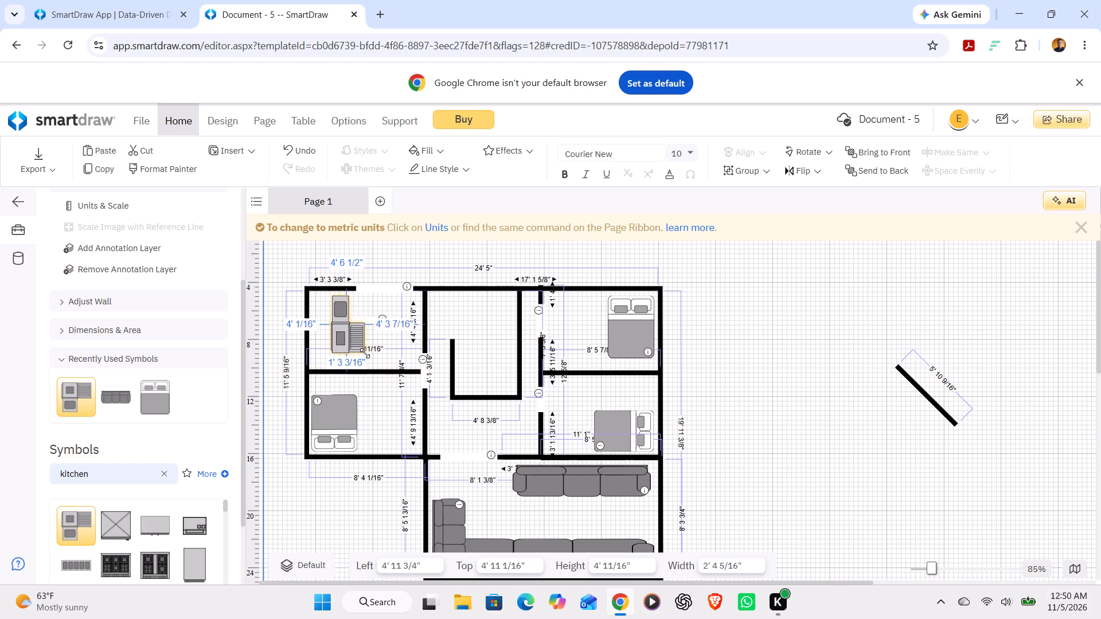
{"action": "left_click_drag", "start_coordinate": [365, 353], "coordinate": [366, 354]}
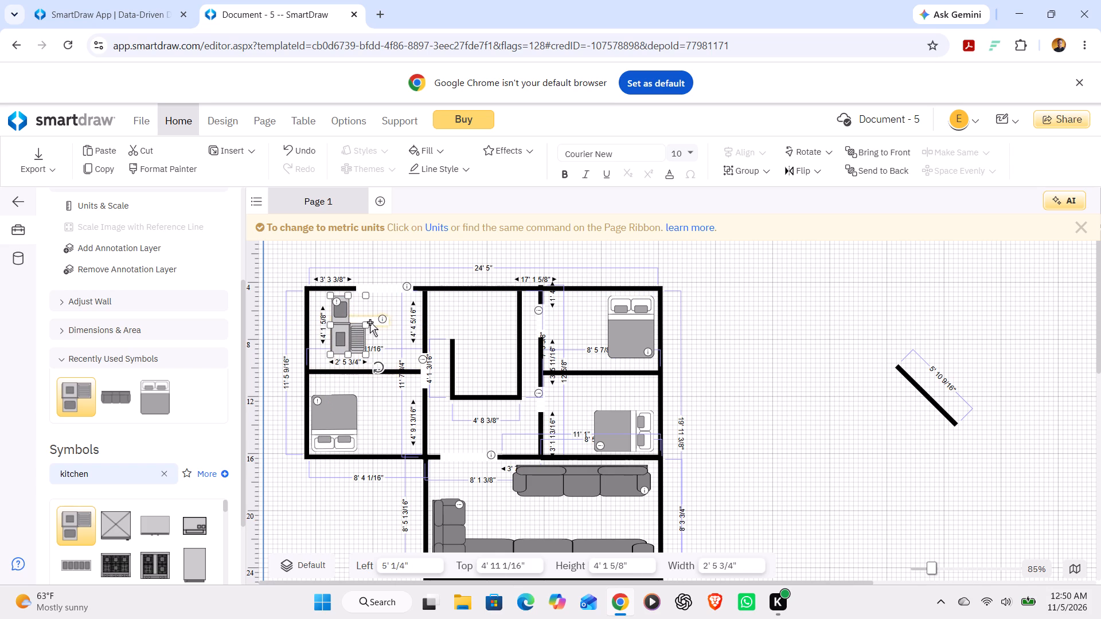
{"action": "left_click", "coordinate": [369, 324]}
{"action": "triple_click", "coordinate": [369, 324]}
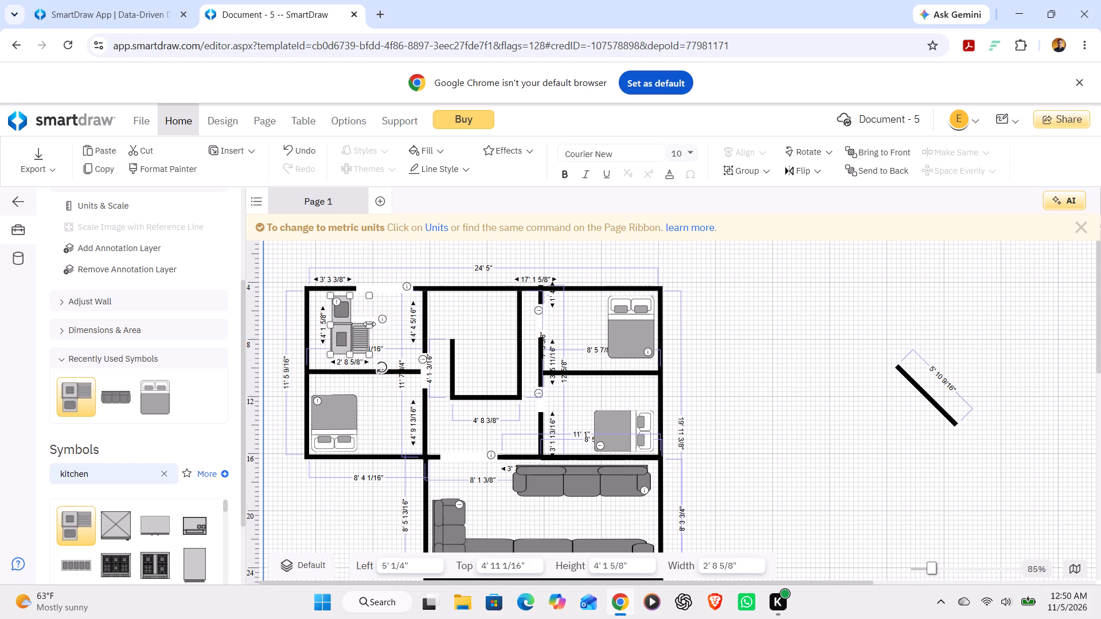
{"action": "double_click", "coordinate": [369, 324]}
Rotate the Corner Dishwasher in the upper-left room freehand to about 275°.
{"action": "left_click_drag", "start_coordinate": [384, 371], "coordinate": [417, 353]}
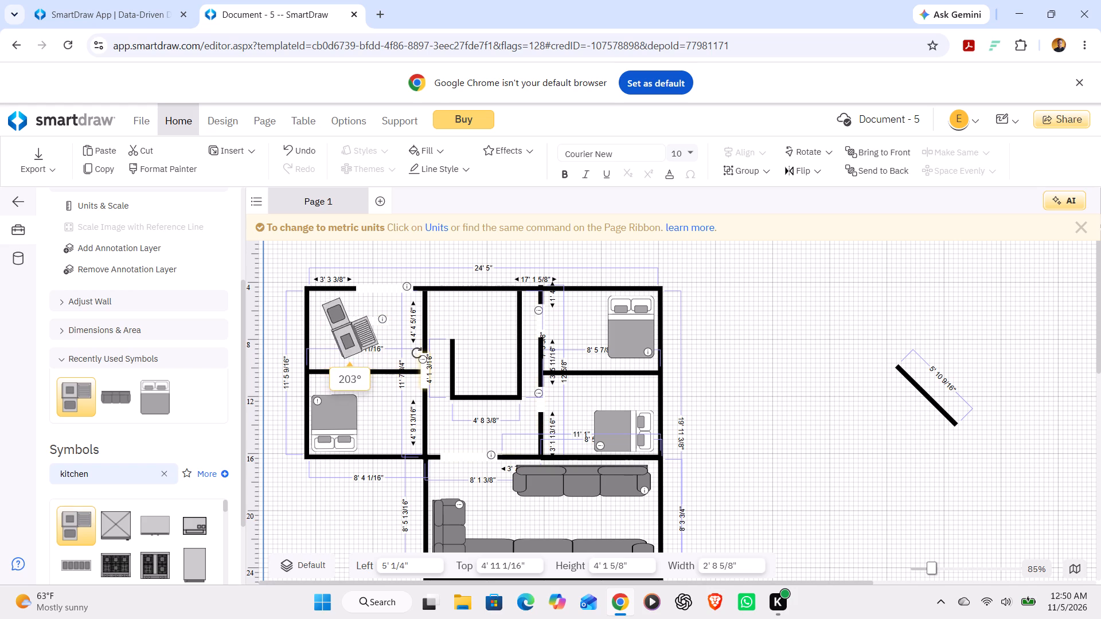
{"action": "left_click_drag", "start_coordinate": [417, 353], "coordinate": [394, 289]}
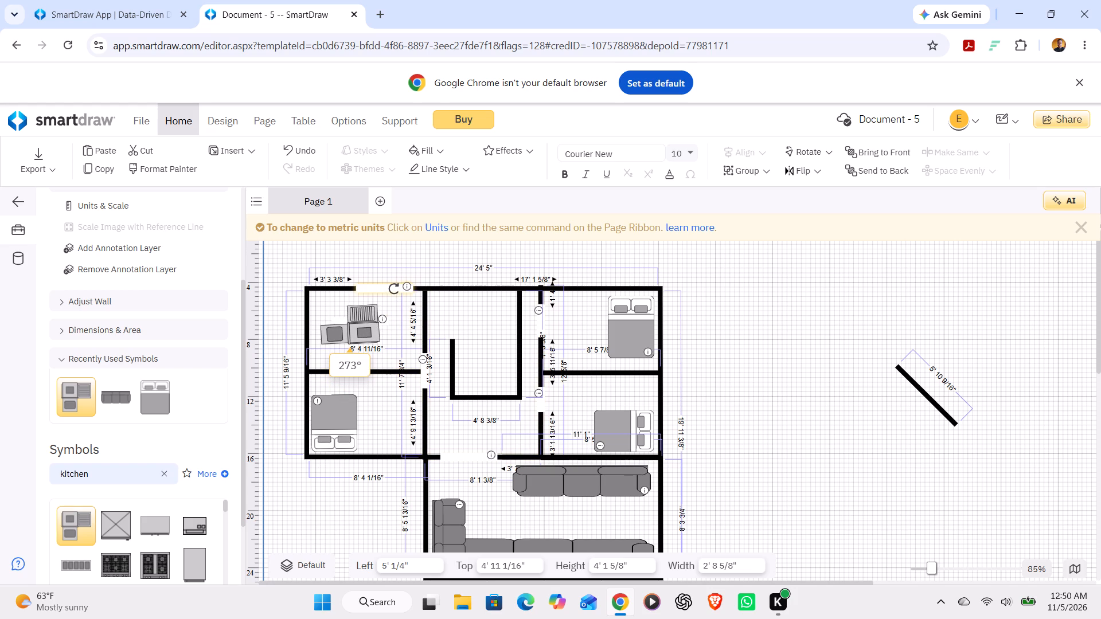
{"action": "left_click_drag", "start_coordinate": [394, 289], "coordinate": [393, 291]}
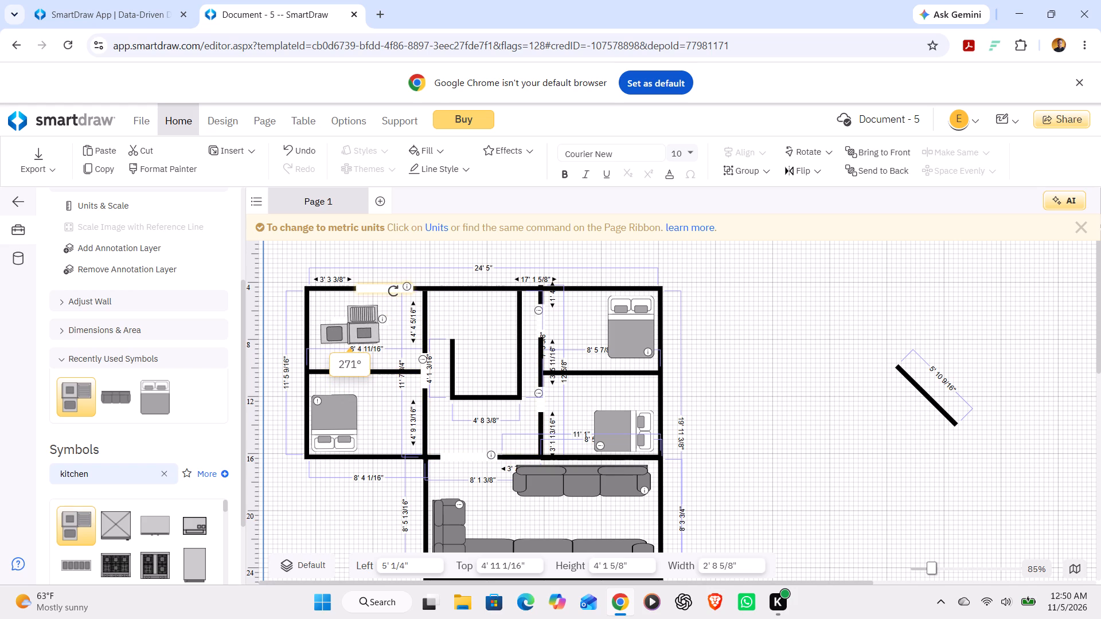
{"action": "left_click_drag", "start_coordinate": [393, 291], "coordinate": [393, 288]}
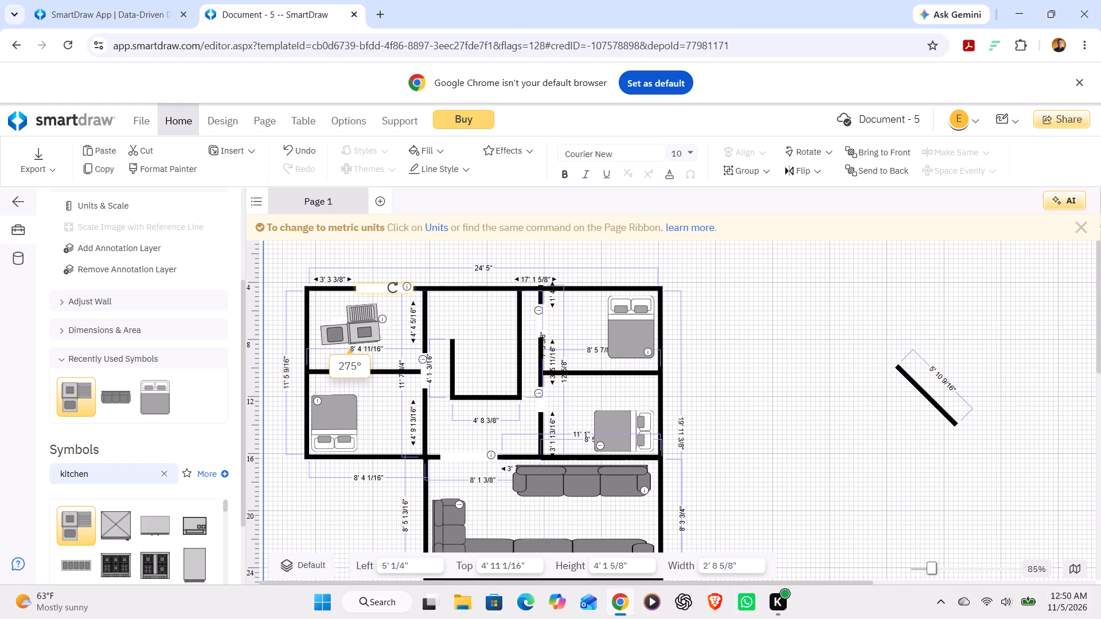
{"action": "left_click_drag", "start_coordinate": [393, 288], "coordinate": [393, 288]}
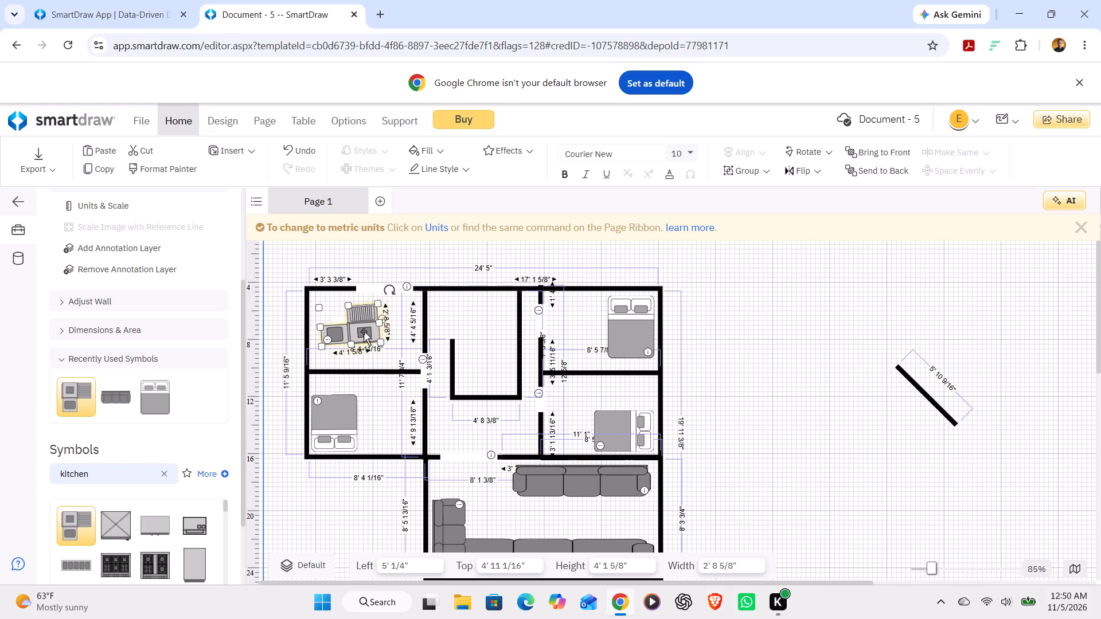
Move the Corner Dishwasher into the lower-left corner of the upper-left room and straighten it parallel to the walls.
{"action": "left_click_drag", "start_coordinate": [360, 333], "coordinate": [348, 361]}
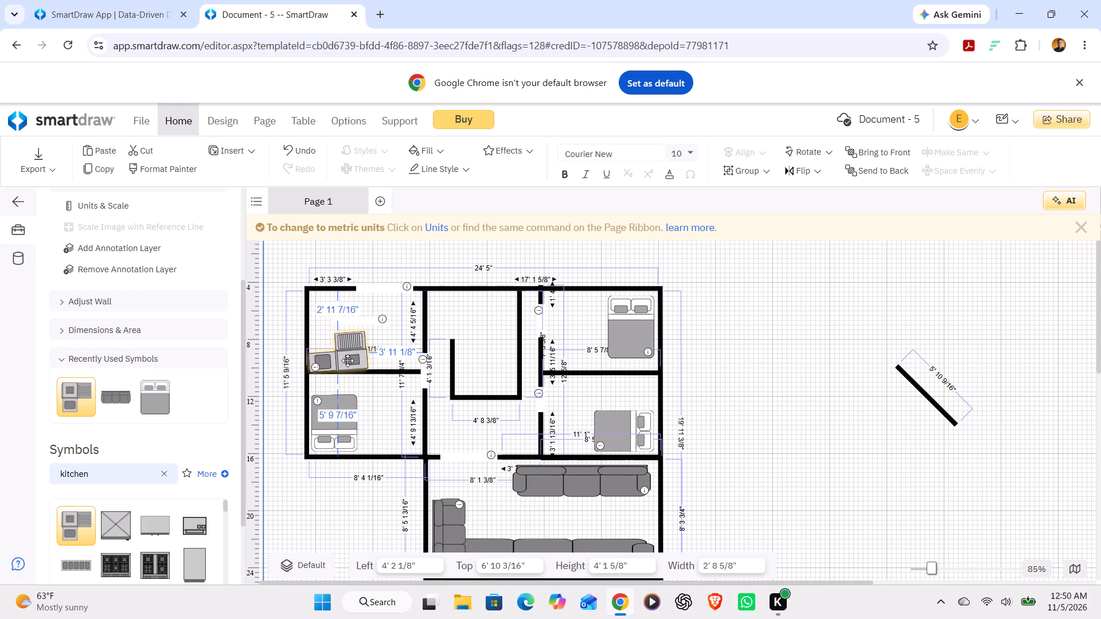
{"action": "left_click_drag", "start_coordinate": [348, 361], "coordinate": [352, 354]}
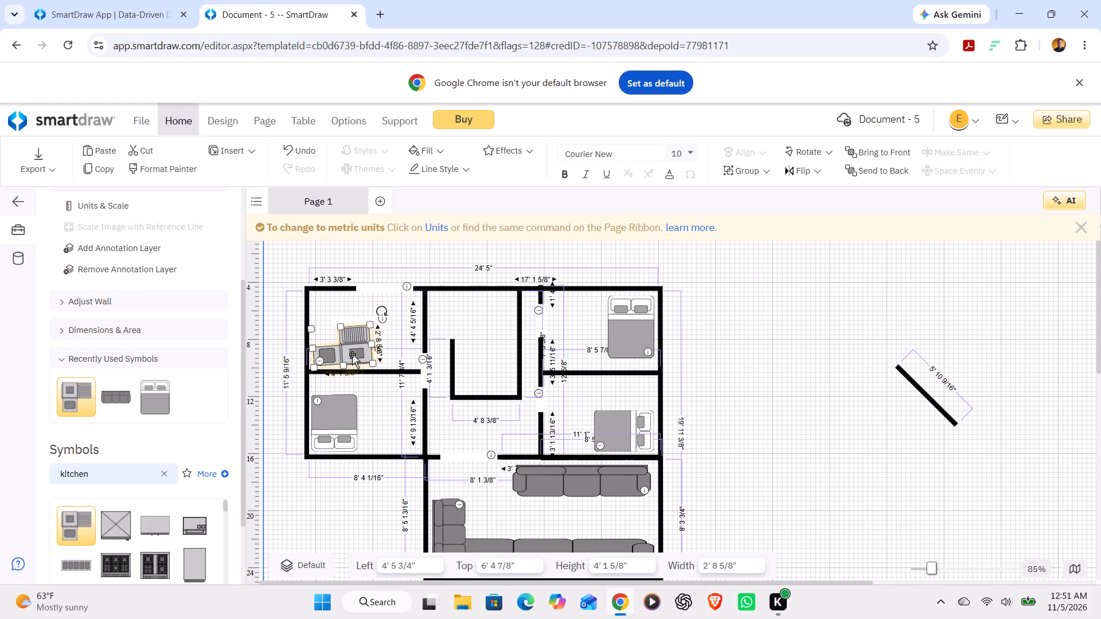
{"action": "left_click", "coordinate": [385, 308]}
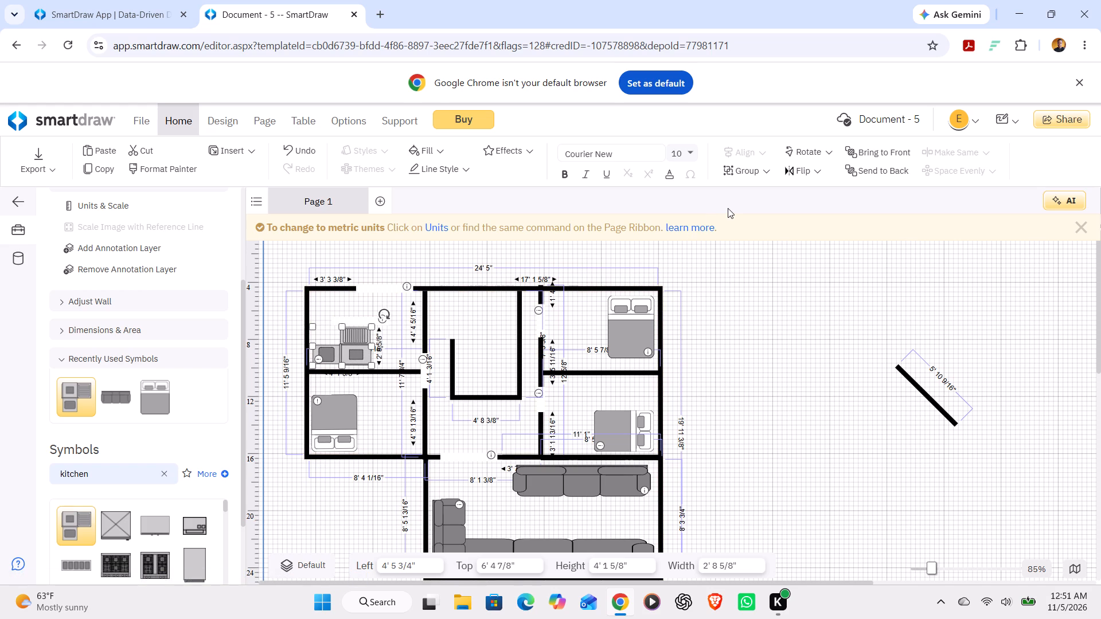
Flip the Corner Dishwasher horizontally.
{"action": "left_click", "coordinate": [802, 172]}
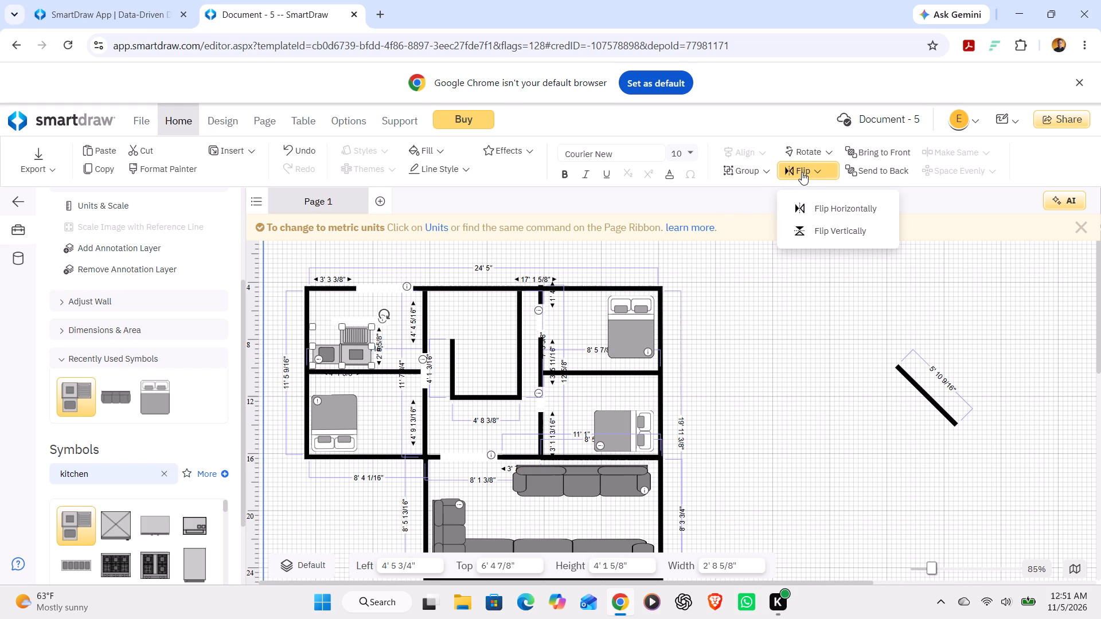
{"action": "left_click", "coordinate": [817, 205]}
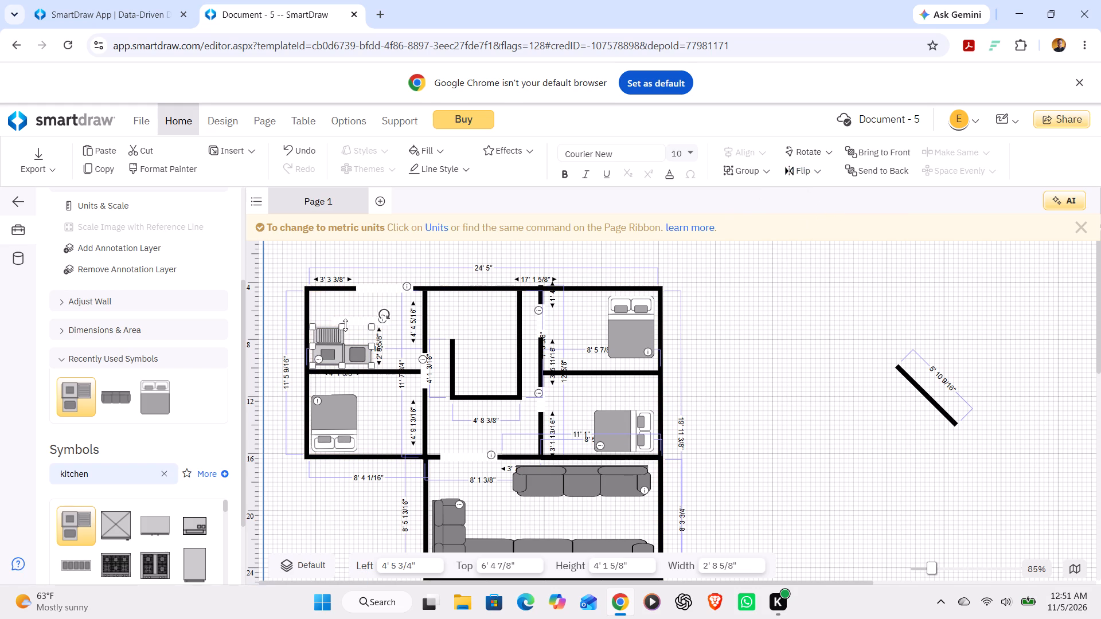
Resize the Corner Dishwasher against the room's left and lower walls to about 5' 6 15/16" high and 3' 6 13/16" wide.
{"action": "left_click_drag", "start_coordinate": [339, 327], "coordinate": [316, 304]}
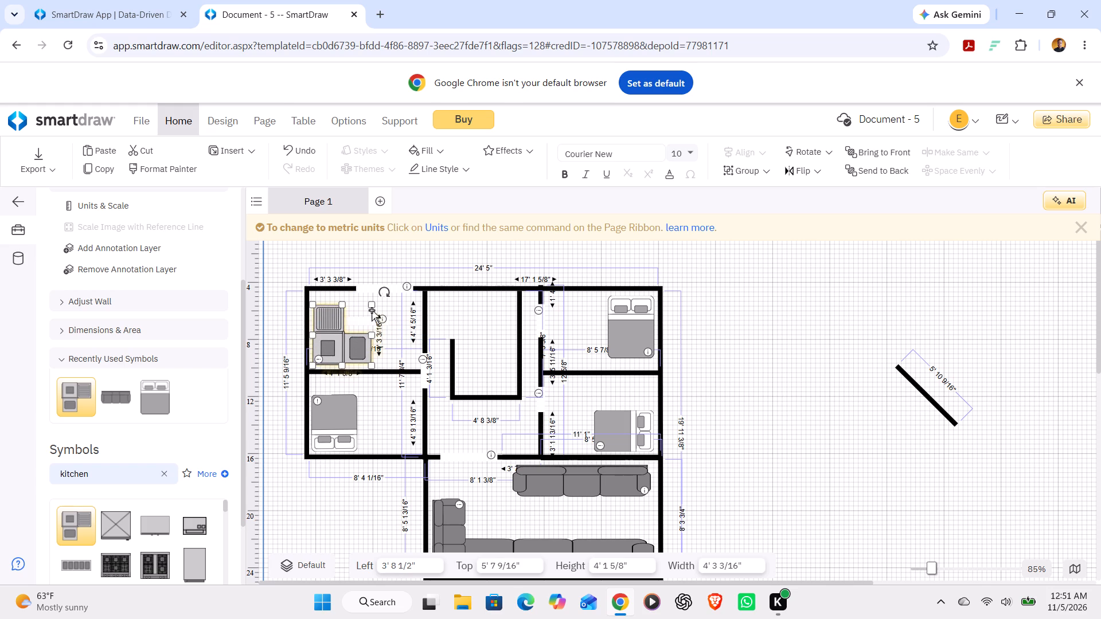
{"action": "left_click_drag", "start_coordinate": [369, 305], "coordinate": [358, 316]}
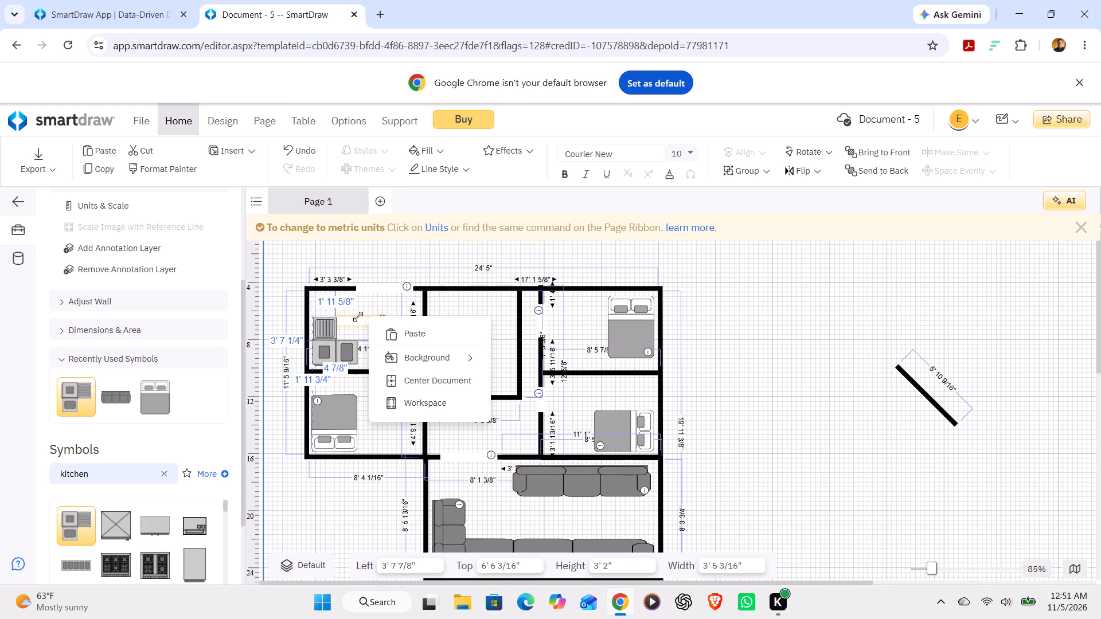
{"action": "left_click_drag", "start_coordinate": [358, 316], "coordinate": [354, 315]}
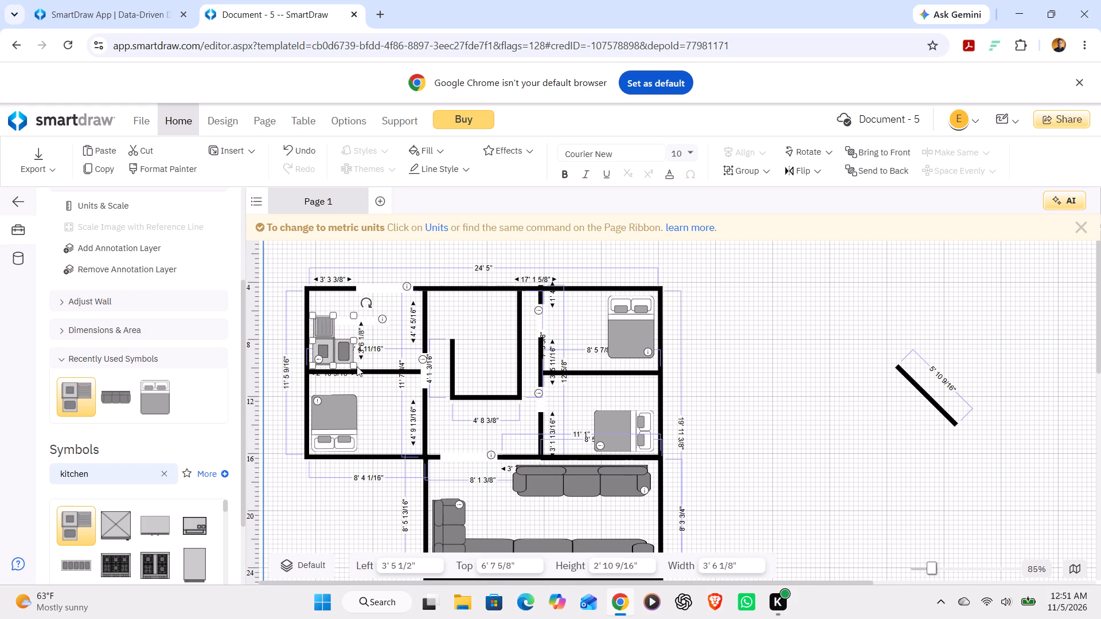
{"action": "left_click_drag", "start_coordinate": [354, 365], "coordinate": [390, 373]}
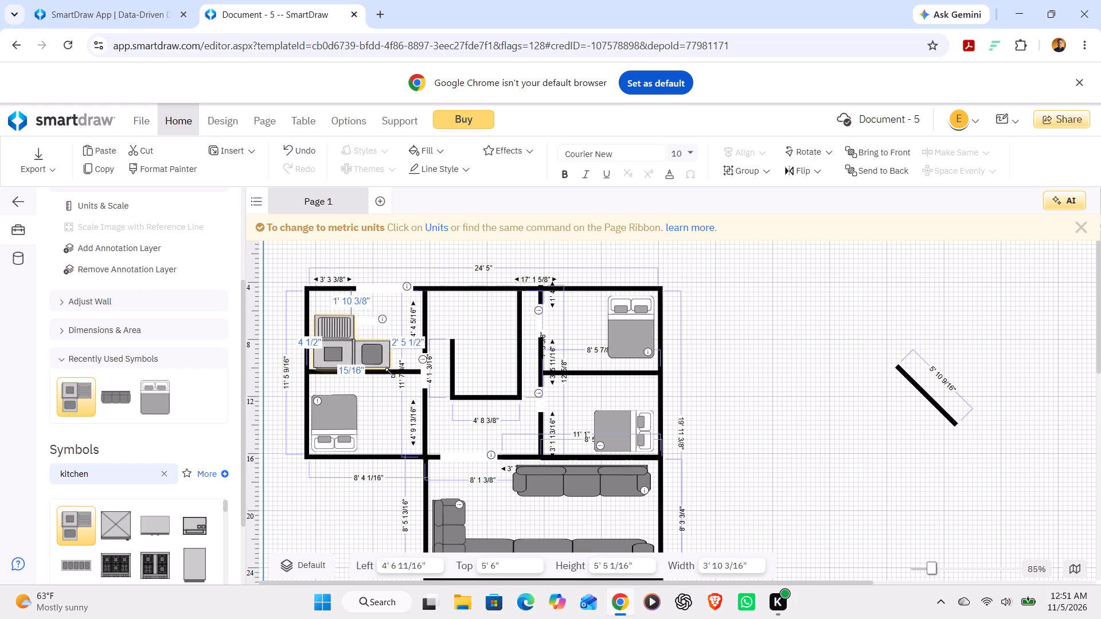
{"action": "left_click_drag", "start_coordinate": [390, 373], "coordinate": [393, 366]}
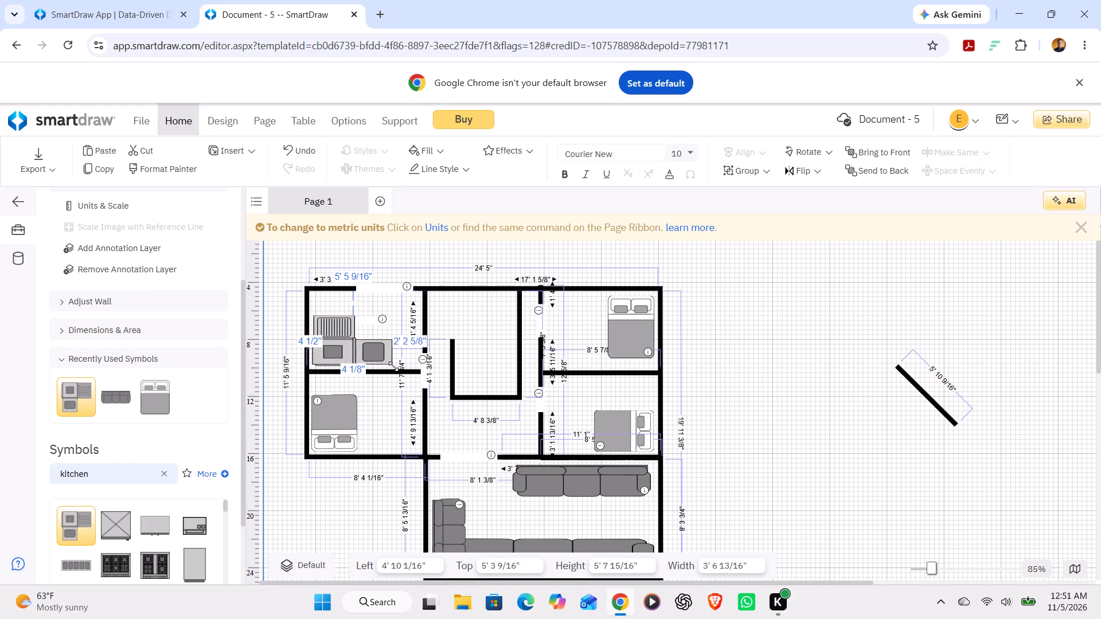
{"action": "left_click_drag", "start_coordinate": [393, 366], "coordinate": [392, 366]}
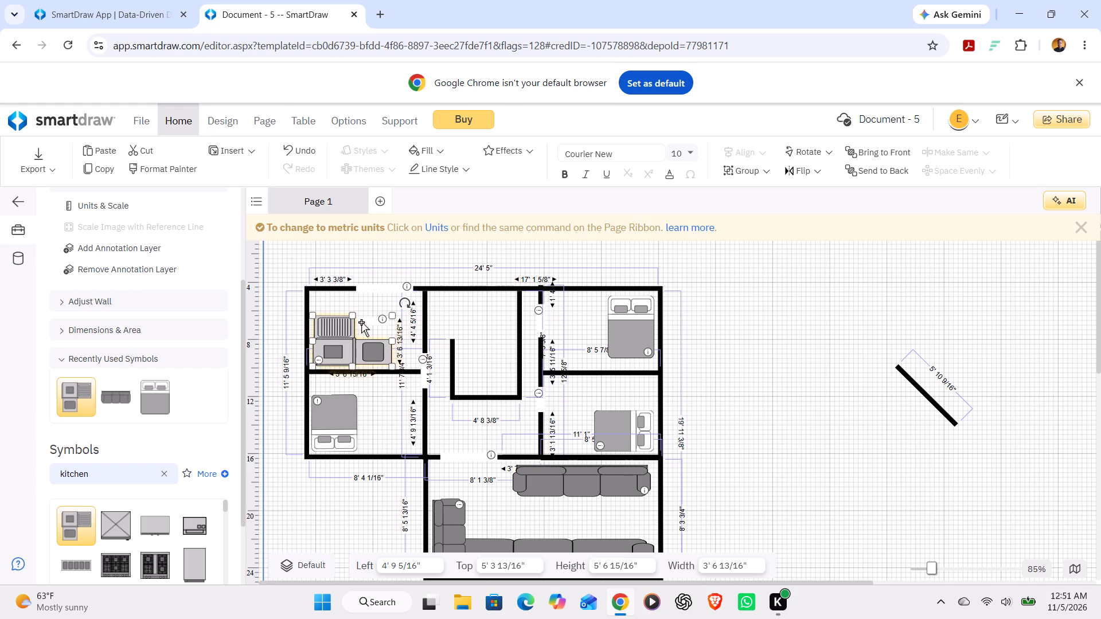
{"action": "left_click", "coordinate": [389, 285]}
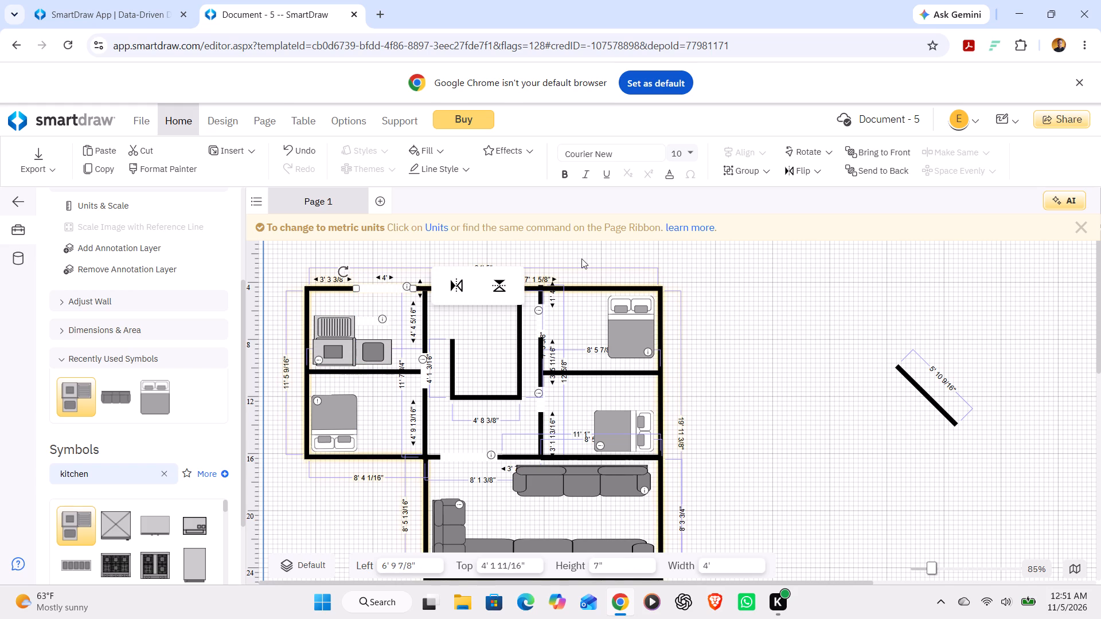
{"action": "left_click", "coordinate": [646, 254]}
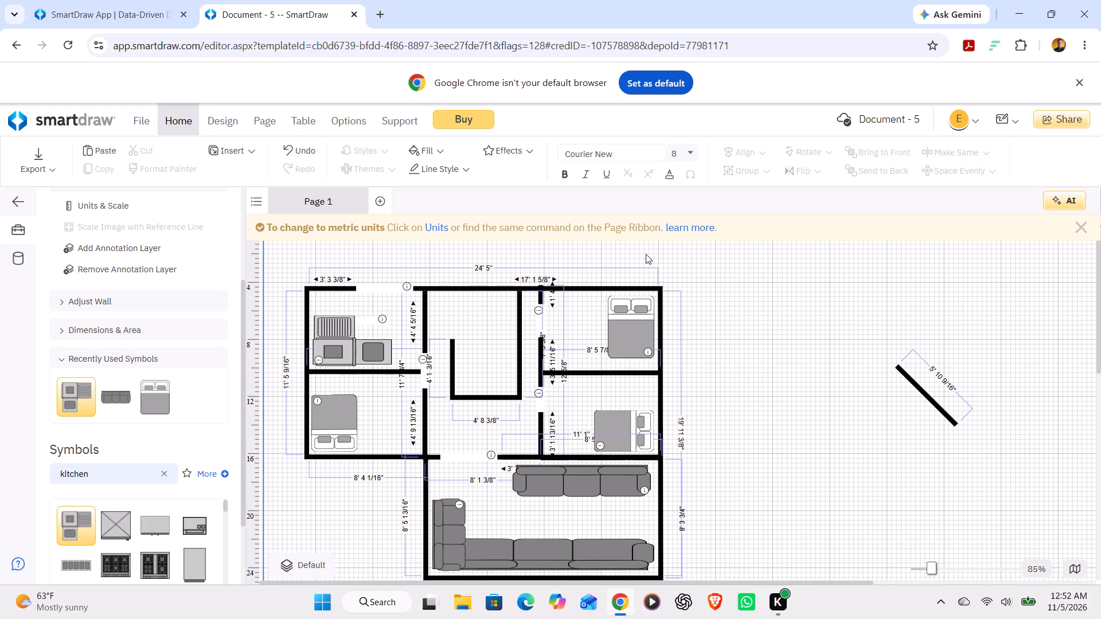
Search the symbol library for "store" and look through the results for a suitable symbol.
{"action": "left_click", "coordinate": [167, 469]}
{"action": "left_click", "coordinate": [140, 475]}
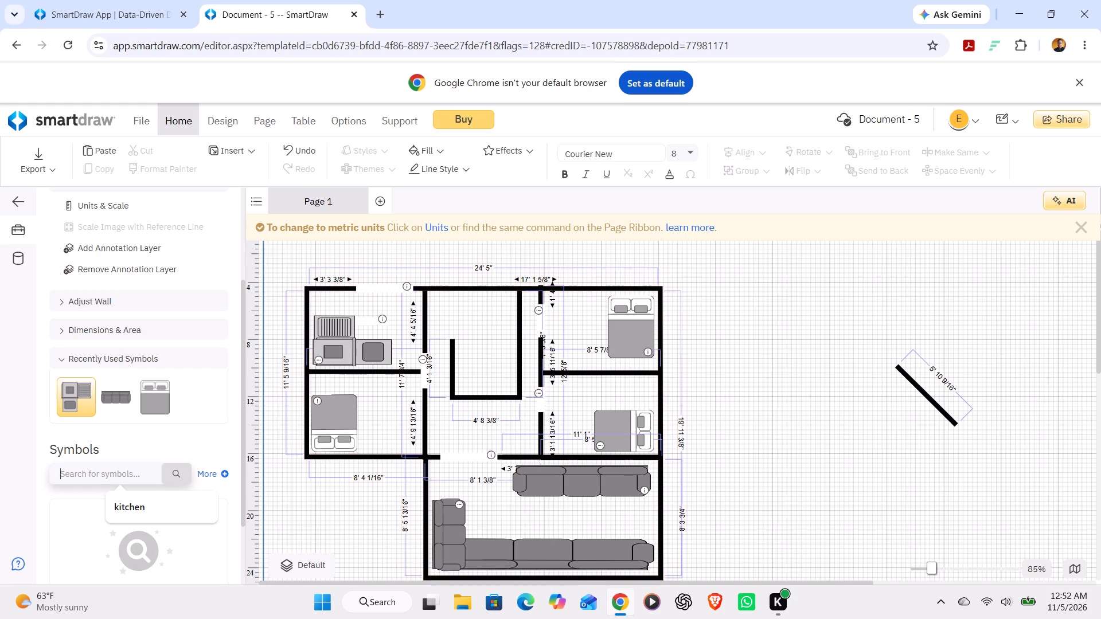
{"action": "key", "text": "s"}
{"action": "type", "text": "tore"}
{"action": "key", "text": "Return"}
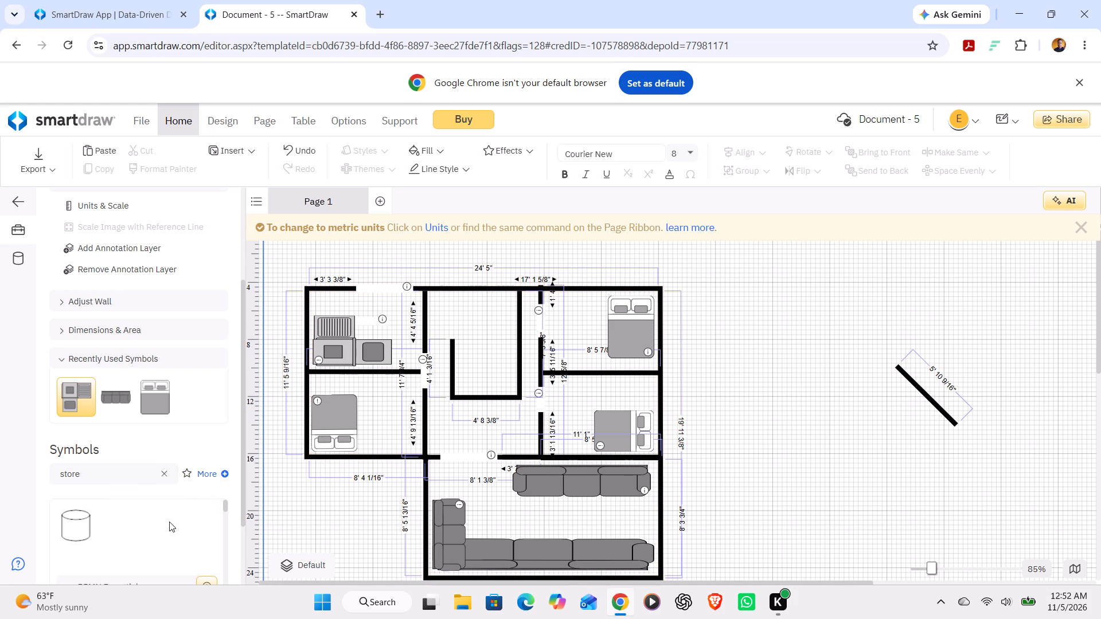
{"action": "scroll", "coordinate": [169, 522], "scroll_direction": "down", "scroll_amount": 1}
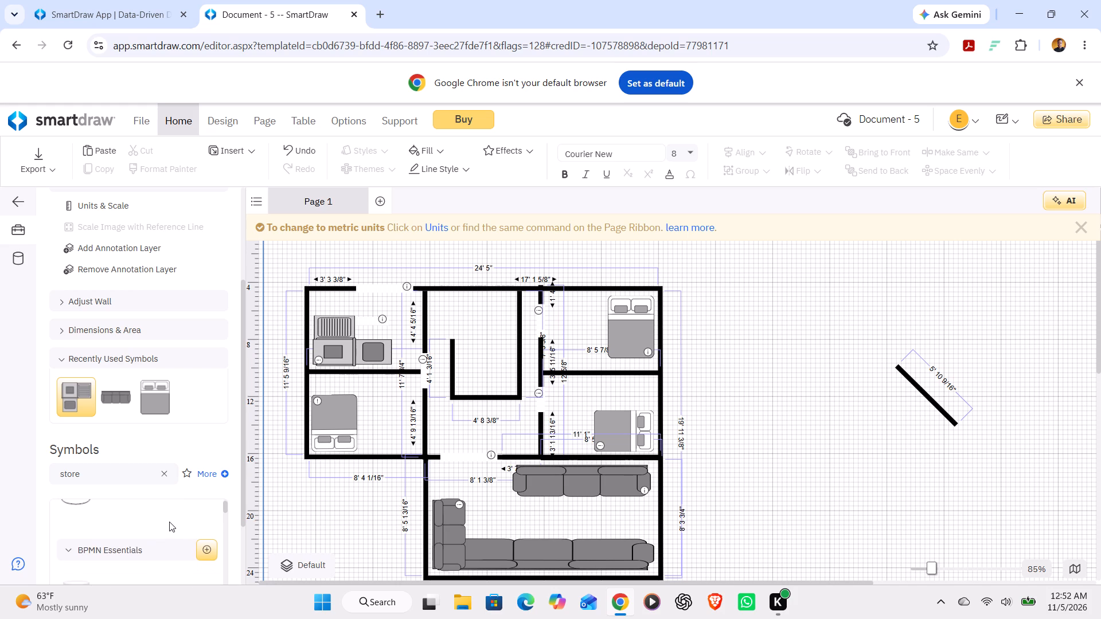
{"action": "scroll", "coordinate": [169, 522], "scroll_direction": "down", "scroll_amount": 3}
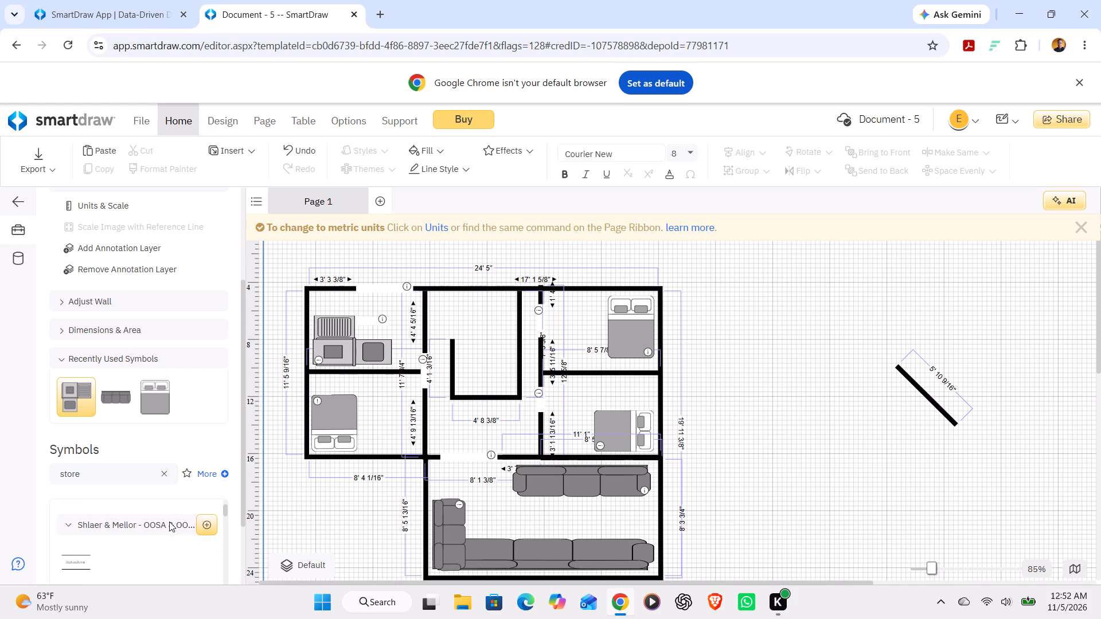
{"action": "scroll", "coordinate": [169, 522], "scroll_direction": "down", "scroll_amount": 3}
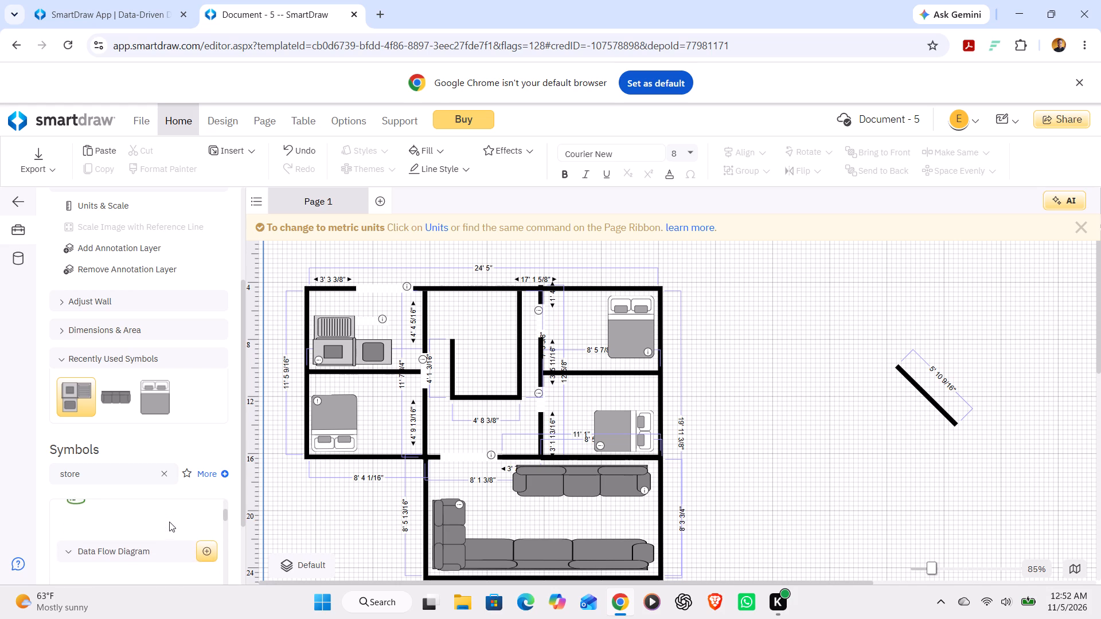
{"action": "scroll", "coordinate": [169, 522], "scroll_direction": "down", "scroll_amount": 2}
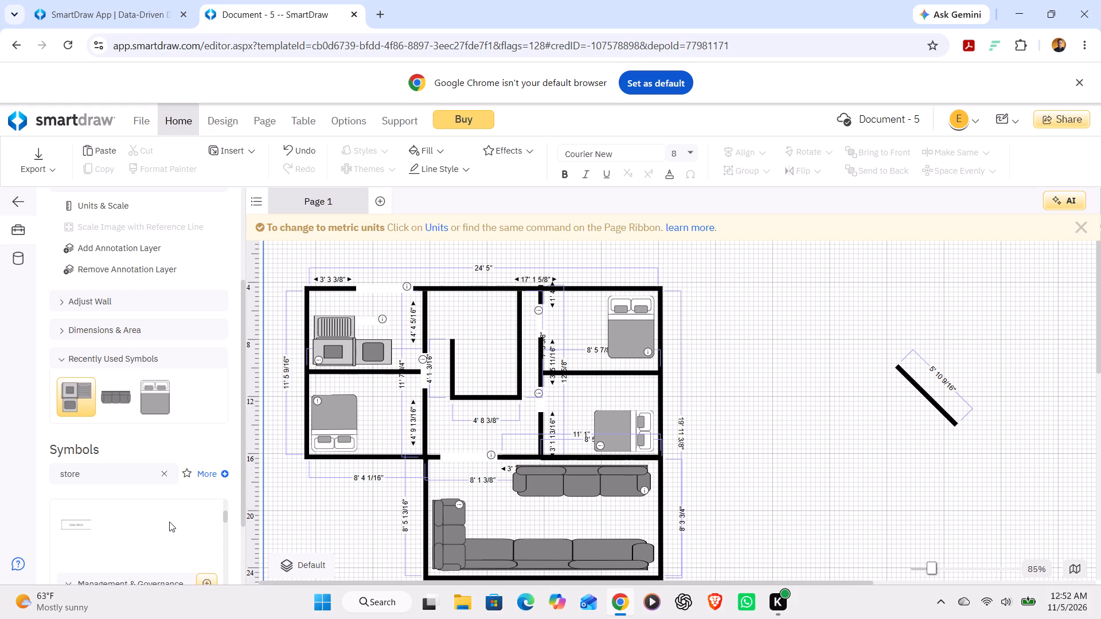
{"action": "left_click", "coordinate": [169, 522]}
{"action": "scroll", "coordinate": [169, 522], "scroll_direction": "down", "scroll_amount": 1}
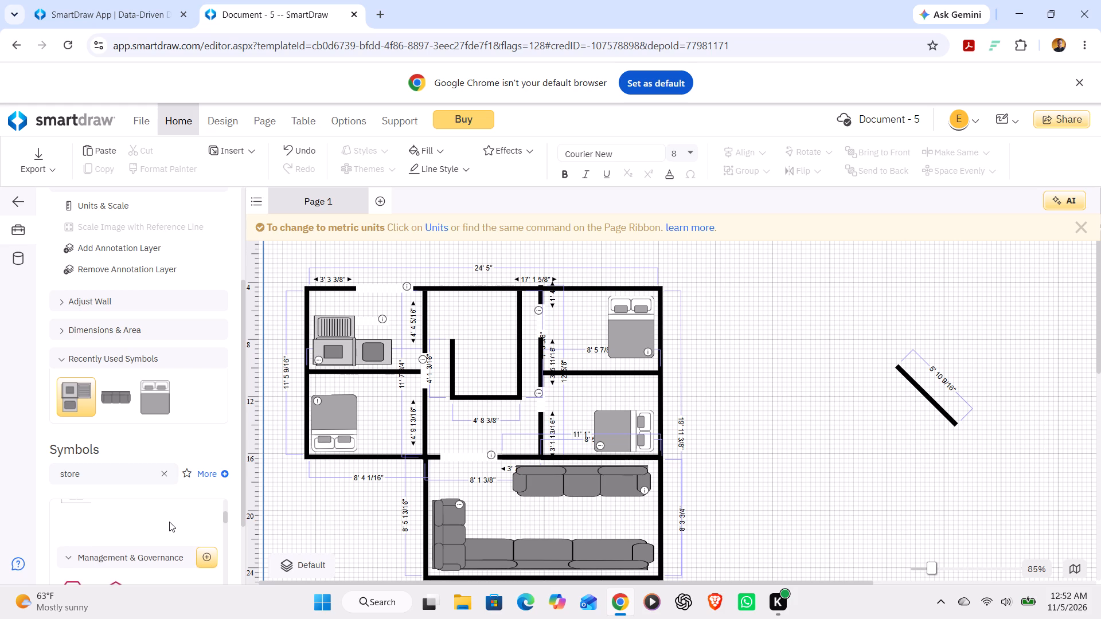
{"action": "scroll", "coordinate": [169, 522], "scroll_direction": "down", "scroll_amount": 2}
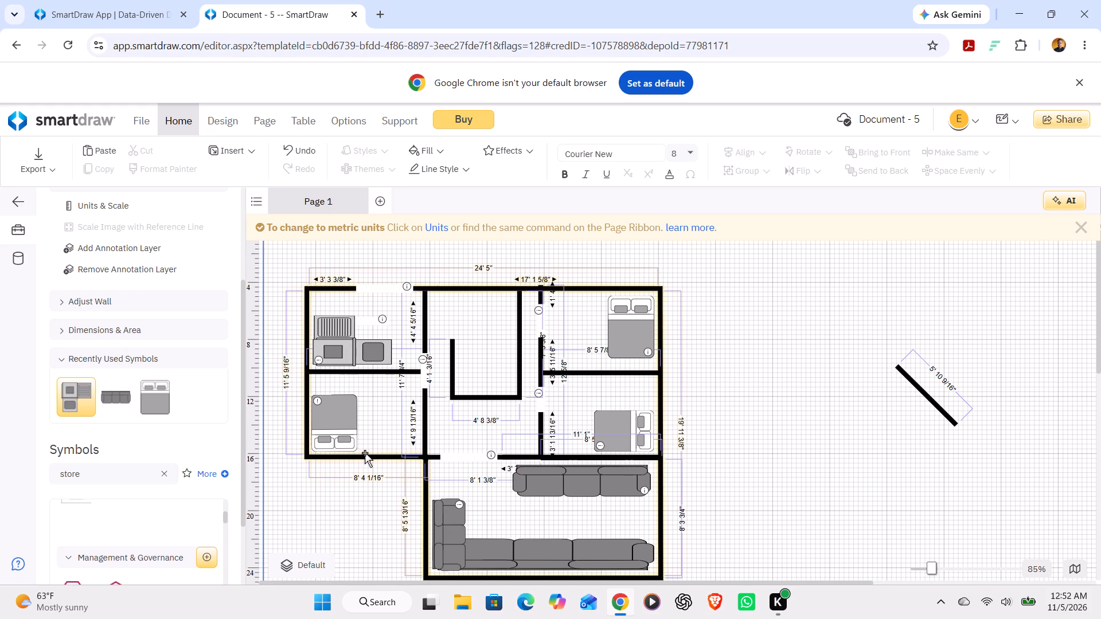
Select all walls, openings and furniture of the floor plan, leaving out the loose diagonal wall, and group them.
{"action": "scroll", "coordinate": [772, 374], "scroll_direction": "up", "scroll_amount": 1}
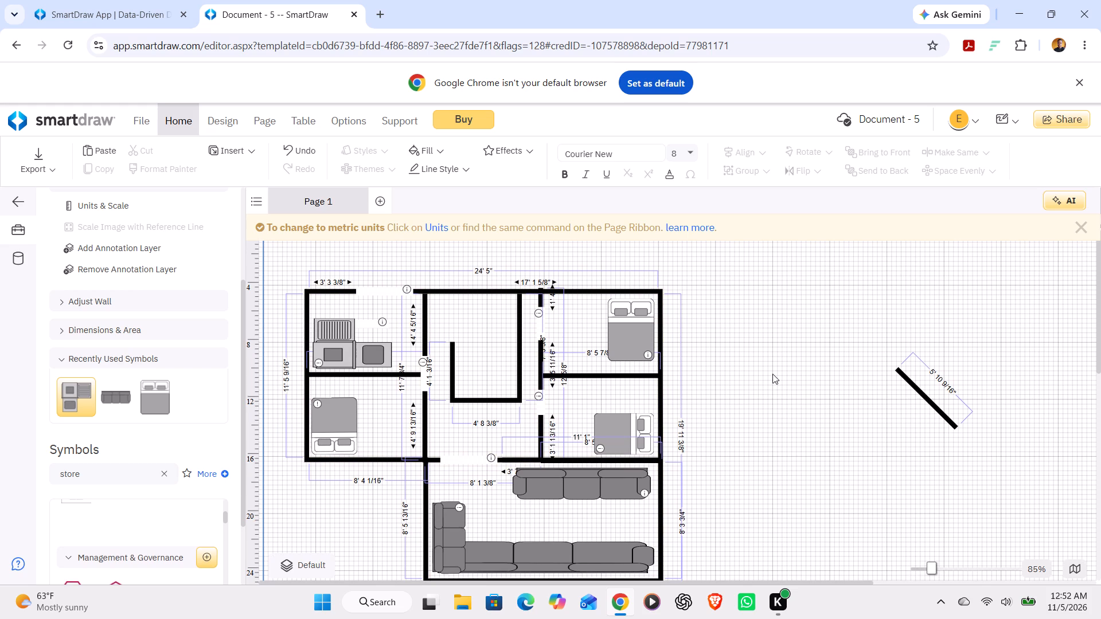
{"action": "scroll", "coordinate": [772, 374], "scroll_direction": "up", "scroll_amount": 1}
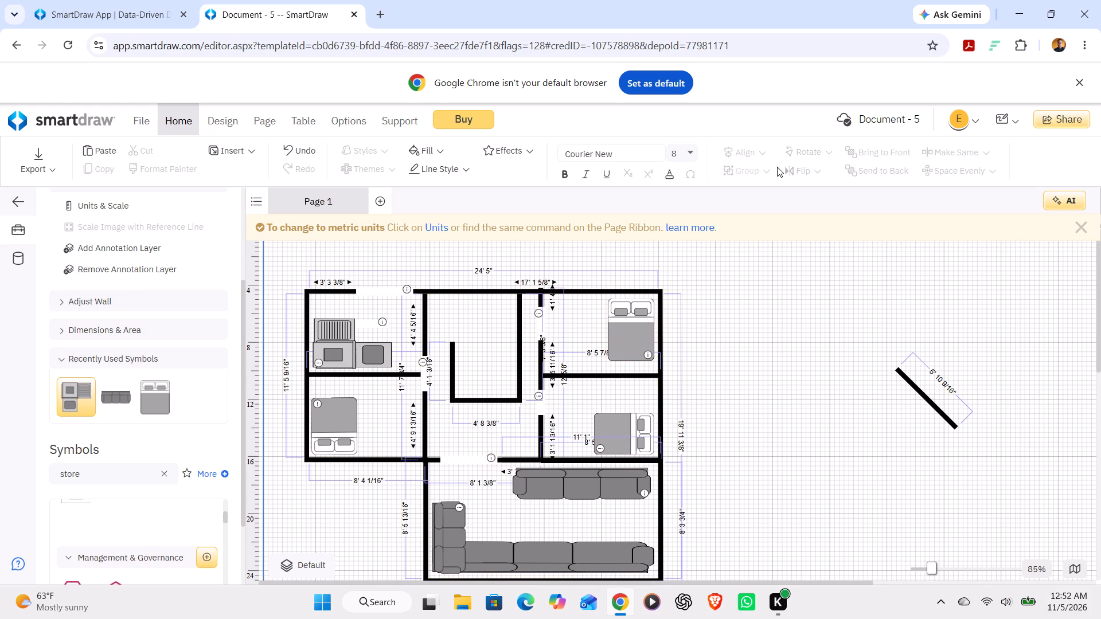
{"action": "left_click", "coordinate": [705, 315]}
{"action": "left_click_drag", "start_coordinate": [276, 253], "coordinate": [415, 324]}
{"action": "left_click_drag", "start_coordinate": [415, 324], "coordinate": [765, 585]}
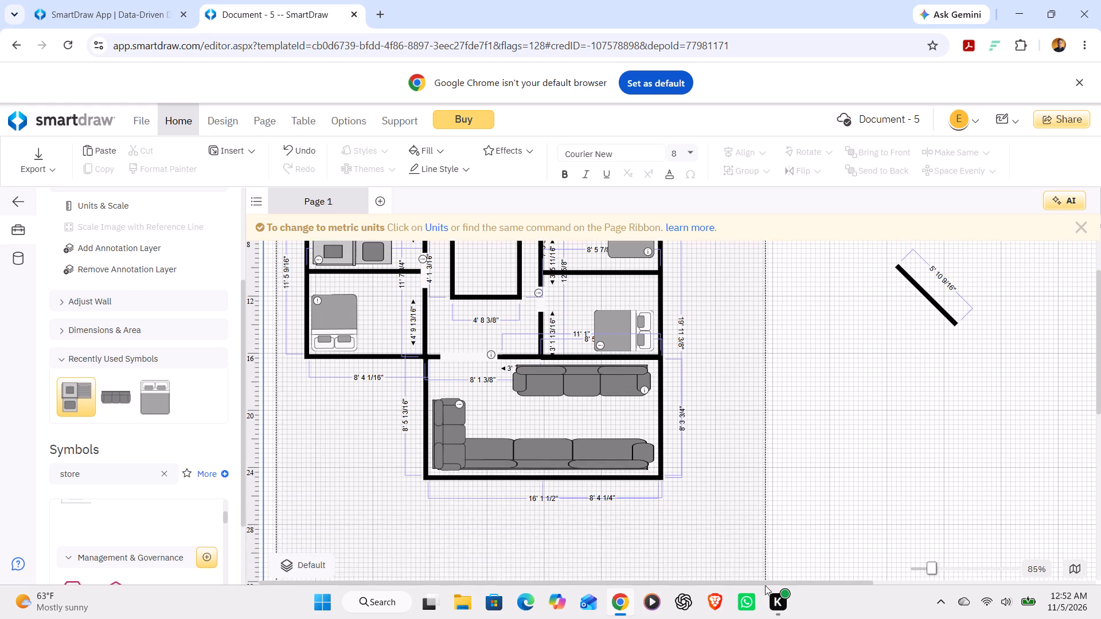
{"action": "left_click_drag", "start_coordinate": [765, 585], "coordinate": [718, 526]}
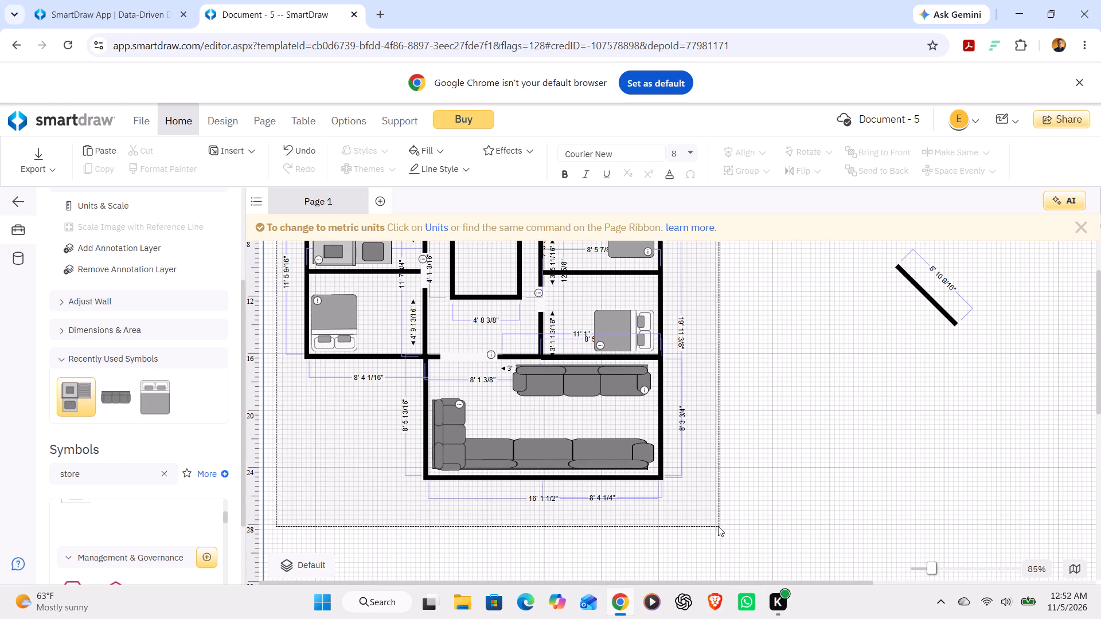
{"action": "left_click_drag", "start_coordinate": [718, 526], "coordinate": [717, 526]}
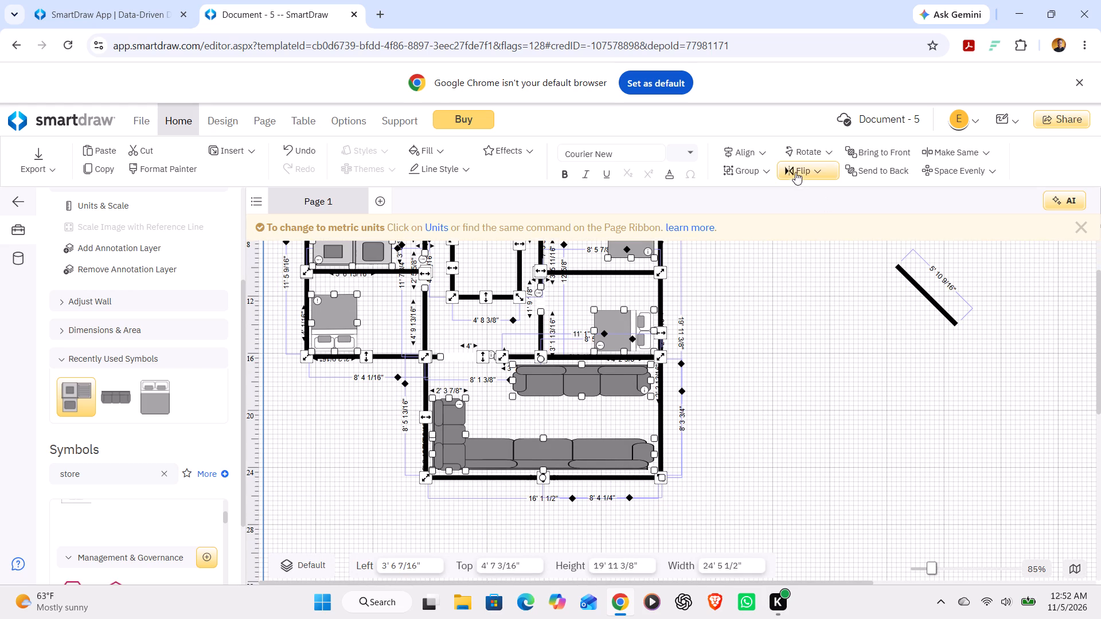
{"action": "left_click", "coordinate": [767, 173]}
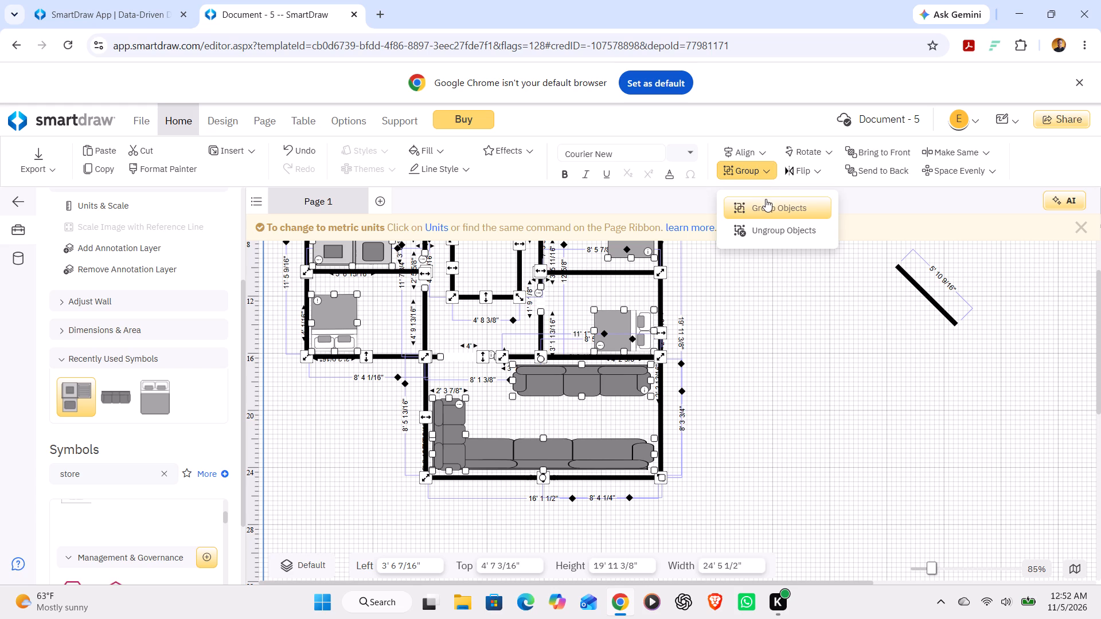
{"action": "left_click", "coordinate": [766, 199]}
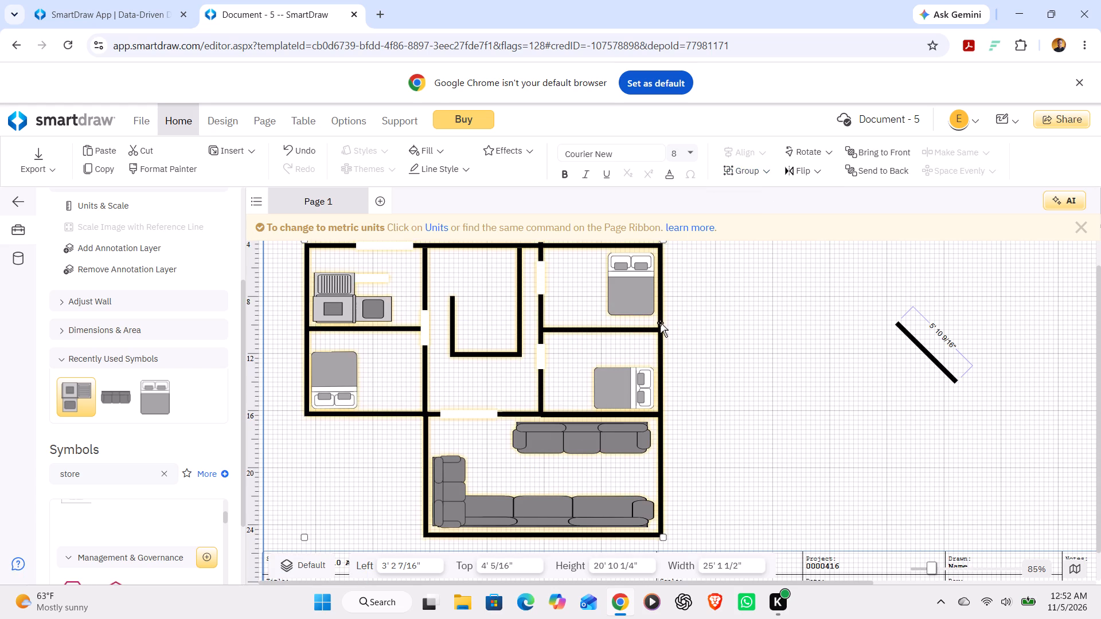
Move the grouped floor plan down and right on the page to about 19' 9" left and 19' 7 5/16" top.
{"action": "left_click_drag", "start_coordinate": [662, 324], "coordinate": [810, 354]}
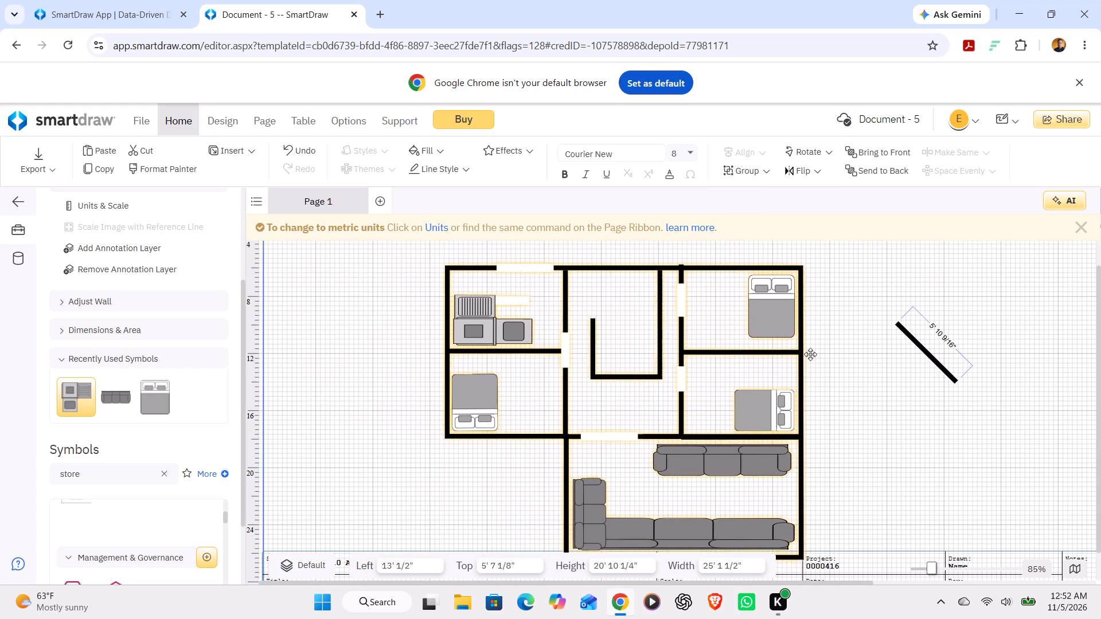
{"action": "left_click_drag", "start_coordinate": [810, 354], "coordinate": [850, 443]}
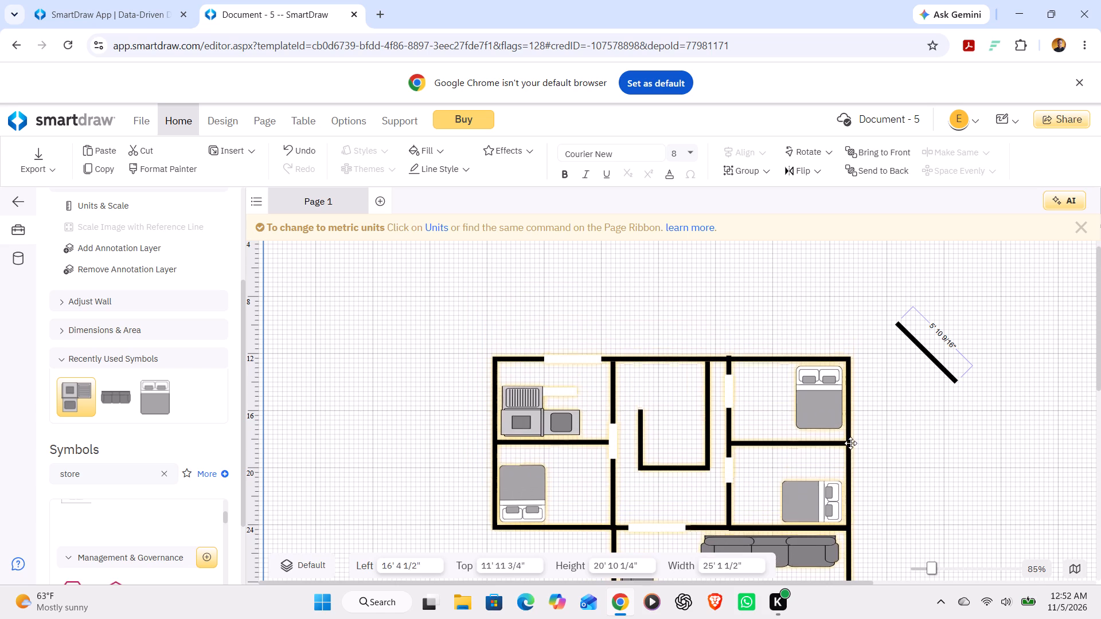
{"action": "left_click_drag", "start_coordinate": [850, 443], "coordinate": [855, 465]}
{"action": "left_click", "coordinate": [855, 465]}
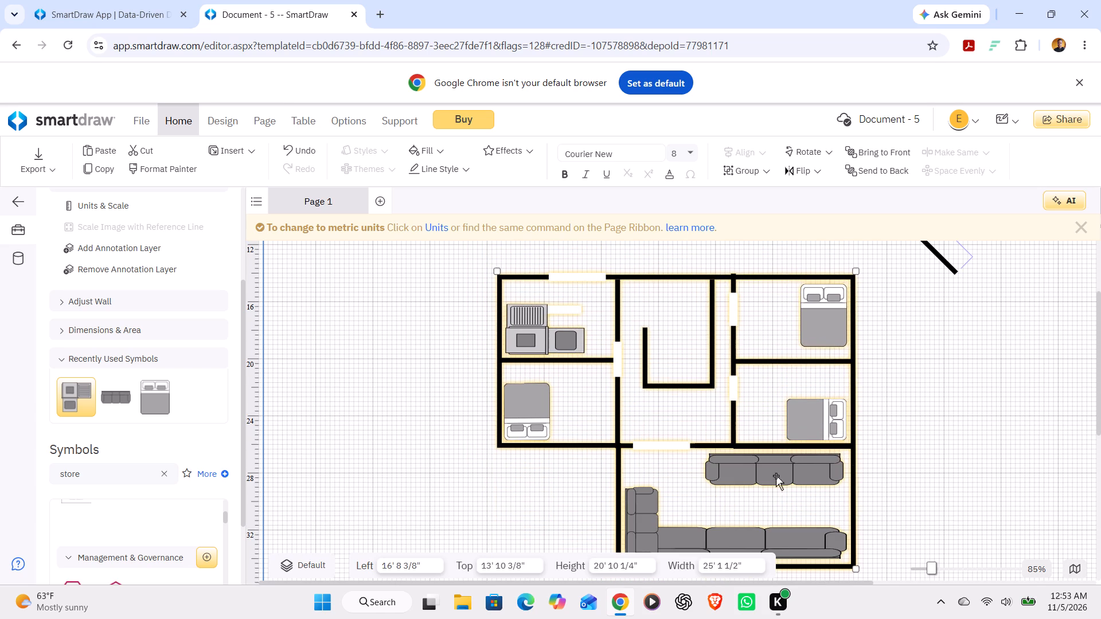
{"action": "scroll", "coordinate": [526, 487], "scroll_direction": "up", "scroll_amount": 4}
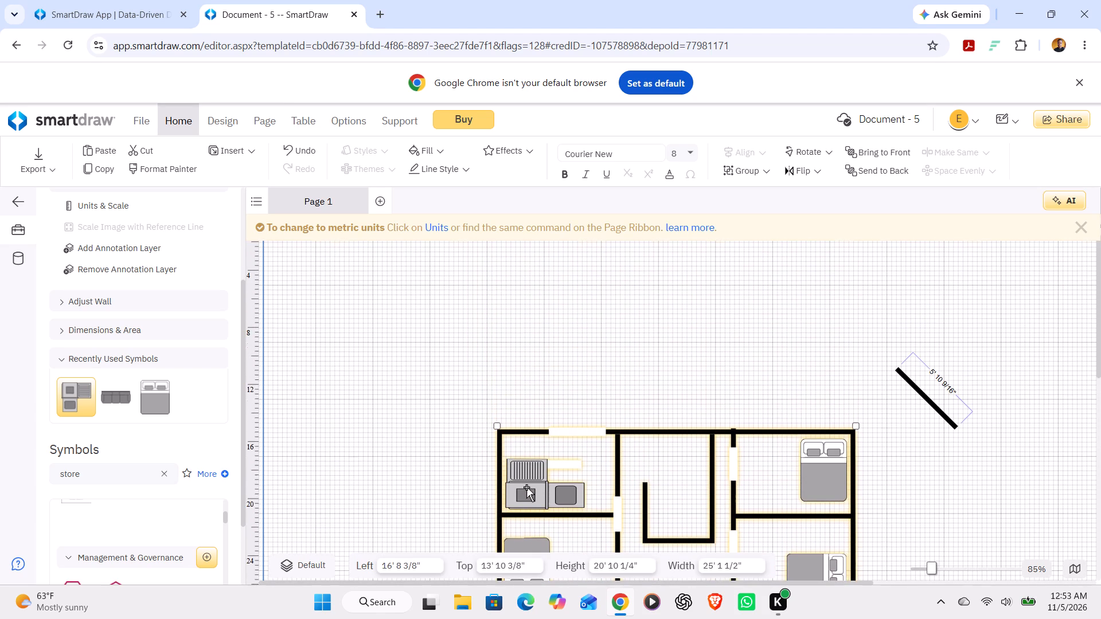
{"action": "scroll", "coordinate": [526, 487], "scroll_direction": "up", "scroll_amount": 1}
{"action": "left_click_drag", "start_coordinate": [780, 455], "coordinate": [786, 514]}
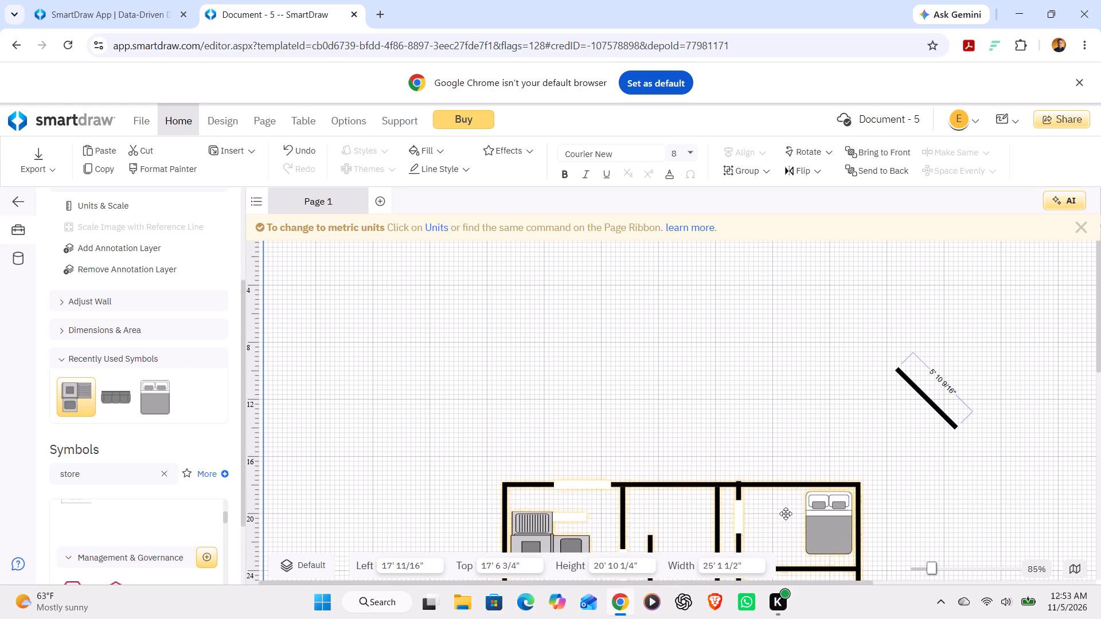
{"action": "left_click_drag", "start_coordinate": [786, 514], "coordinate": [787, 532]}
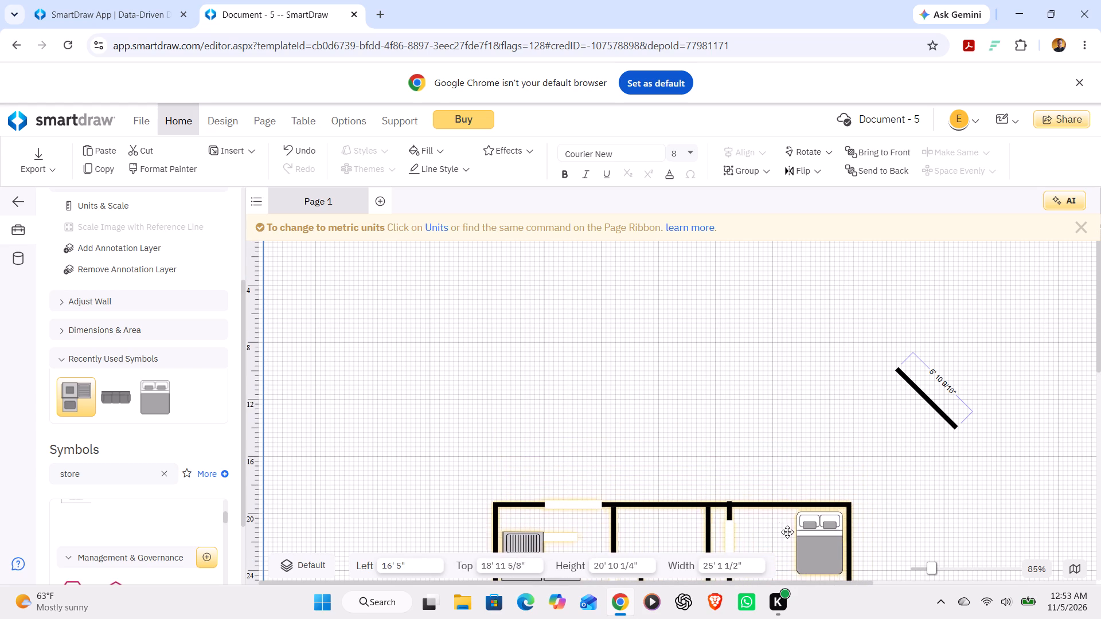
{"action": "left_click_drag", "start_coordinate": [787, 532], "coordinate": [823, 537]}
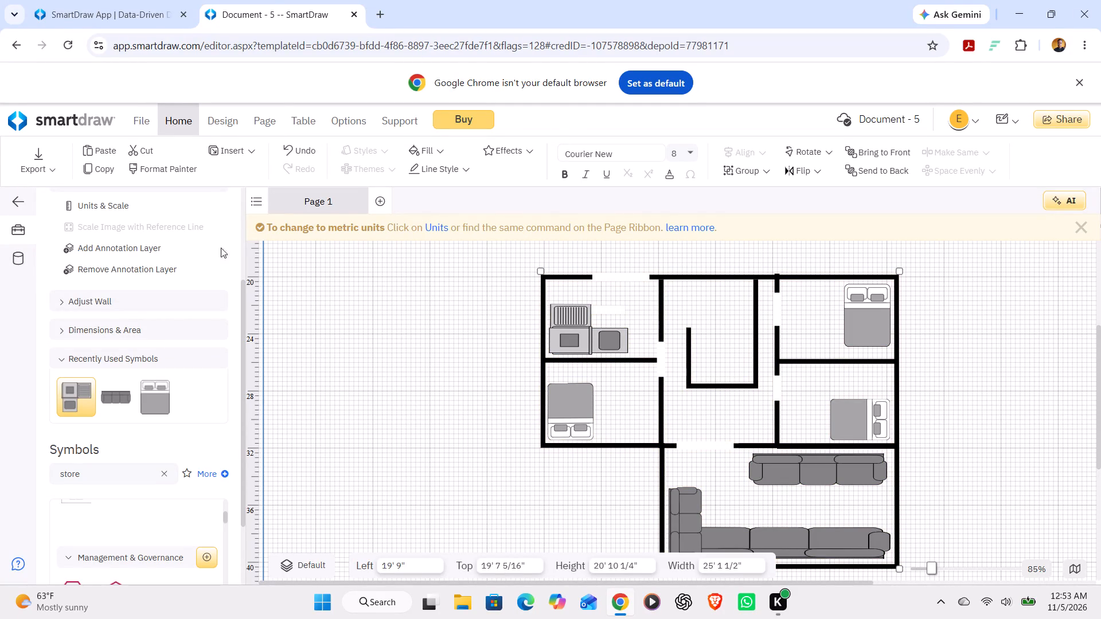
Add a wall opening beside the left wall of the large sofa room and rotate it upright, parallel to that wall.
{"action": "scroll", "coordinate": [131, 275], "scroll_direction": "up", "scroll_amount": 2}
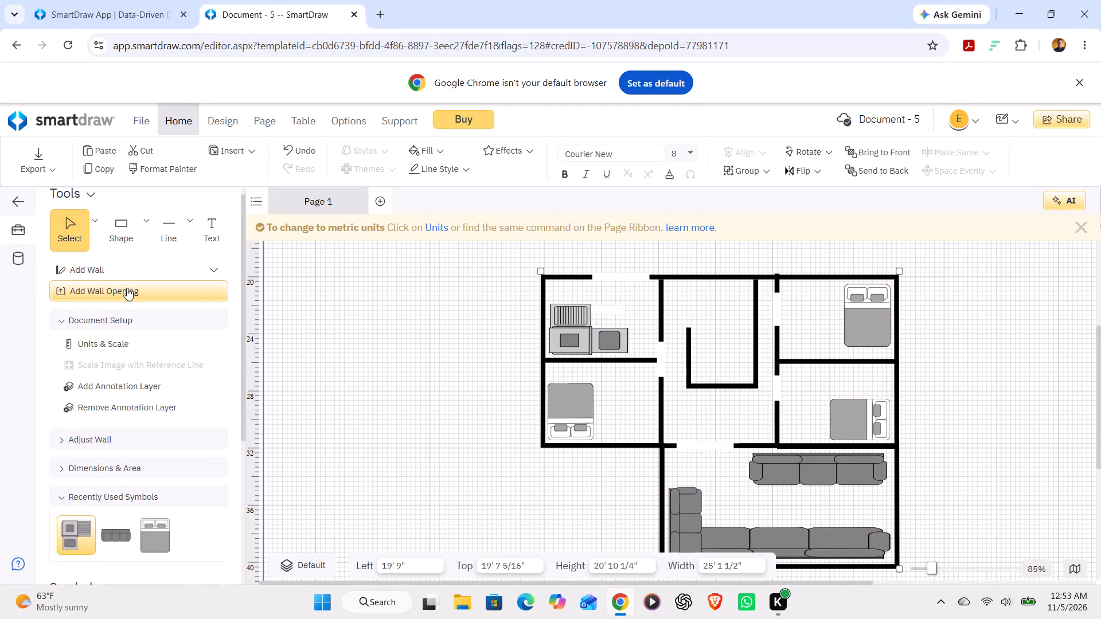
{"action": "left_click", "coordinate": [127, 288]}
{"action": "left_click", "coordinate": [146, 288]}
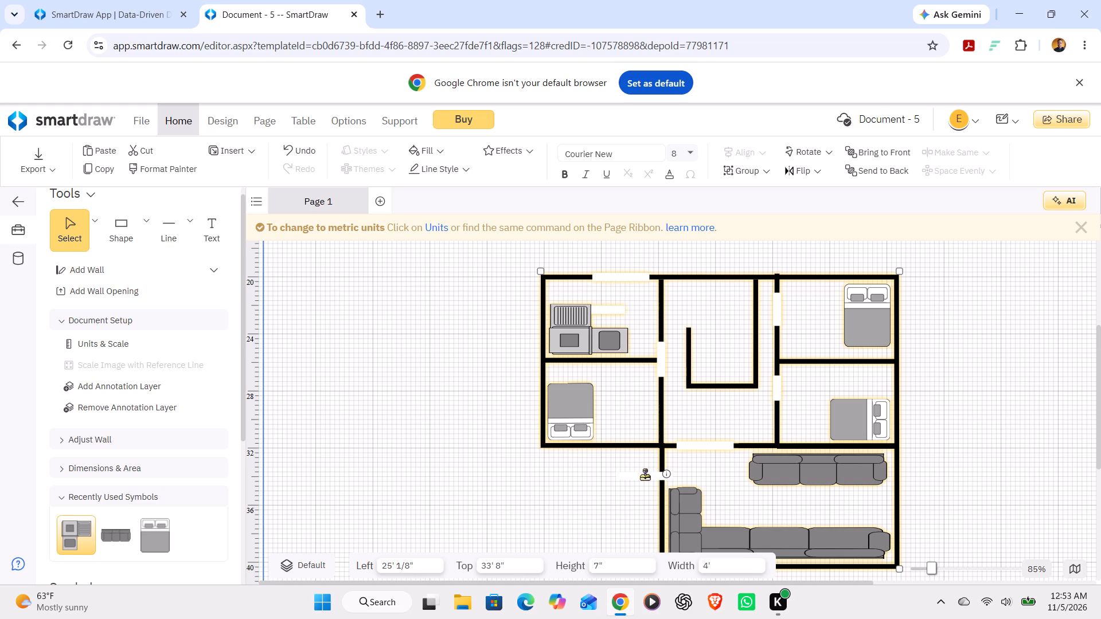
{"action": "left_click", "coordinate": [645, 476]}
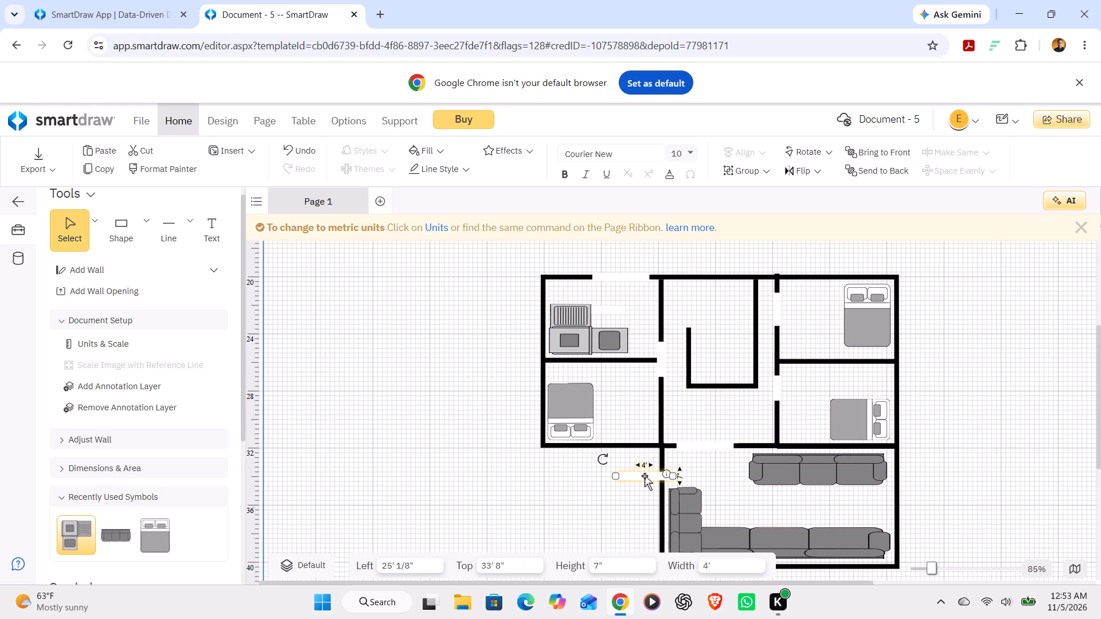
{"action": "left_click_drag", "start_coordinate": [607, 461], "coordinate": [654, 456]}
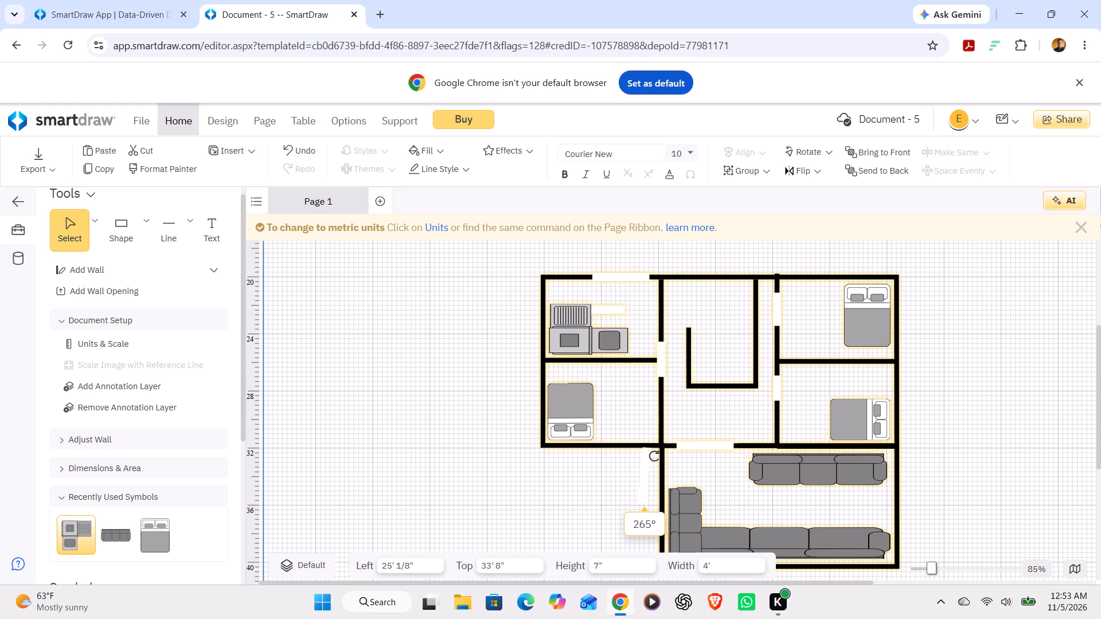
{"action": "left_click_drag", "start_coordinate": [654, 456], "coordinate": [650, 454]}
{"action": "left_click_drag", "start_coordinate": [650, 454], "coordinate": [653, 454]}
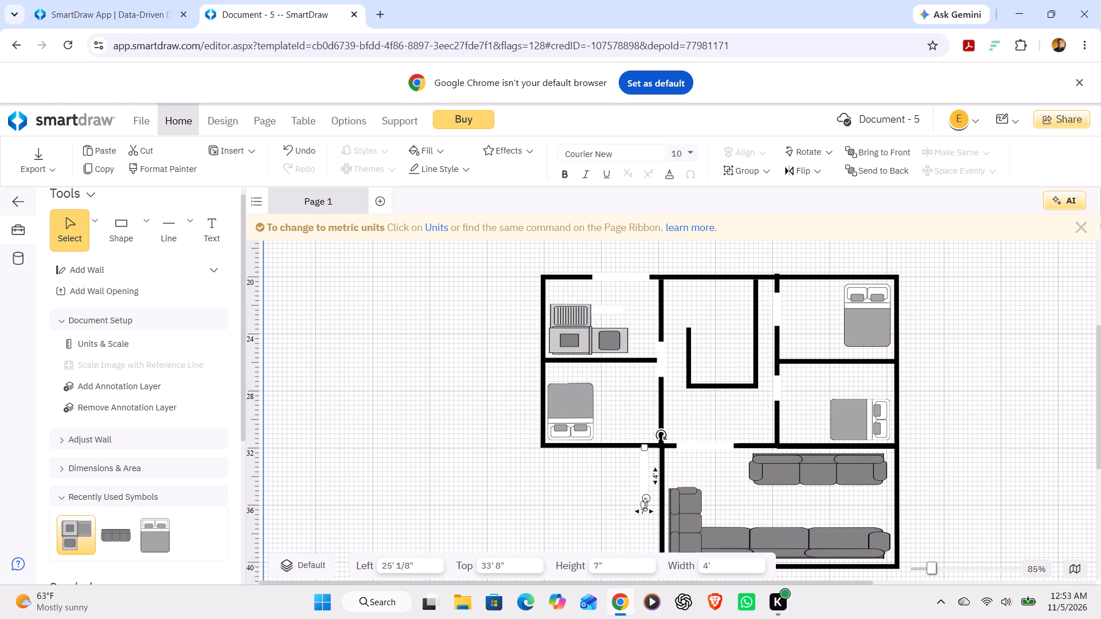
Shorten the new opening to about 2' 1 7/8" and place it in the sofa room's left wall near the upper corner.
{"action": "left_click_drag", "start_coordinate": [645, 505], "coordinate": [650, 479]}
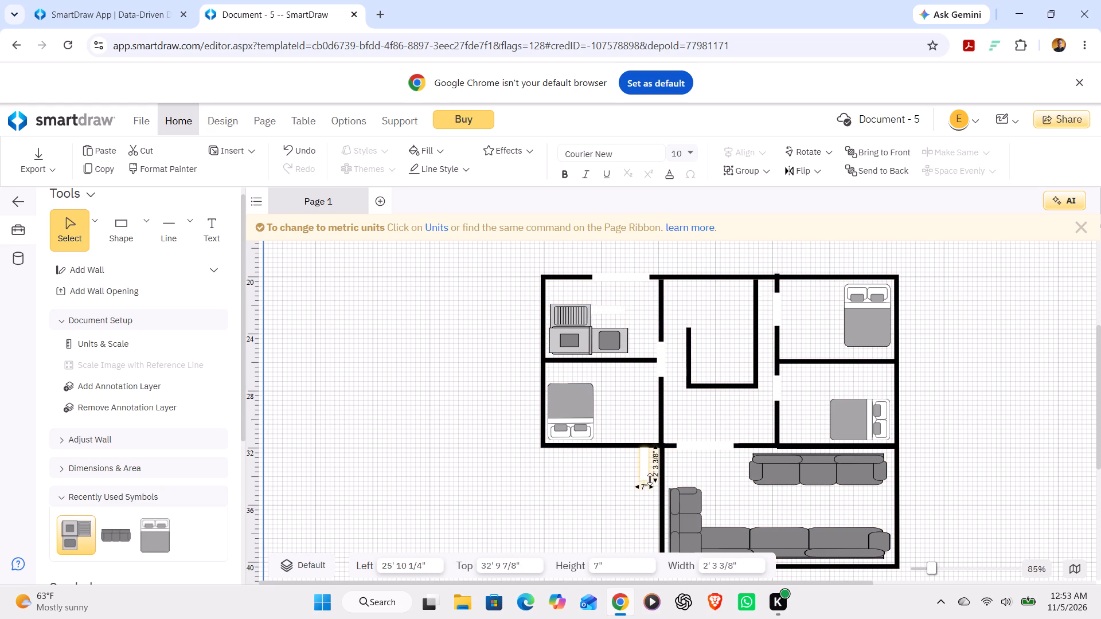
{"action": "left_click_drag", "start_coordinate": [650, 479], "coordinate": [650, 478]}
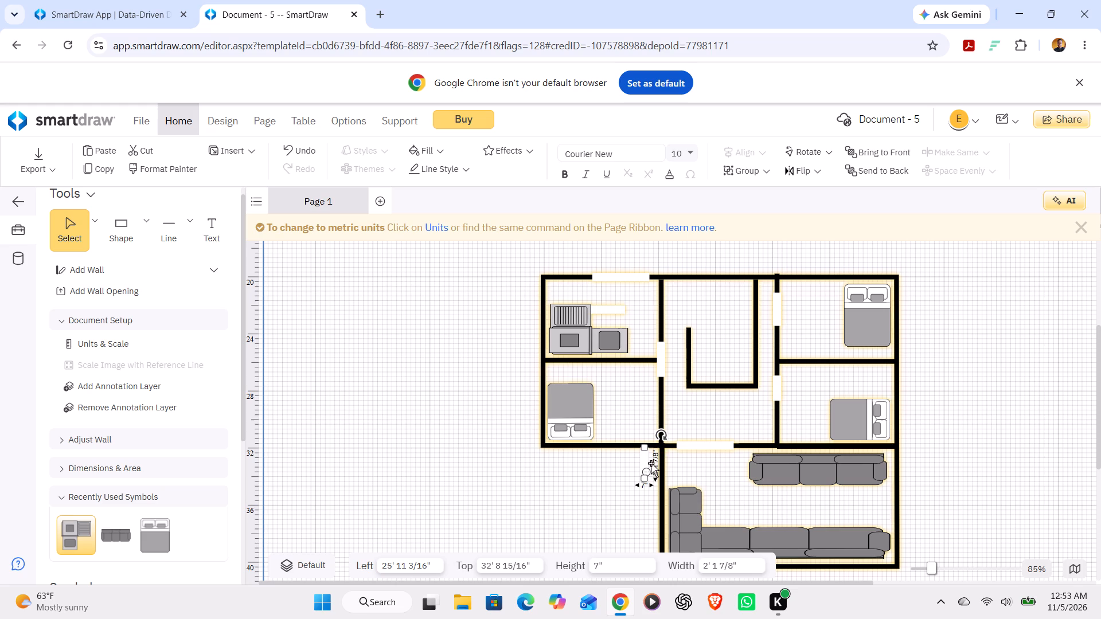
{"action": "left_click_drag", "start_coordinate": [647, 463], "coordinate": [666, 467]}
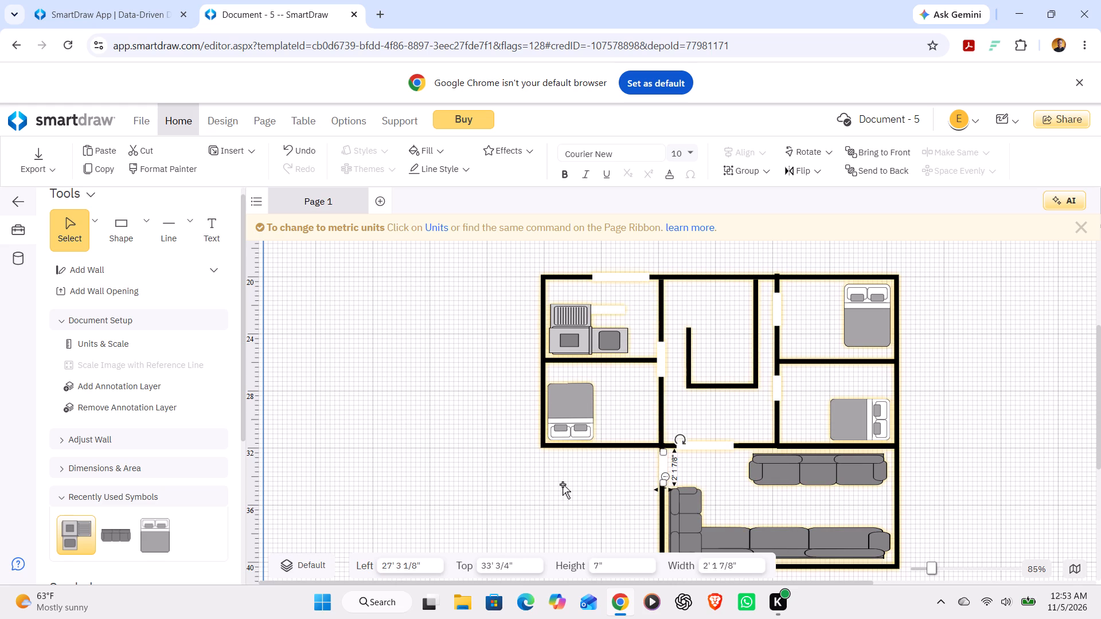
{"action": "left_click", "coordinate": [563, 484]}
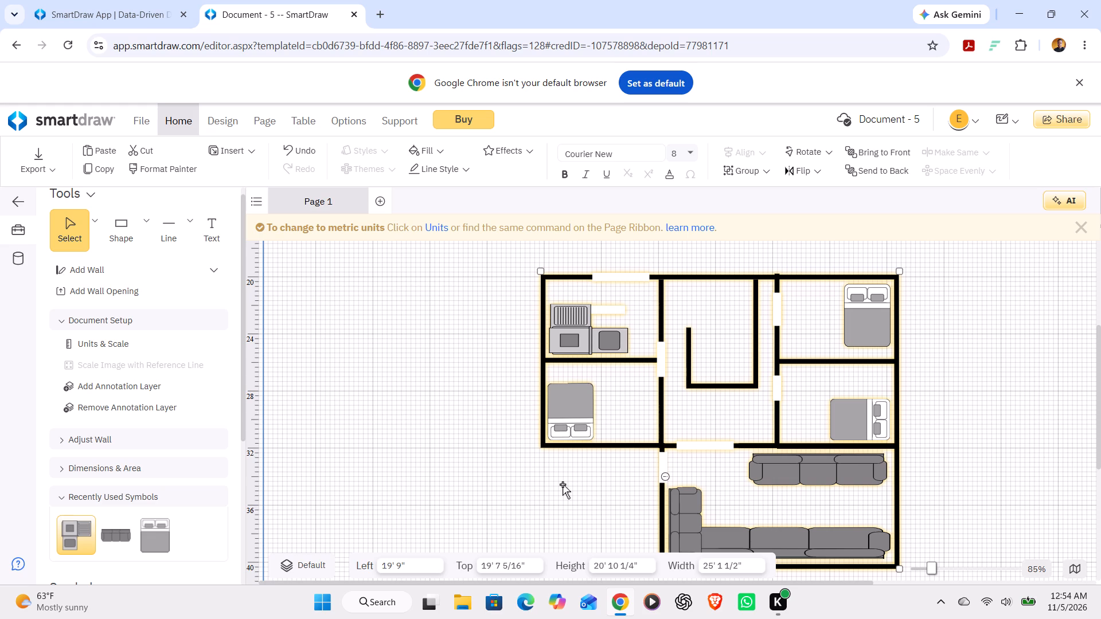
Move the loose diagonal wall to the blank area above and left of the plan, about 11' 11" left and 4' top.
{"action": "scroll", "coordinate": [530, 465], "scroll_direction": "up", "scroll_amount": 4}
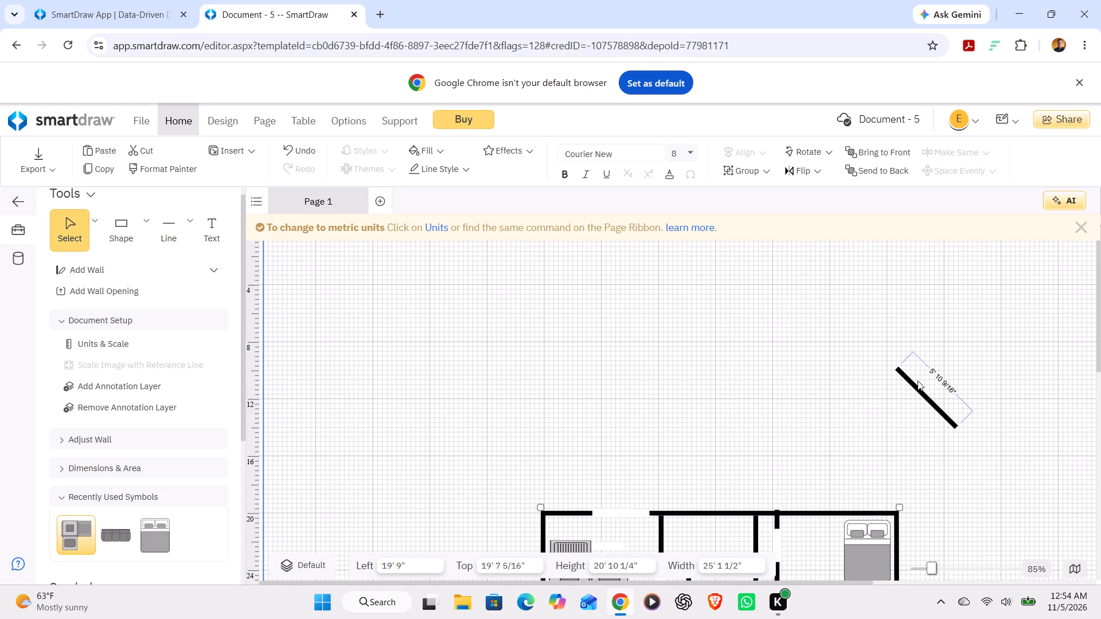
{"action": "left_click_drag", "start_coordinate": [922, 392], "coordinate": [713, 350]}
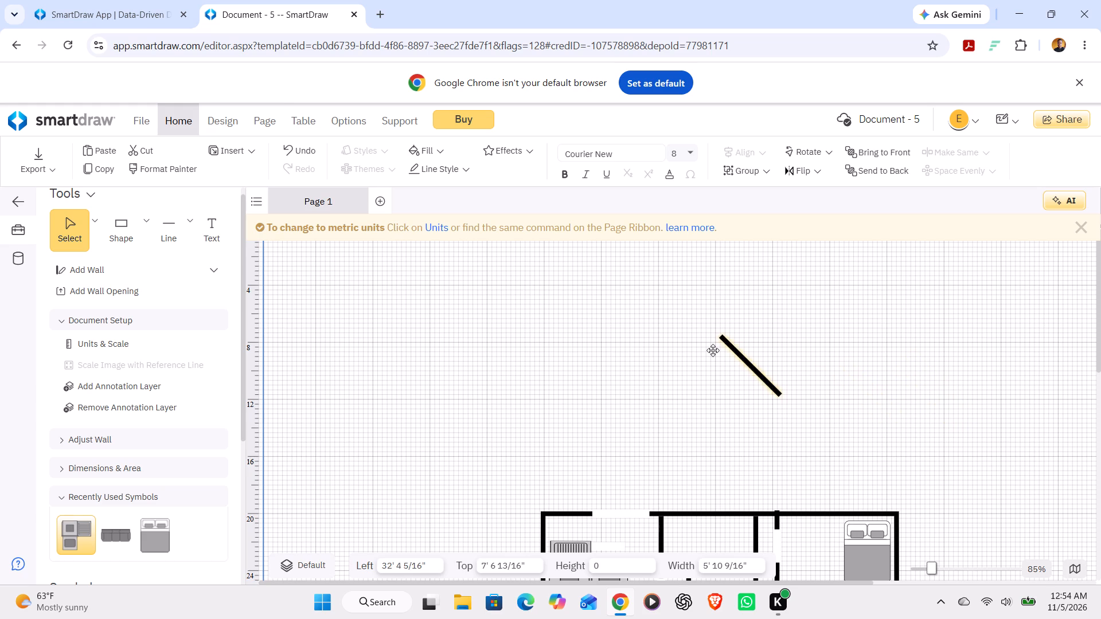
{"action": "left_click_drag", "start_coordinate": [713, 350], "coordinate": [550, 295]}
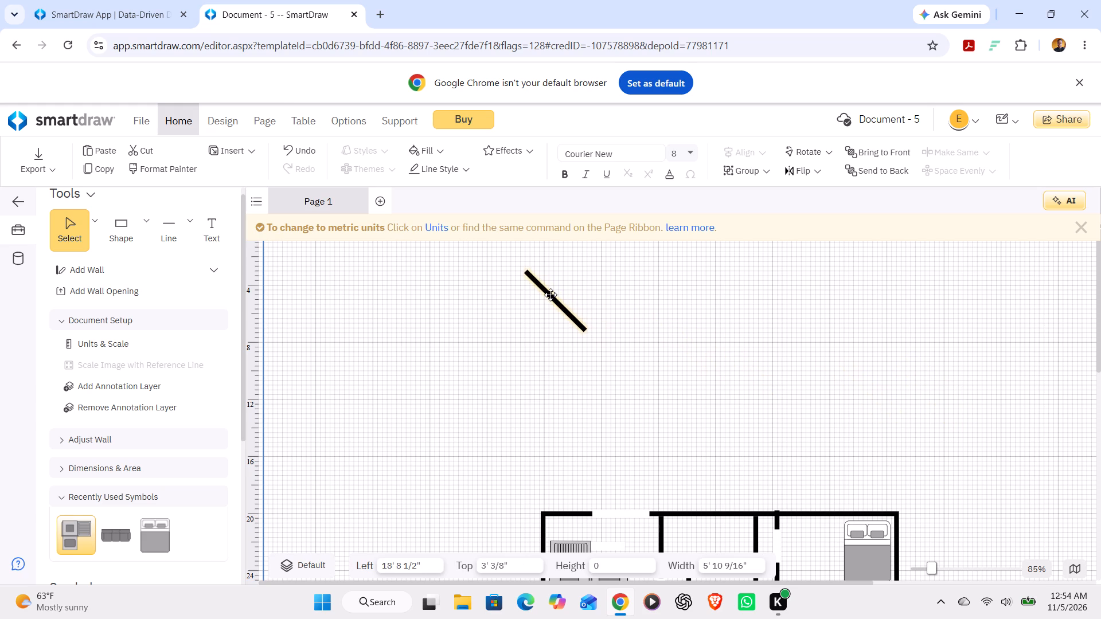
{"action": "left_click_drag", "start_coordinate": [550, 295], "coordinate": [454, 310]}
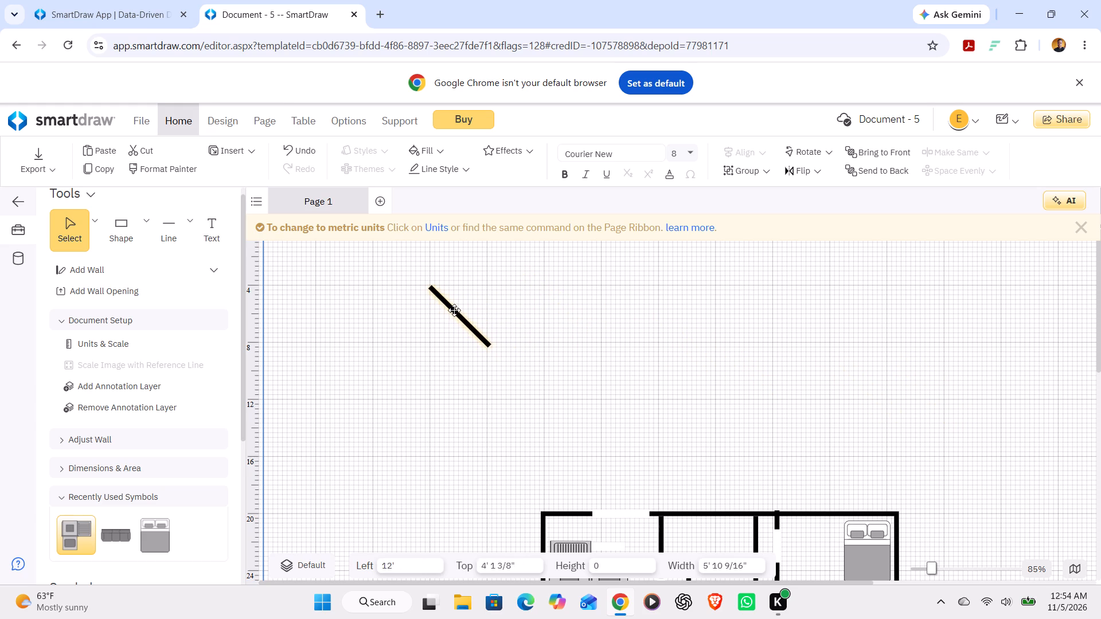
{"action": "left_click_drag", "start_coordinate": [454, 310], "coordinate": [454, 309]}
{"action": "left_click_drag", "start_coordinate": [454, 309], "coordinate": [454, 308]}
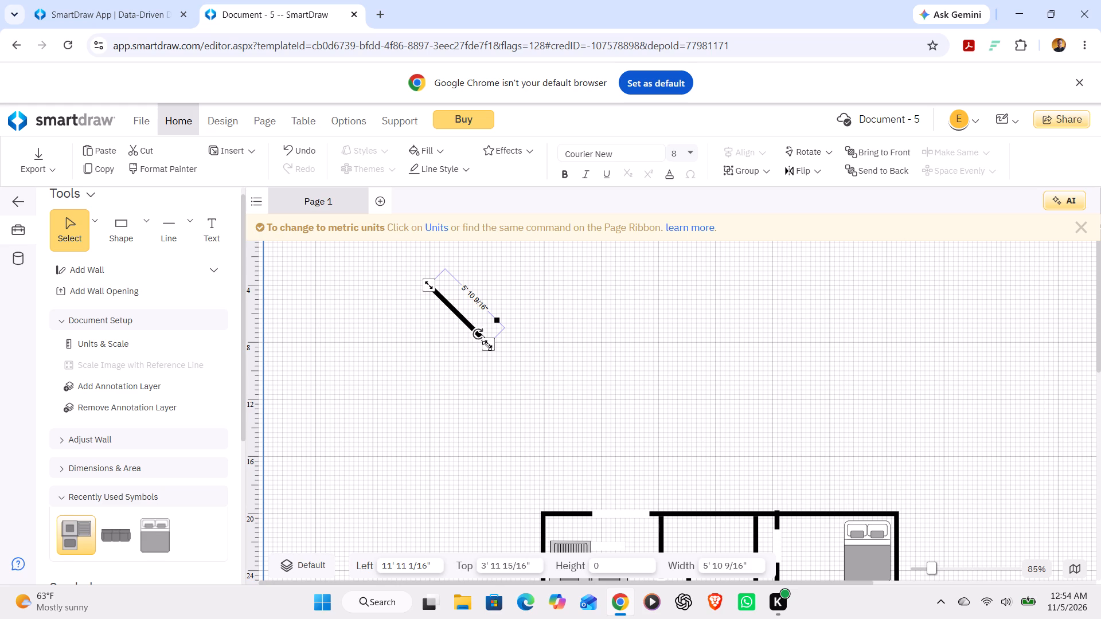
Swing the loose diagonal wall to vertical about its upper end and lengthen it to about 12' 1/8".
{"action": "left_click_drag", "start_coordinate": [487, 346], "coordinate": [427, 405]}
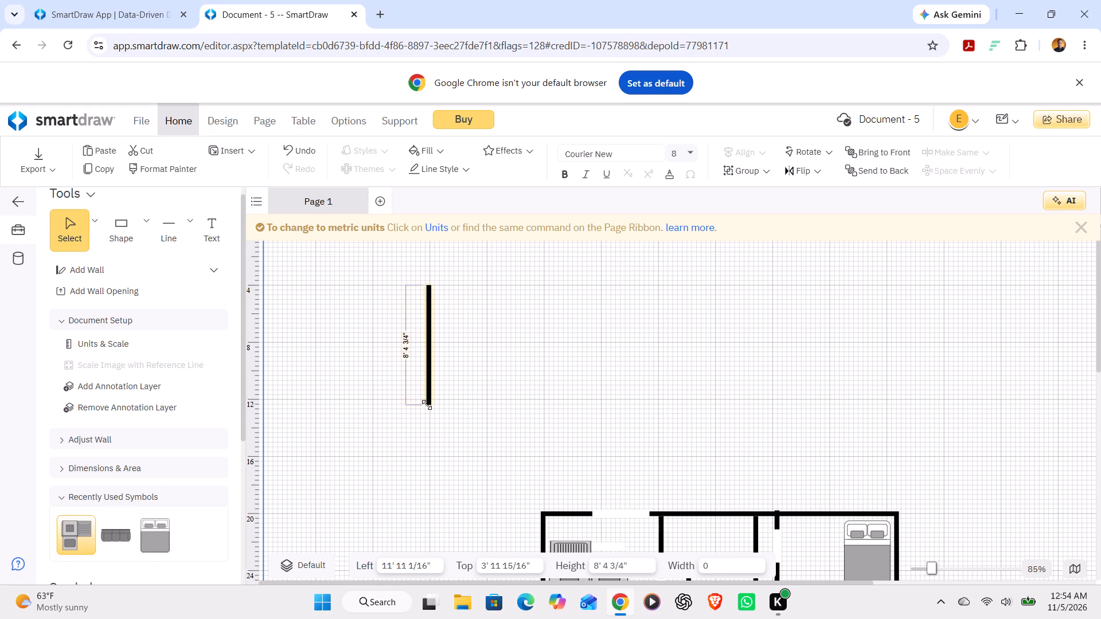
{"action": "left_click_drag", "start_coordinate": [427, 405], "coordinate": [438, 429]}
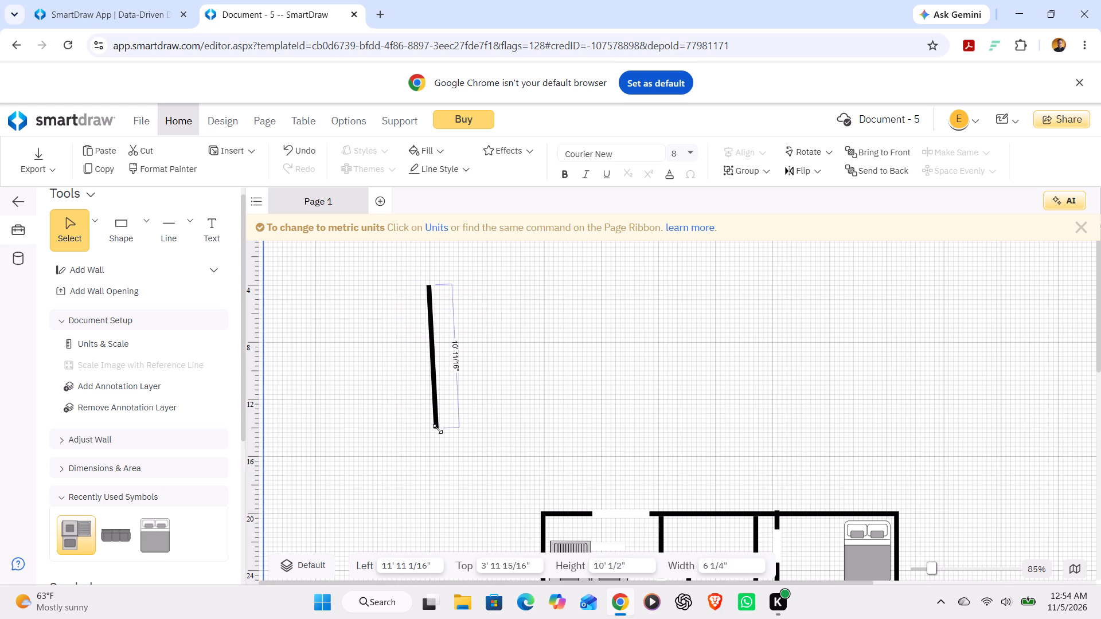
{"action": "left_click_drag", "start_coordinate": [438, 429], "coordinate": [435, 441]}
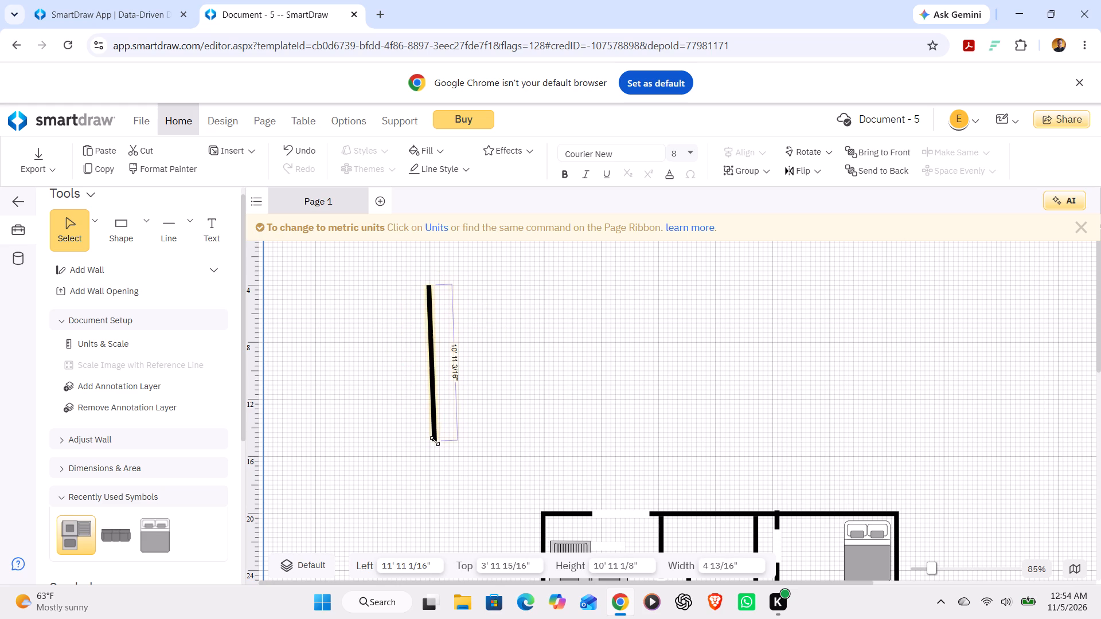
{"action": "left_click_drag", "start_coordinate": [435, 441], "coordinate": [431, 456]}
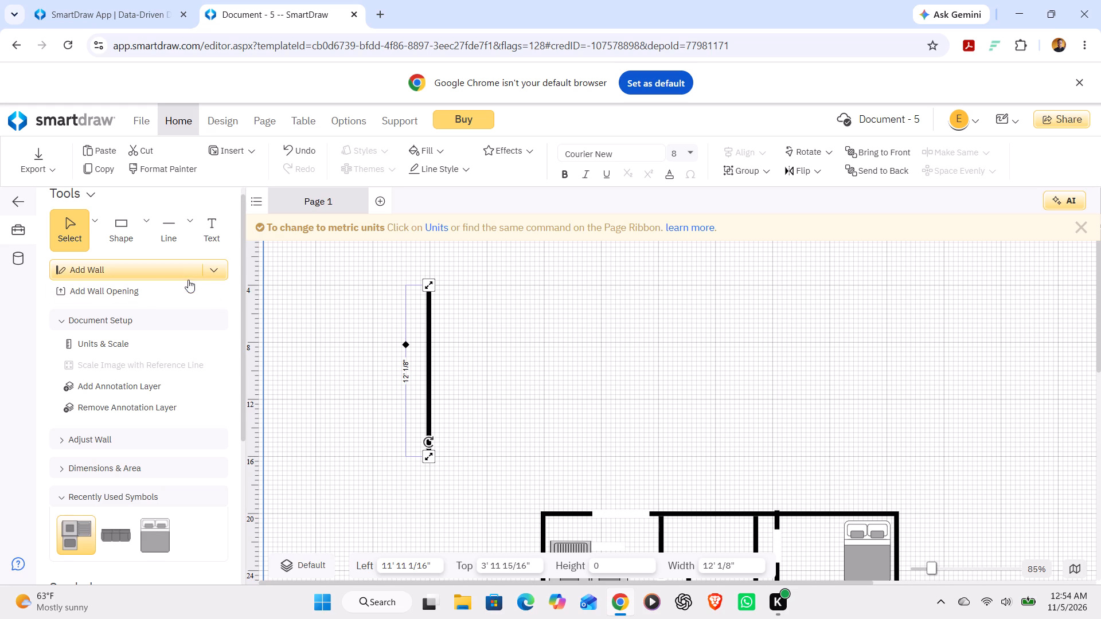
Draw a horizontal wall about 20' 1/2" long to the right from the vertical wall's upper end.
{"action": "left_click", "coordinate": [159, 271]}
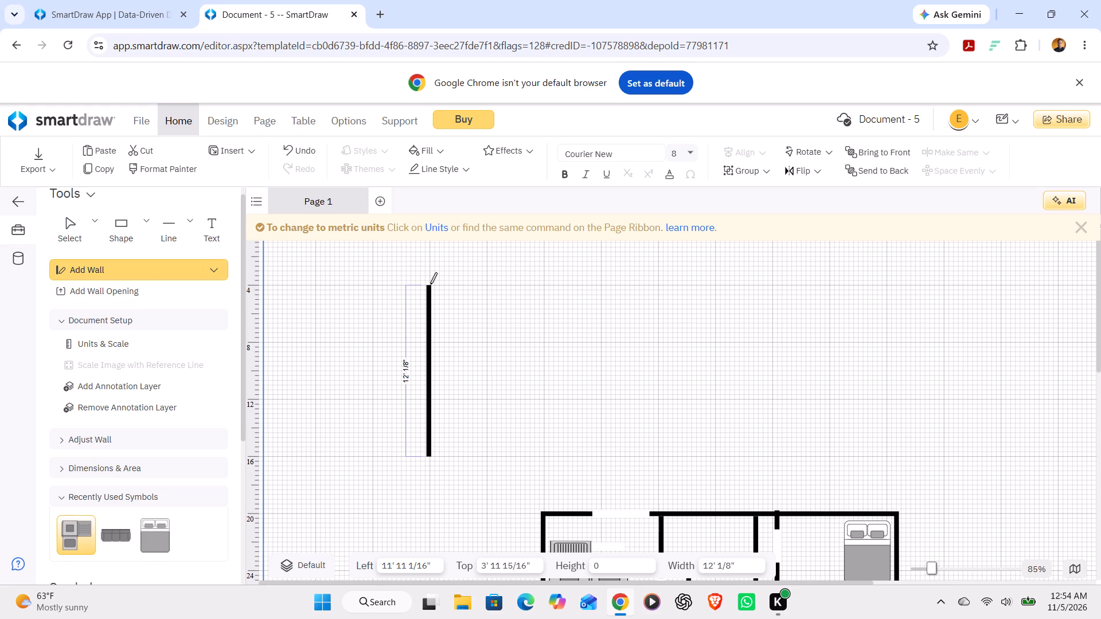
{"action": "left_click_drag", "start_coordinate": [428, 285], "coordinate": [471, 278]}
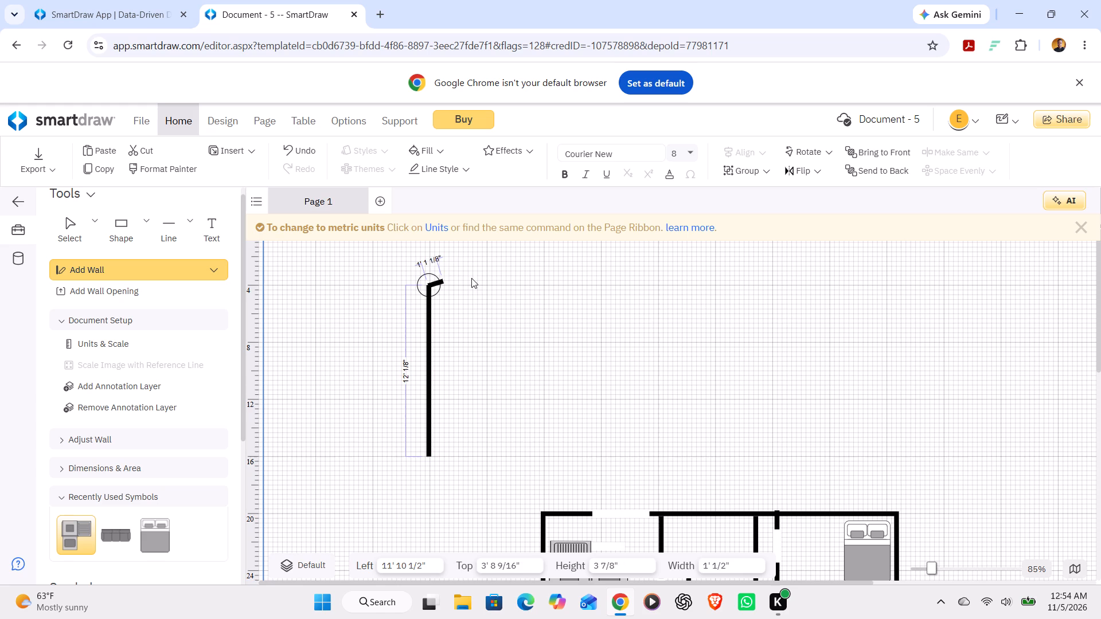
{"action": "left_click_drag", "start_coordinate": [471, 278], "coordinate": [645, 289]}
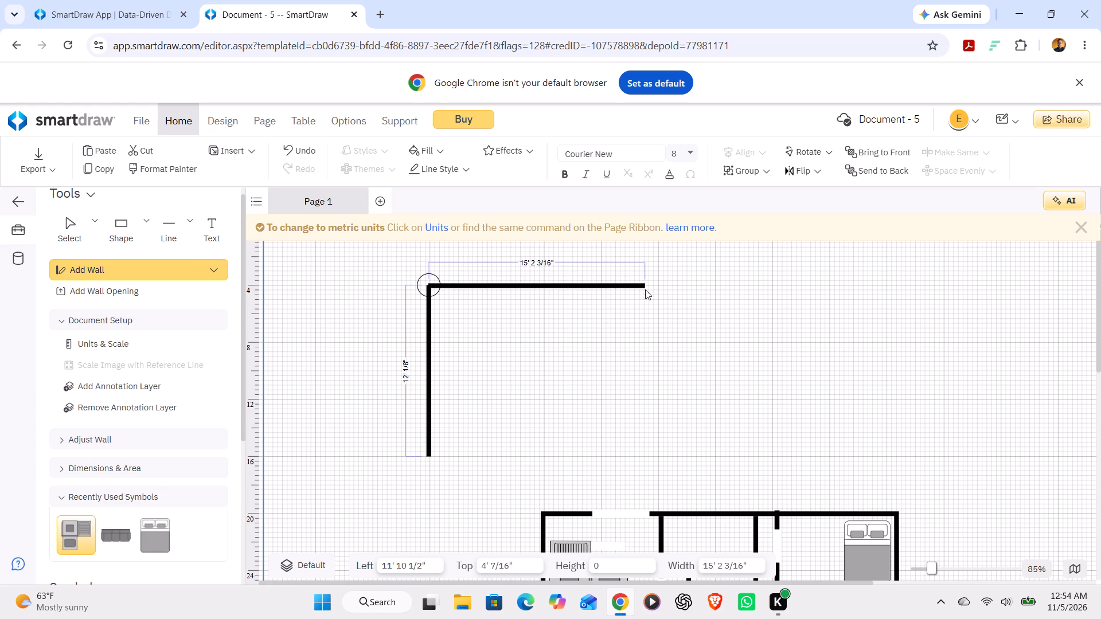
{"action": "left_click_drag", "start_coordinate": [645, 289], "coordinate": [701, 294]}
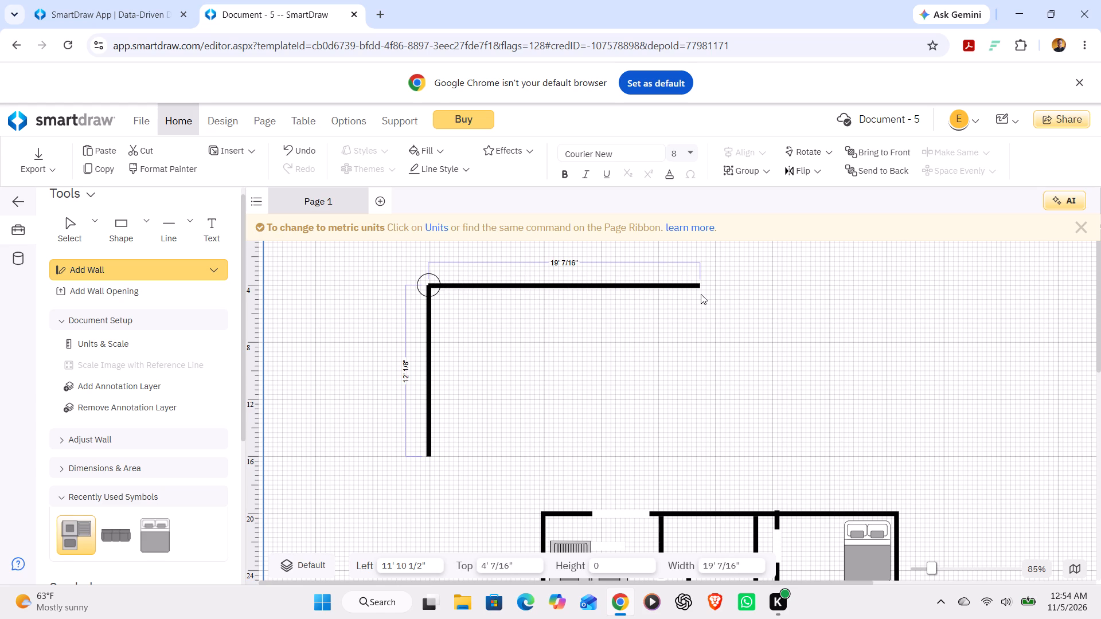
{"action": "left_click_drag", "start_coordinate": [701, 294], "coordinate": [710, 296]}
{"action": "left_click_drag", "start_coordinate": [710, 296], "coordinate": [715, 303]}
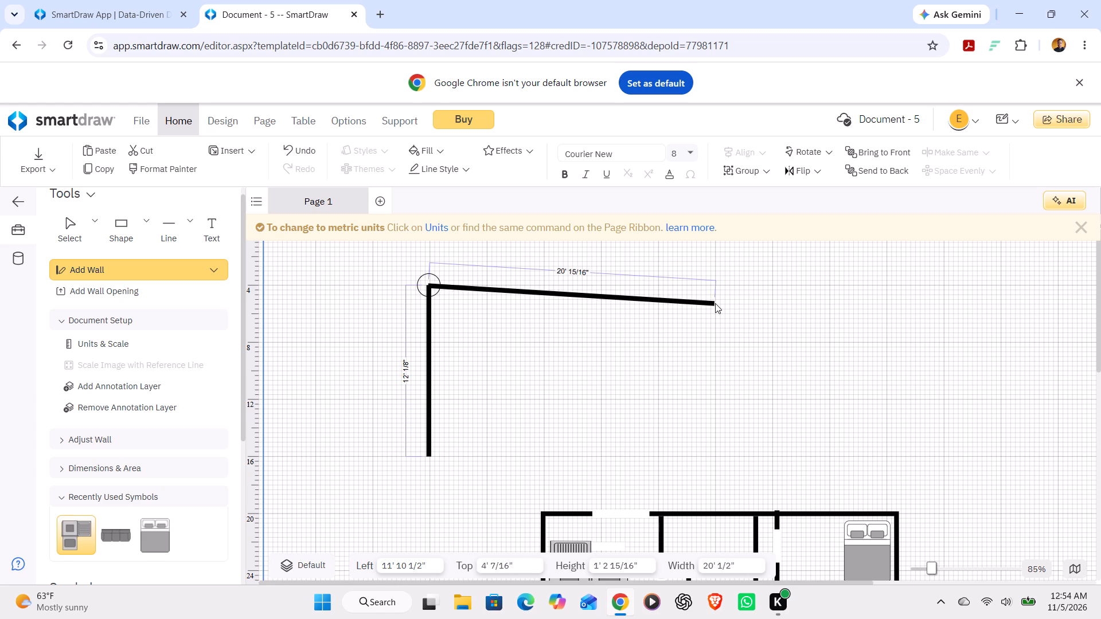
{"action": "left_click_drag", "start_coordinate": [715, 303], "coordinate": [715, 296]}
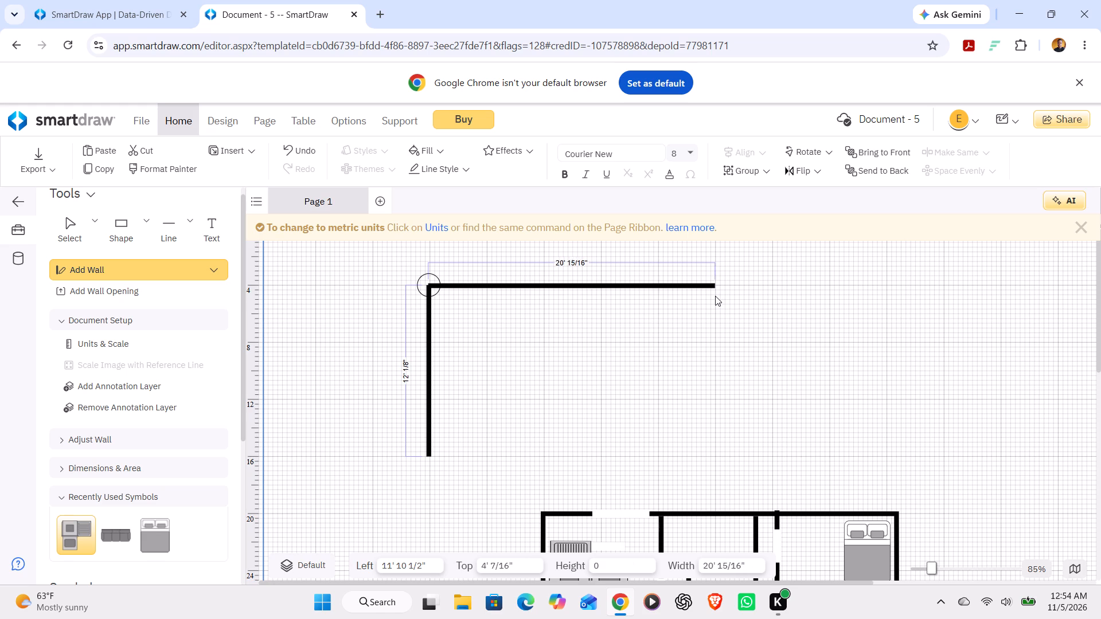
{"action": "left_click_drag", "start_coordinate": [715, 296], "coordinate": [715, 296]}
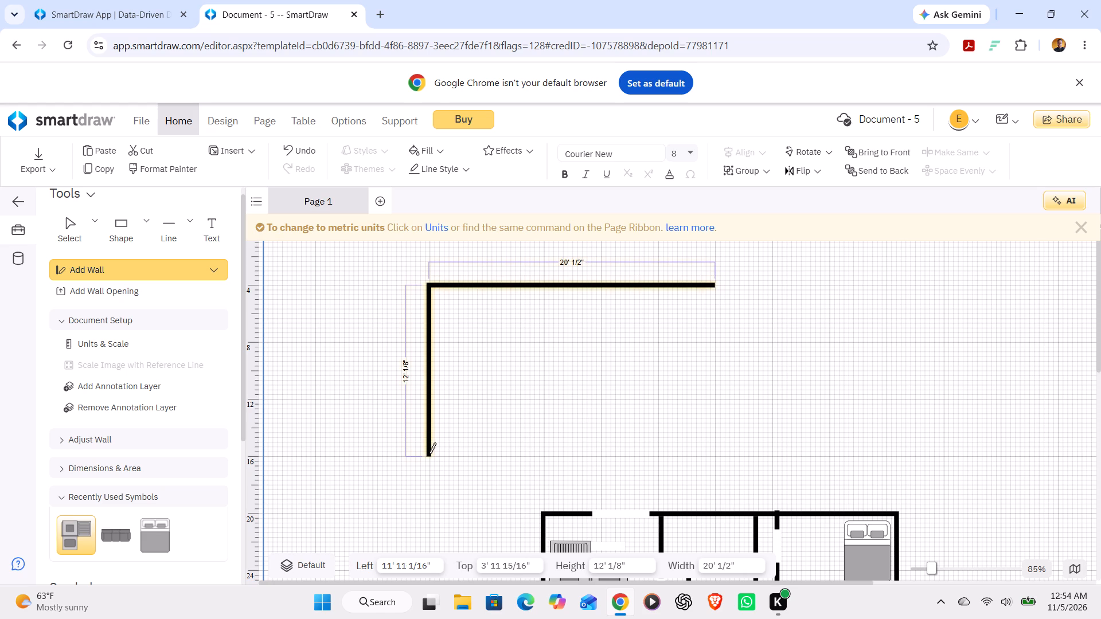
Draw the room's lower wall in two pieces, about 4' 1 5/8" and 12' 11 11/16" long, leaving a gap between them.
{"action": "left_click_drag", "start_coordinate": [429, 454], "coordinate": [521, 452]}
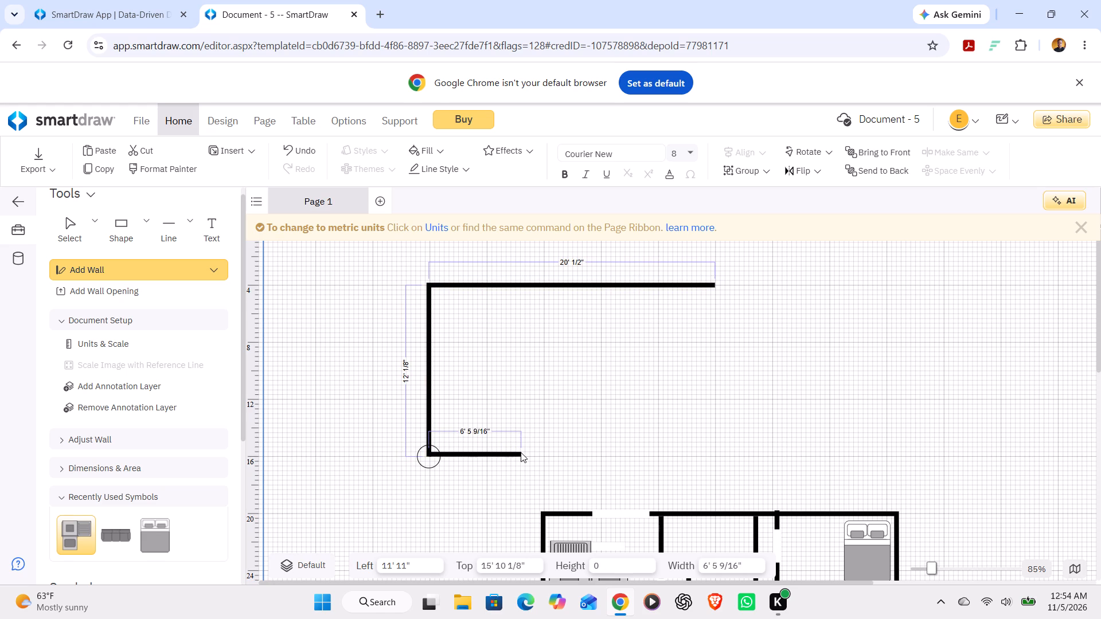
{"action": "left_click_drag", "start_coordinate": [521, 452], "coordinate": [488, 456]}
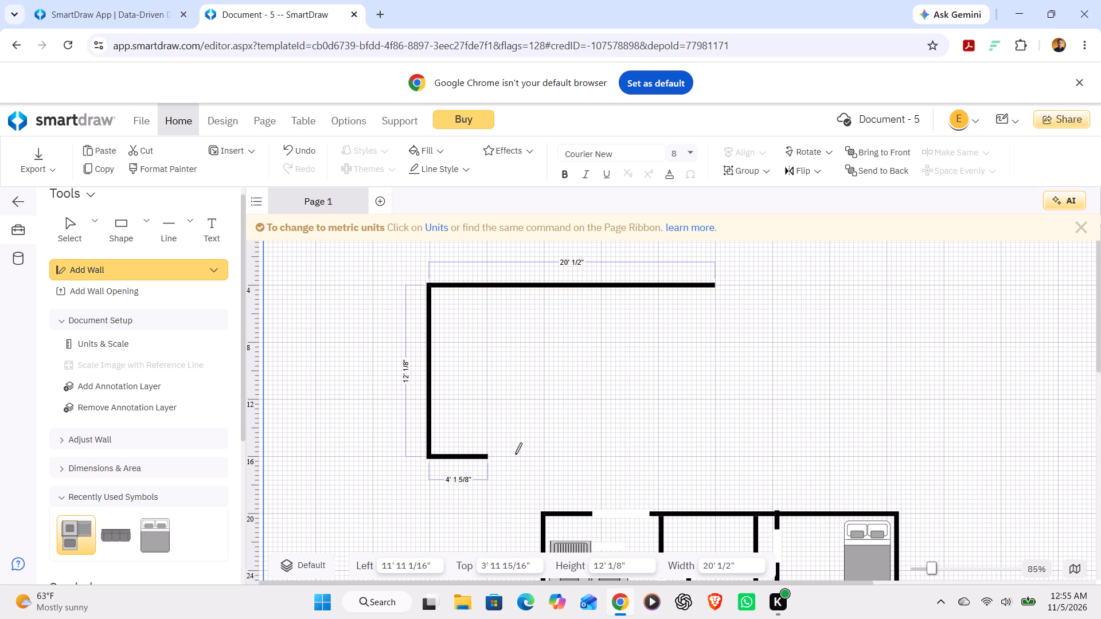
{"action": "left_click_drag", "start_coordinate": [516, 455], "coordinate": [671, 457]}
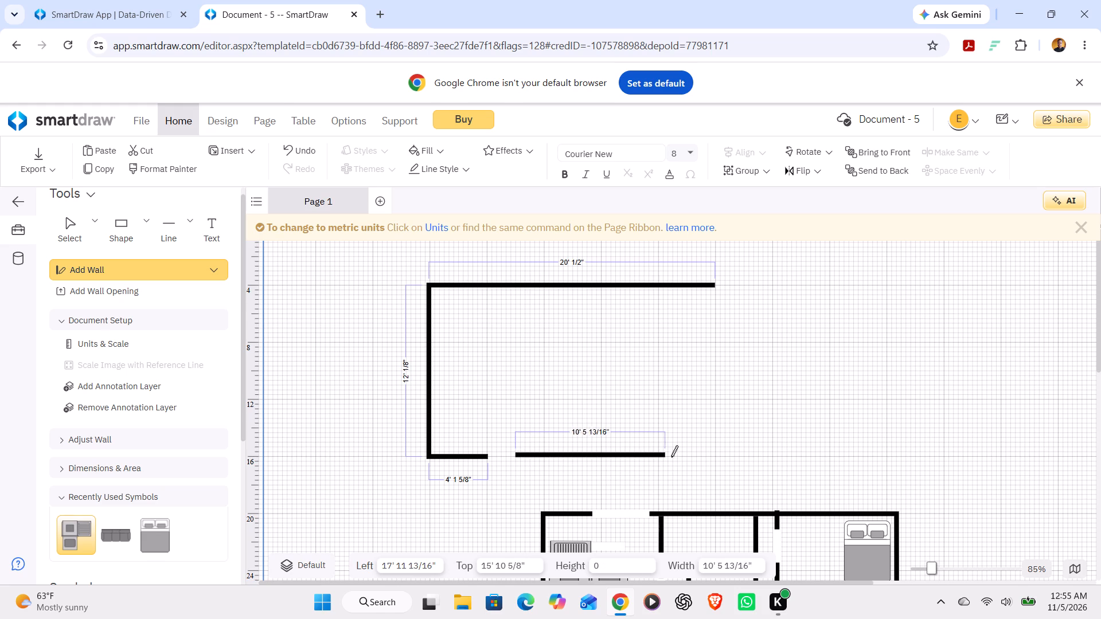
{"action": "left_click_drag", "start_coordinate": [671, 457], "coordinate": [693, 456]}
{"action": "left_click_drag", "start_coordinate": [693, 456], "coordinate": [689, 447]}
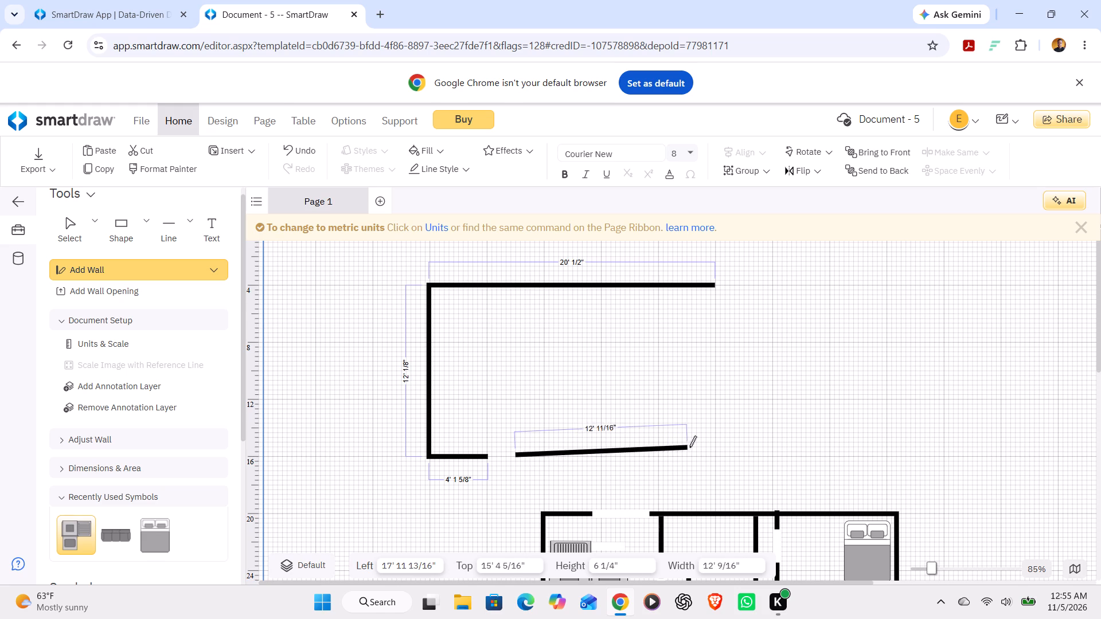
{"action": "left_click_drag", "start_coordinate": [689, 447], "coordinate": [701, 457]}
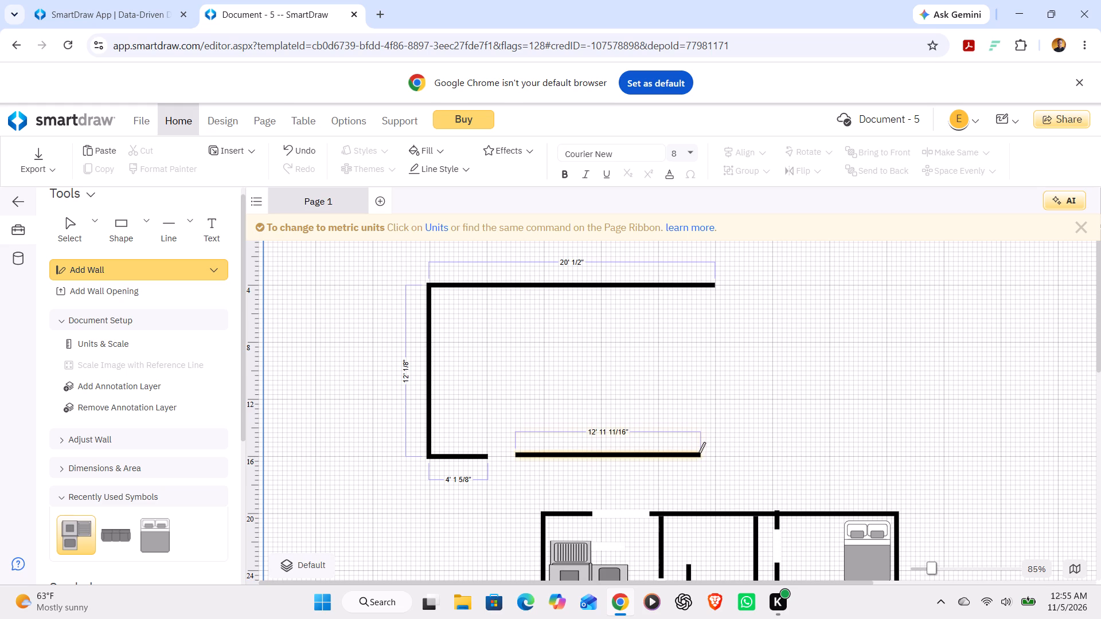
Draw the room's right wall, about 11' 9 3/4" long, from the lower wall's right end up to the upper wall.
{"action": "left_click_drag", "start_coordinate": [698, 453], "coordinate": [681, 280]}
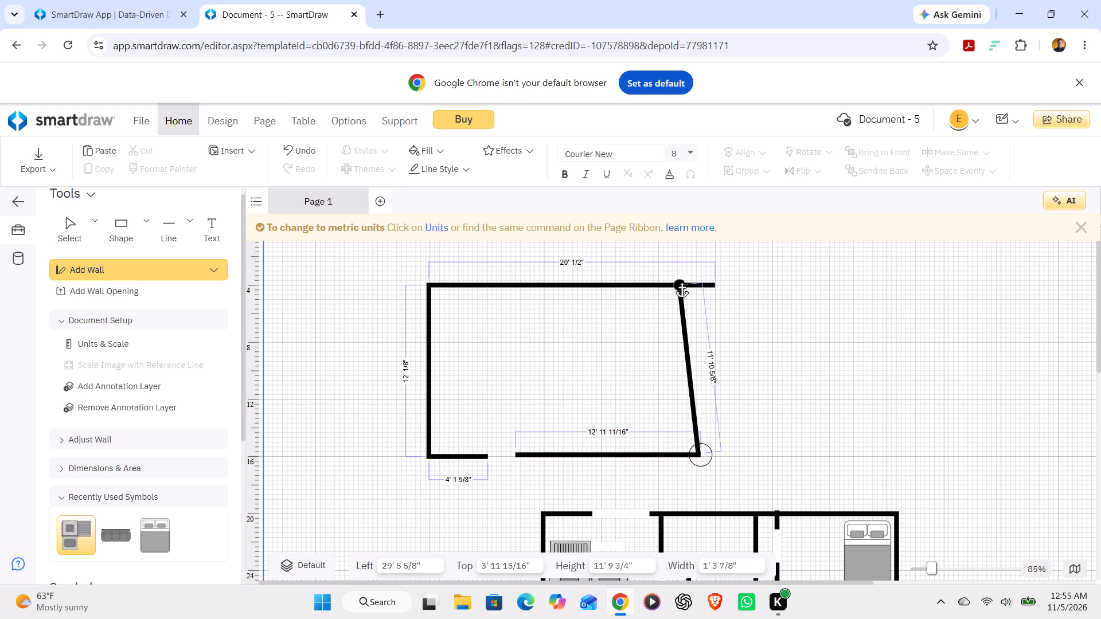
{"action": "left_click_drag", "start_coordinate": [681, 280], "coordinate": [698, 286]}
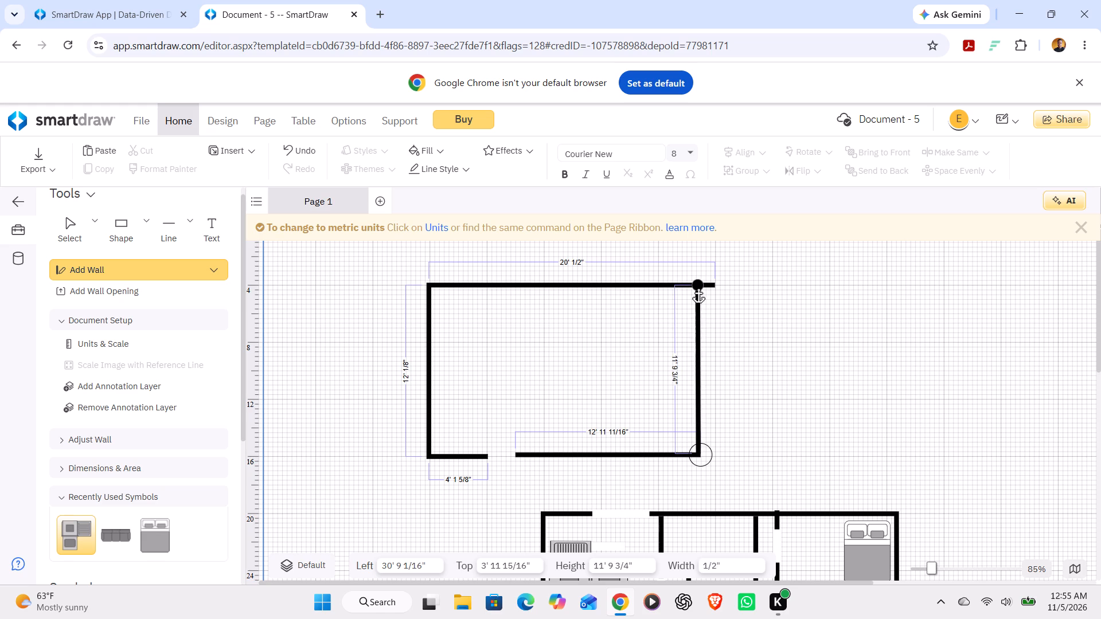
{"action": "left_click_drag", "start_coordinate": [698, 286], "coordinate": [698, 285]}
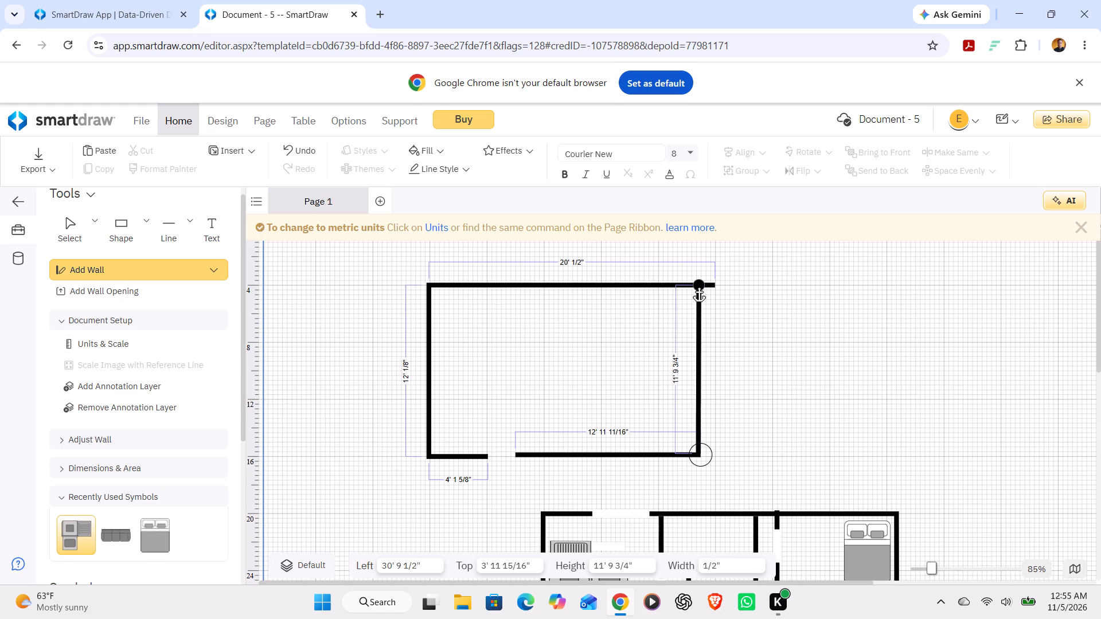
{"action": "left_click_drag", "start_coordinate": [698, 285], "coordinate": [698, 292]}
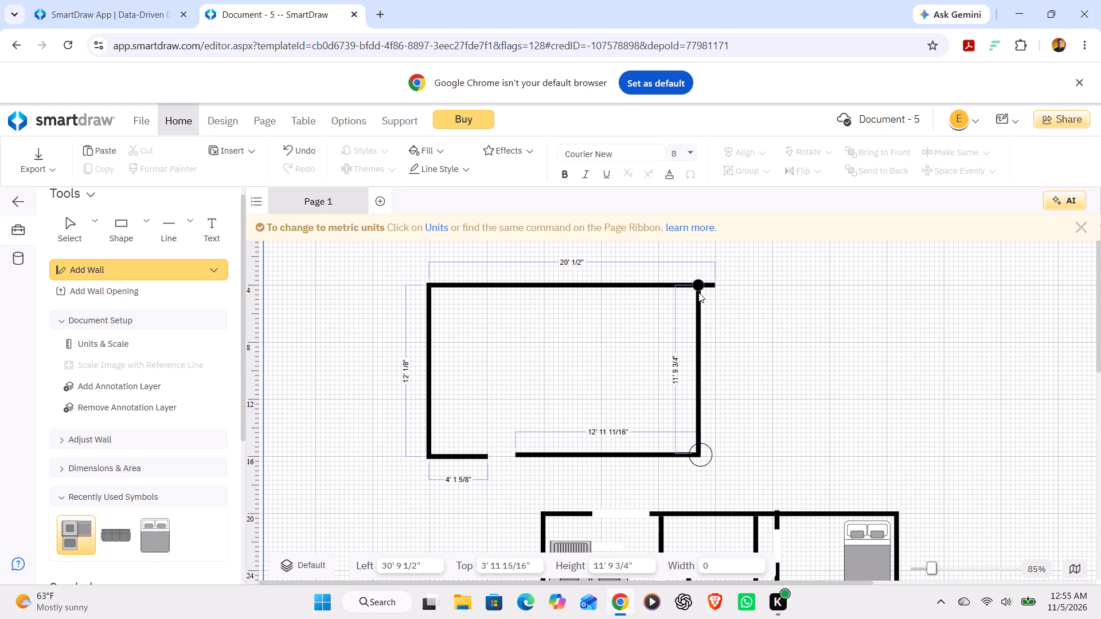
{"action": "left_click", "coordinate": [775, 285]}
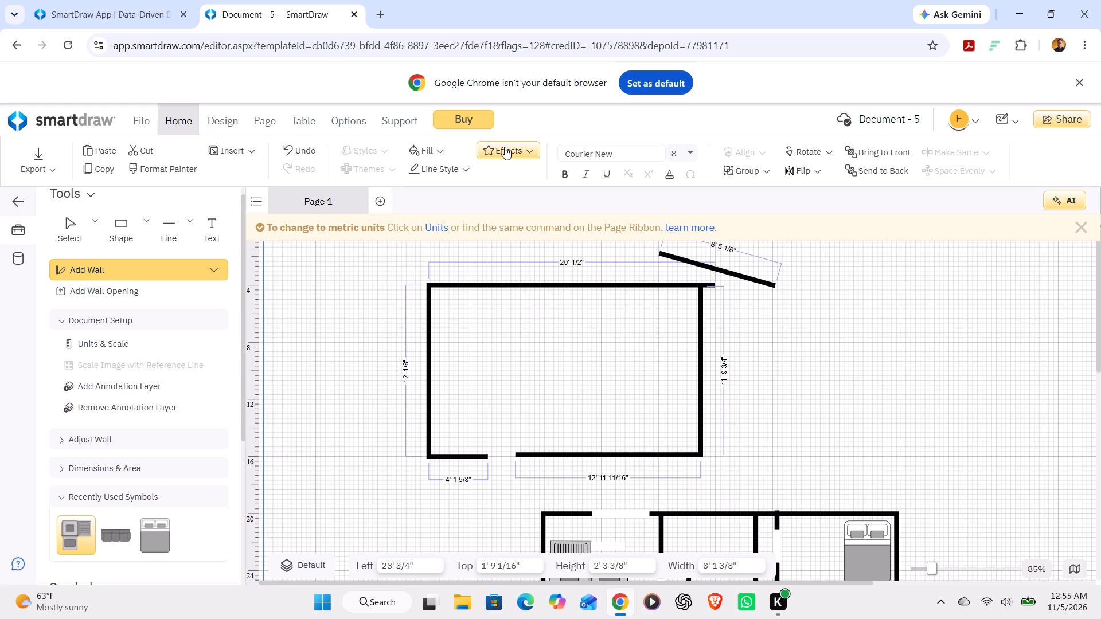
{"action": "key", "text": "Escape"}
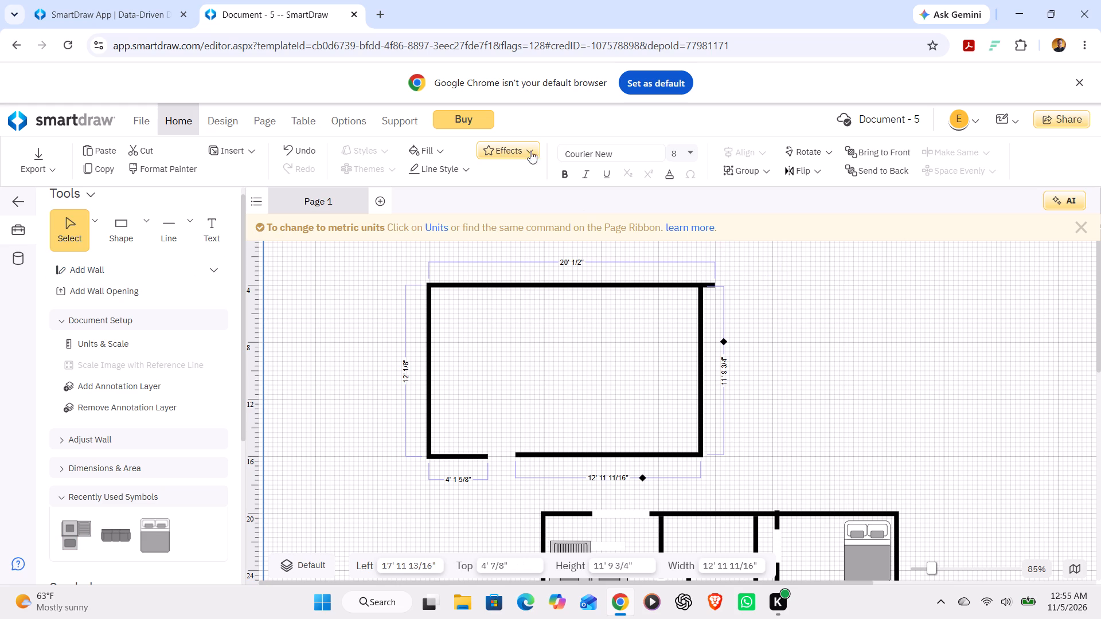
Shorten the upper wall to about 19' 7/8" so that it ends at the right wall's corner.
{"action": "left_click", "coordinate": [649, 280]}
{"action": "left_click", "coordinate": [649, 280]}
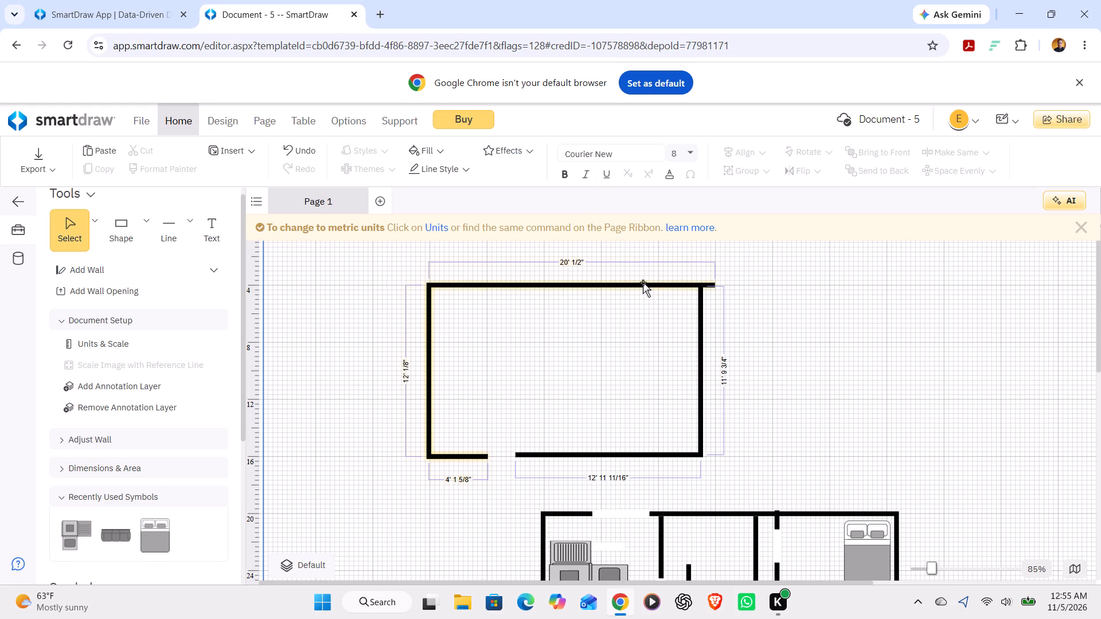
{"action": "left_click", "coordinate": [643, 283]}
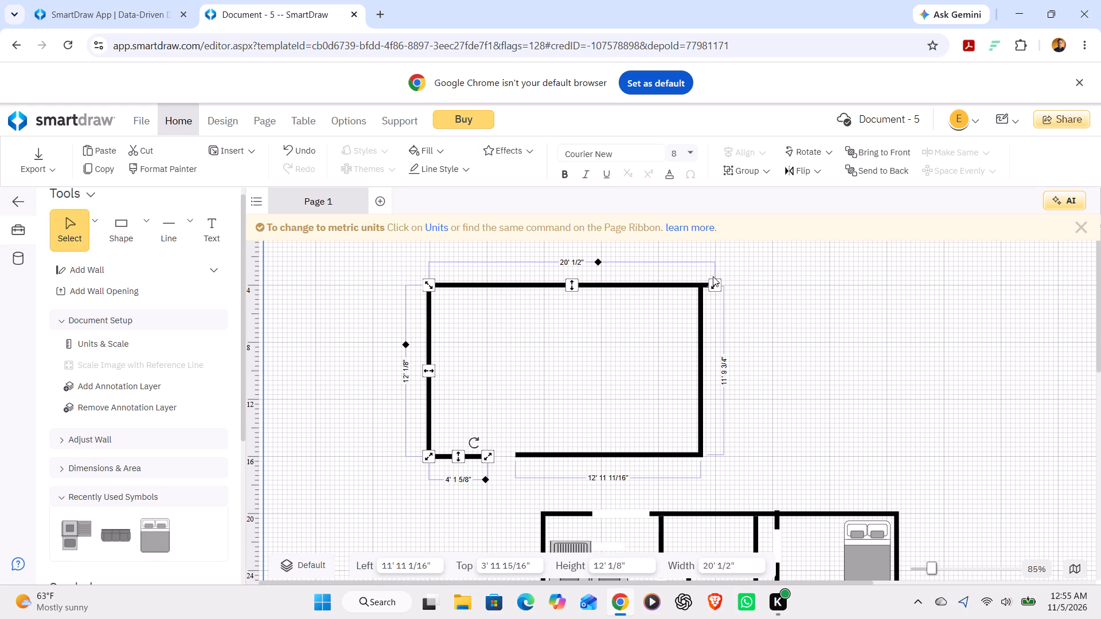
{"action": "left_click_drag", "start_coordinate": [715, 285], "coordinate": [711, 285]}
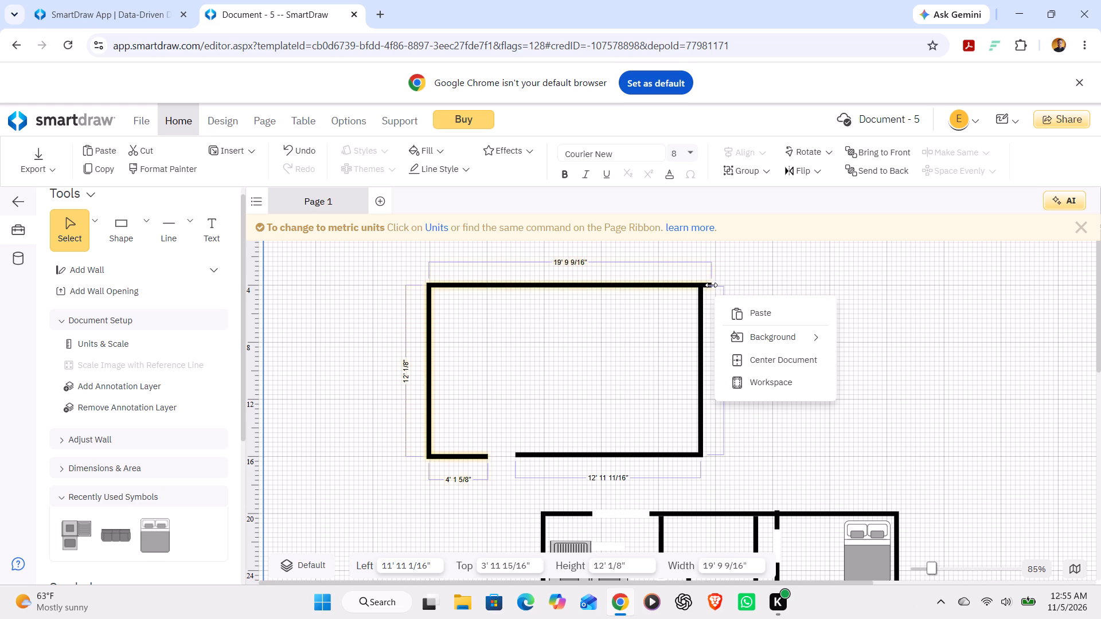
{"action": "left_click_drag", "start_coordinate": [711, 285], "coordinate": [701, 285]}
{"action": "left_click", "coordinate": [806, 279]}
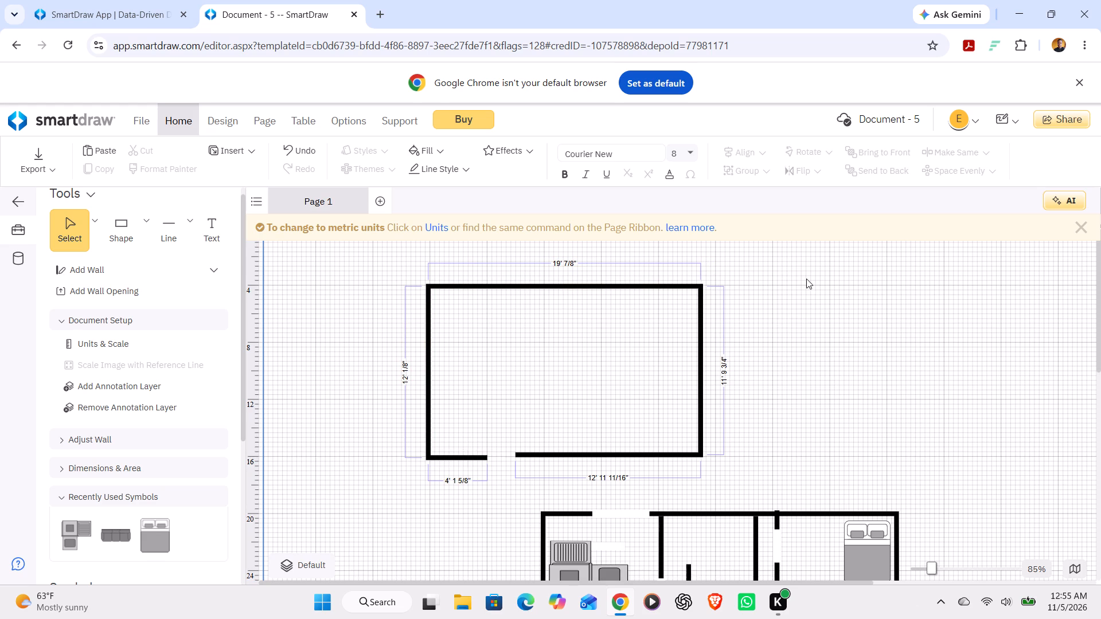
Draw a vertical dividing wall about 11' 7 1/4" long through the room's middle, from the lower wall to the upper wall.
{"action": "left_click", "coordinate": [150, 265]}
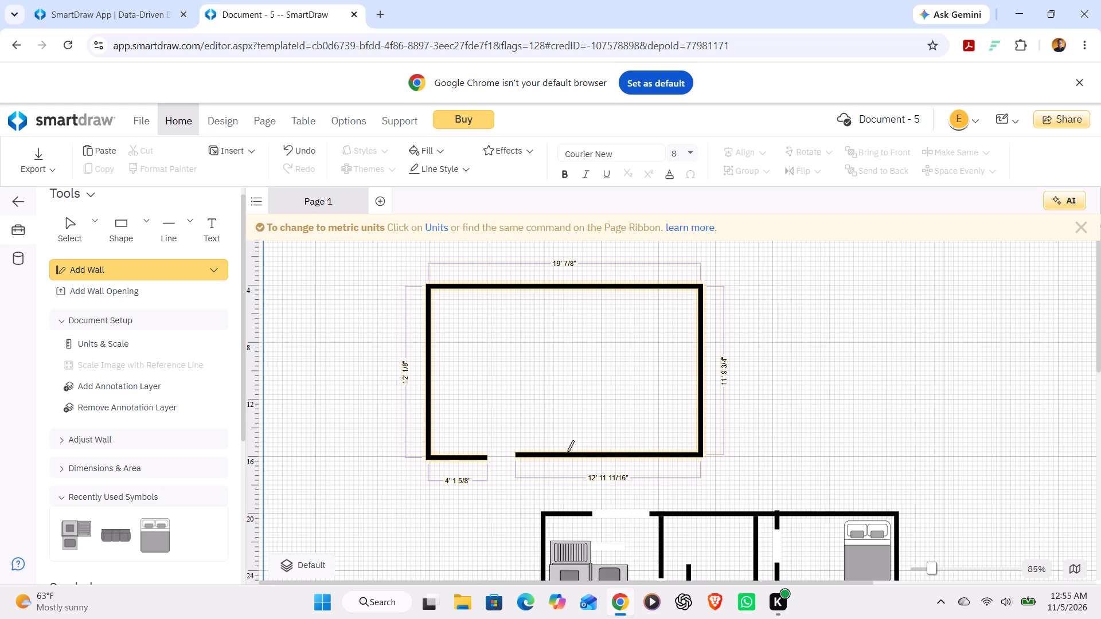
{"action": "left_click", "coordinate": [567, 452]}
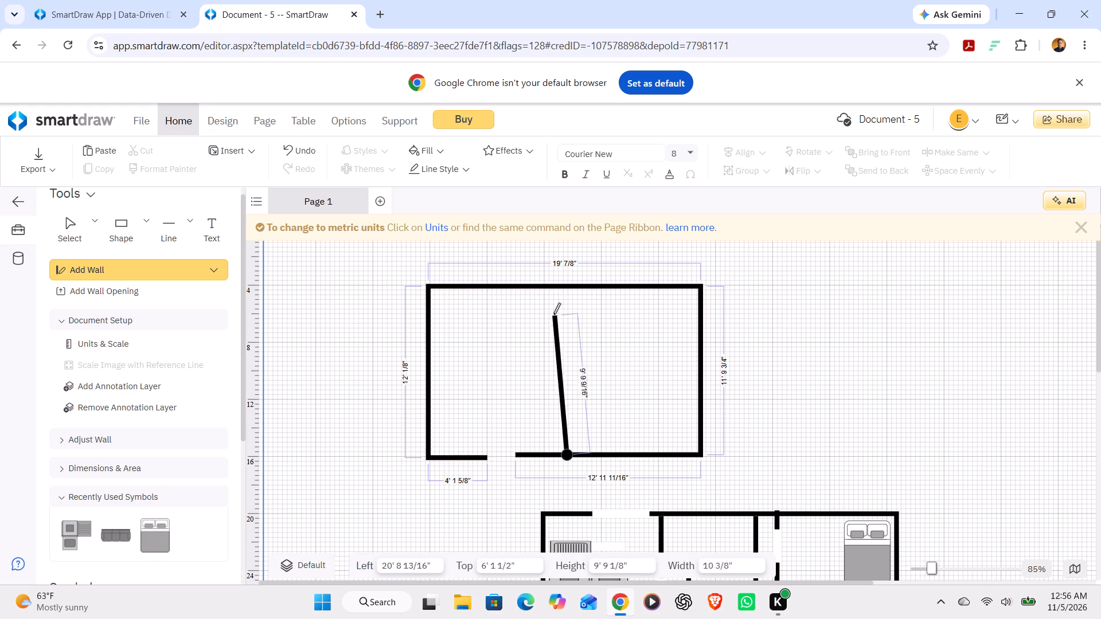
{"action": "left_click", "coordinate": [564, 289]}
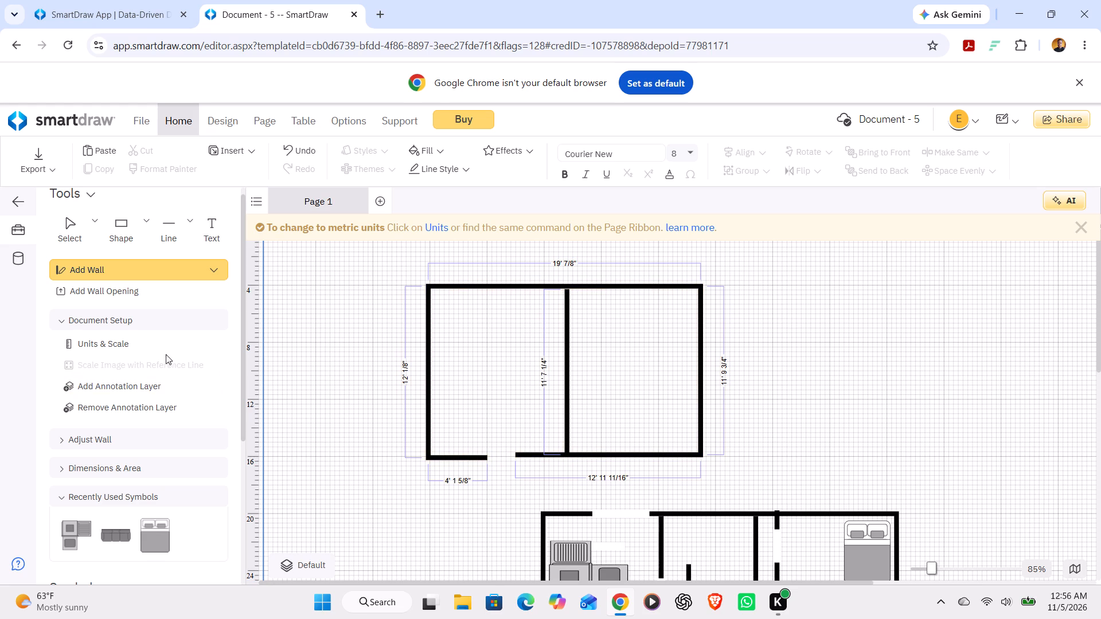
Add a wall opening over the gap in the lower wall and shorten it to about 2' 10".
{"action": "left_click", "coordinate": [161, 293]}
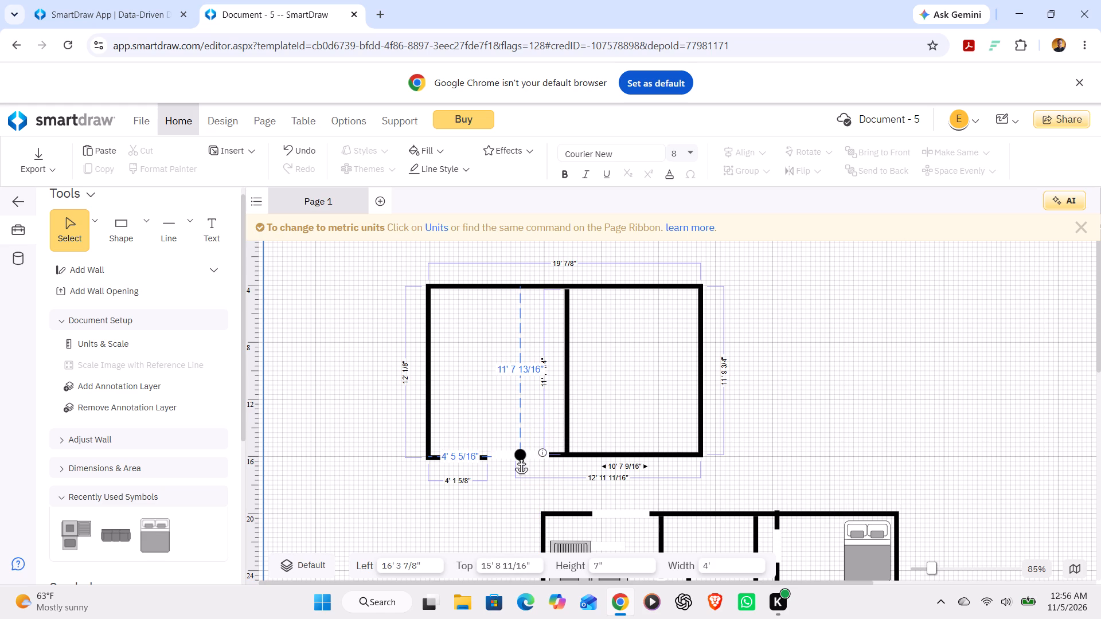
{"action": "left_click", "coordinate": [521, 457]}
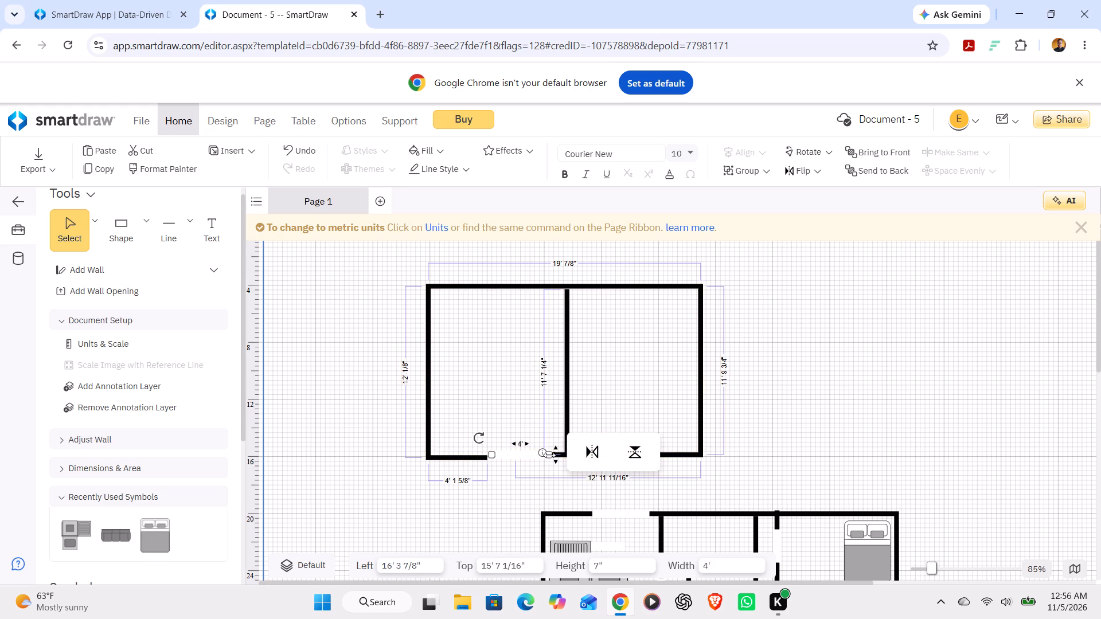
{"action": "left_click_drag", "start_coordinate": [549, 455], "coordinate": [533, 453]}
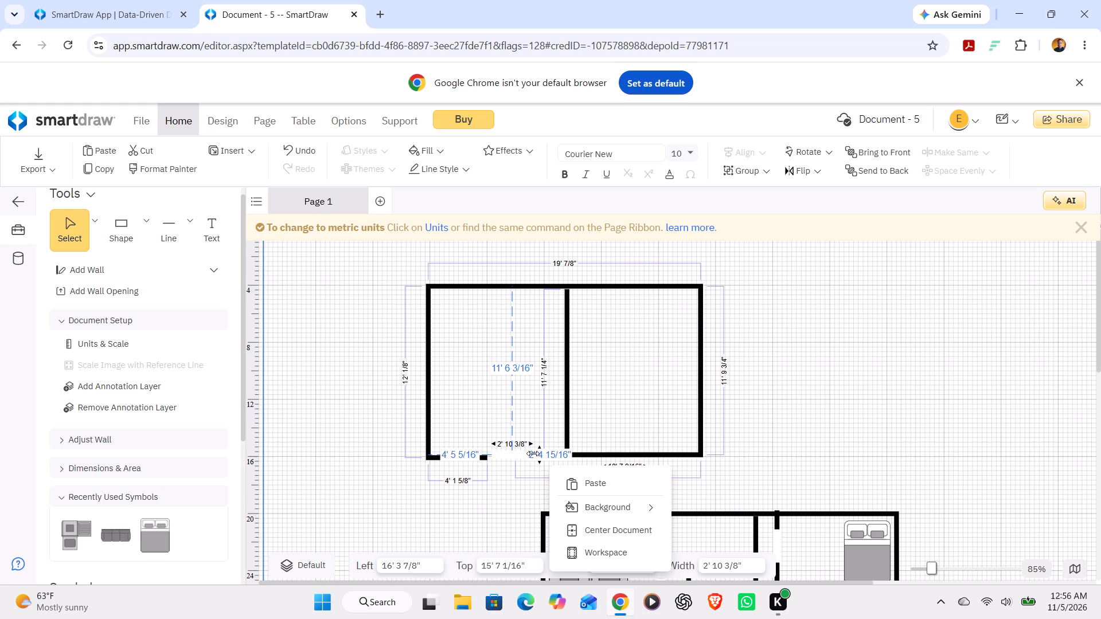
{"action": "left_click_drag", "start_coordinate": [533, 453], "coordinate": [532, 453]}
{"action": "left_click", "coordinate": [522, 423]}
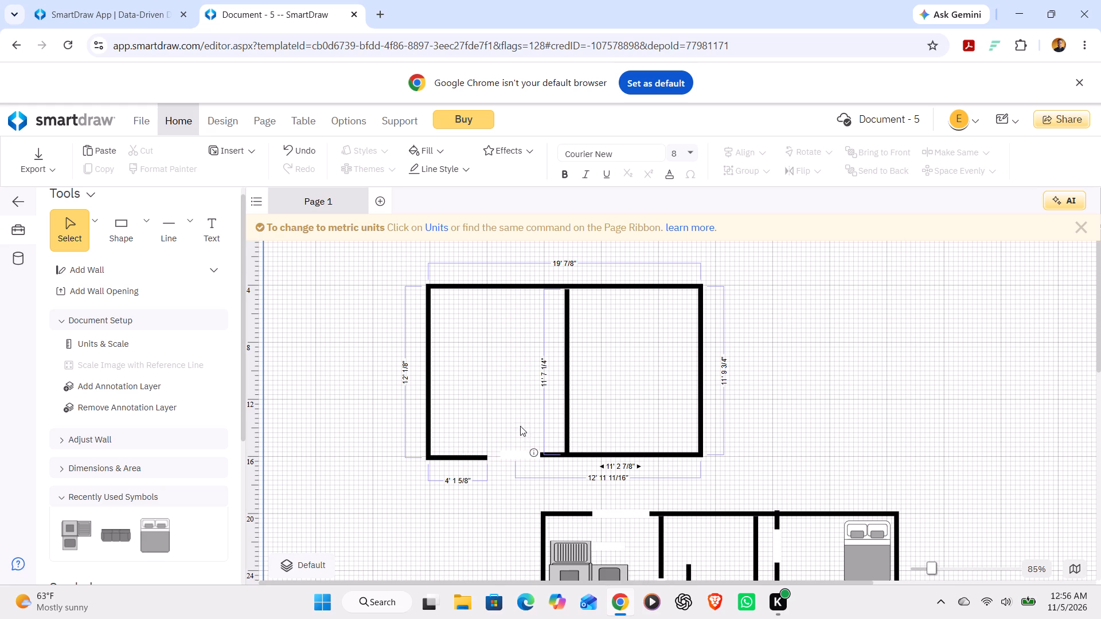
Lengthen the lower wall's left segment to about 5' 1 3/16" and raise it in line with the lower wall's right segment.
{"action": "left_click", "coordinate": [476, 462]}
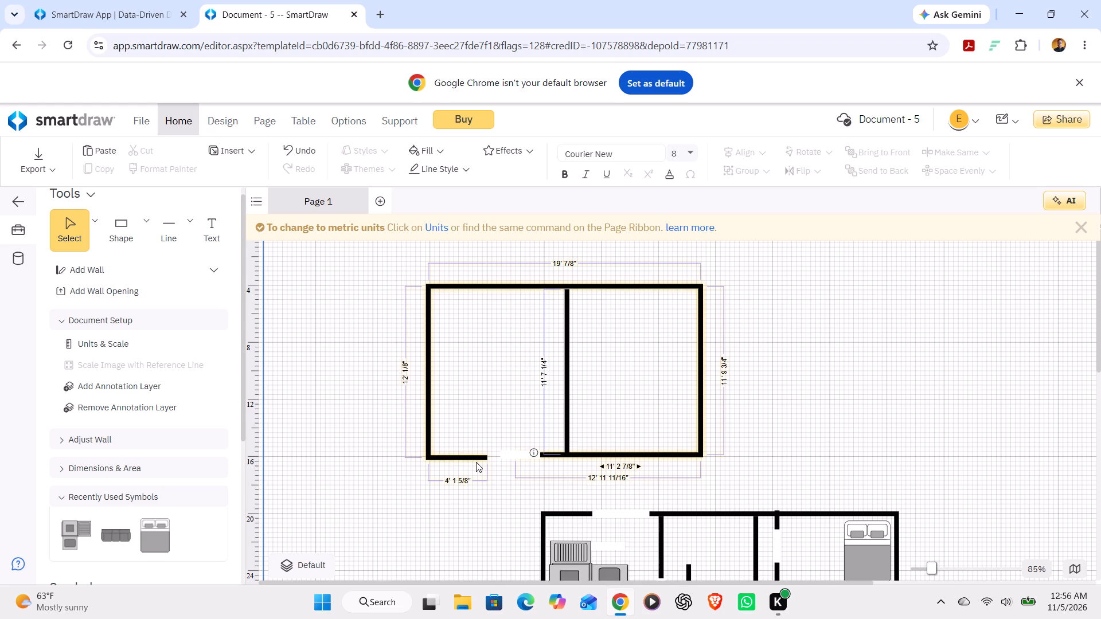
{"action": "left_click", "coordinate": [474, 459]}
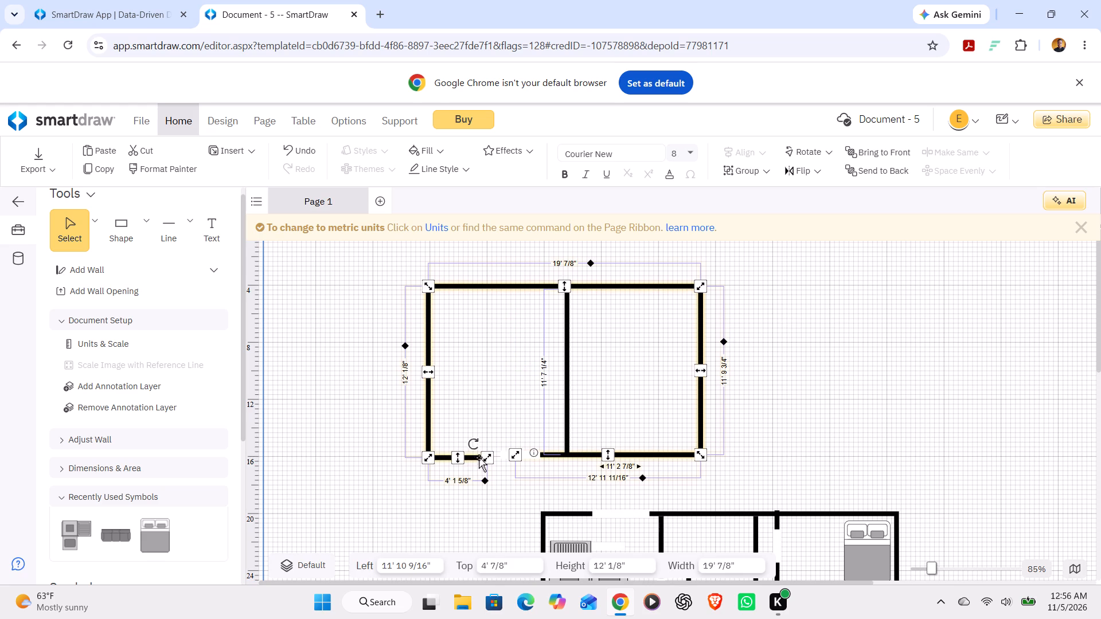
{"action": "left_click_drag", "start_coordinate": [490, 457], "coordinate": [491, 457]}
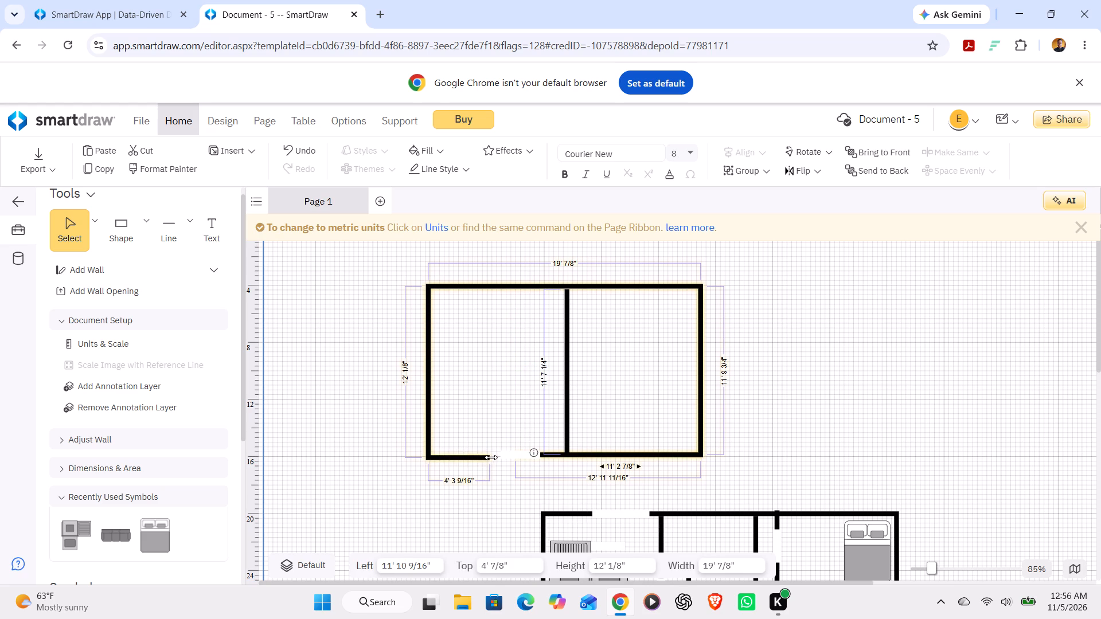
{"action": "left_click_drag", "start_coordinate": [491, 457], "coordinate": [501, 457]}
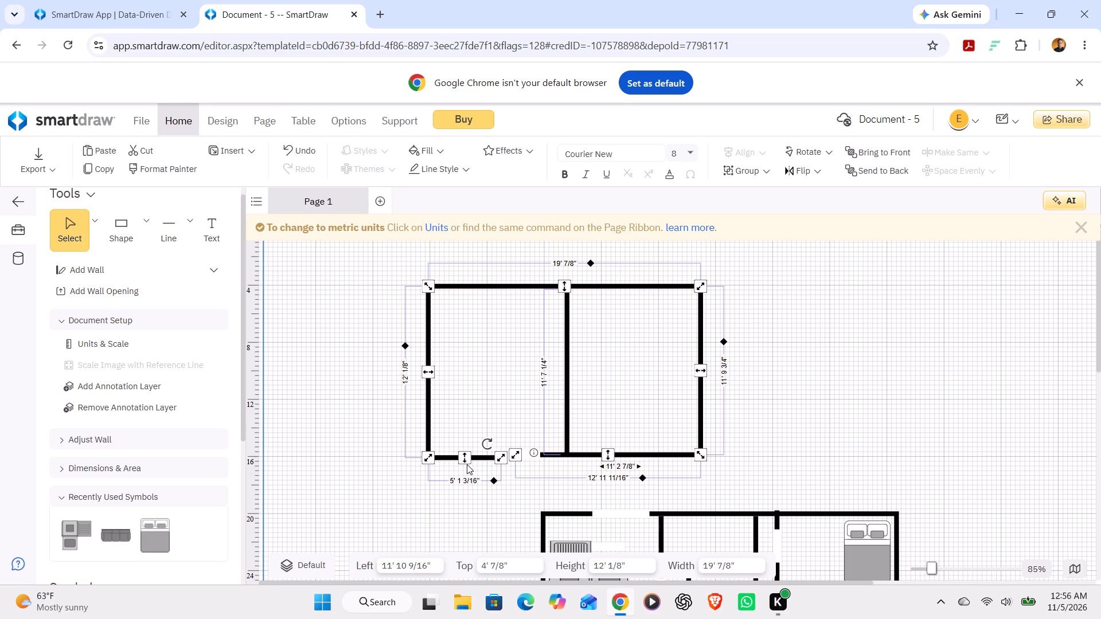
{"action": "left_click", "coordinate": [466, 452]}
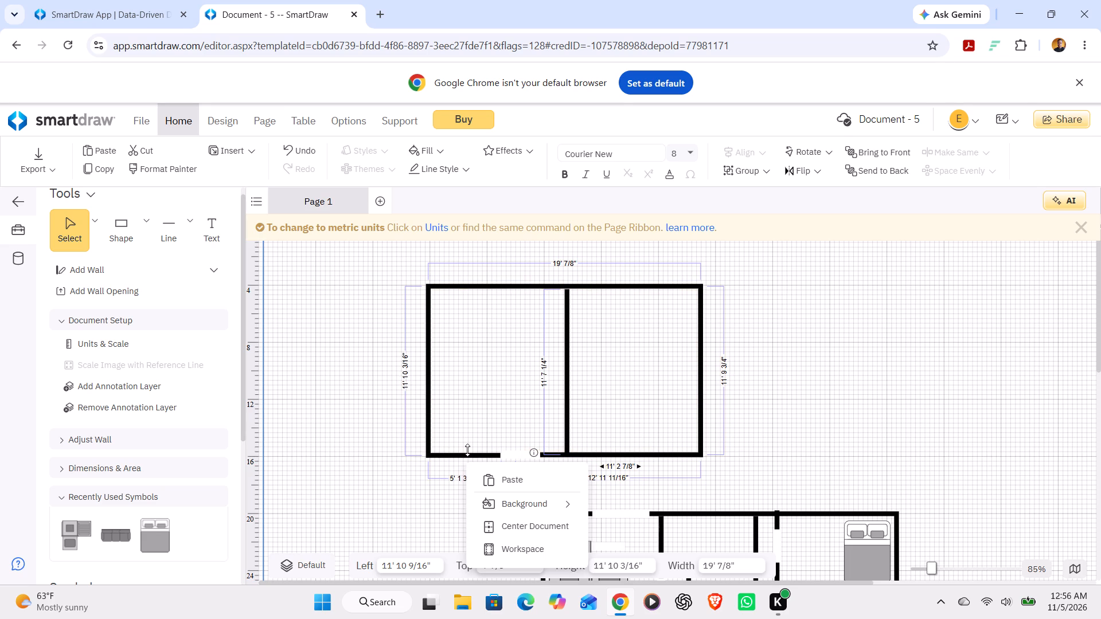
{"action": "left_click", "coordinate": [499, 389]}
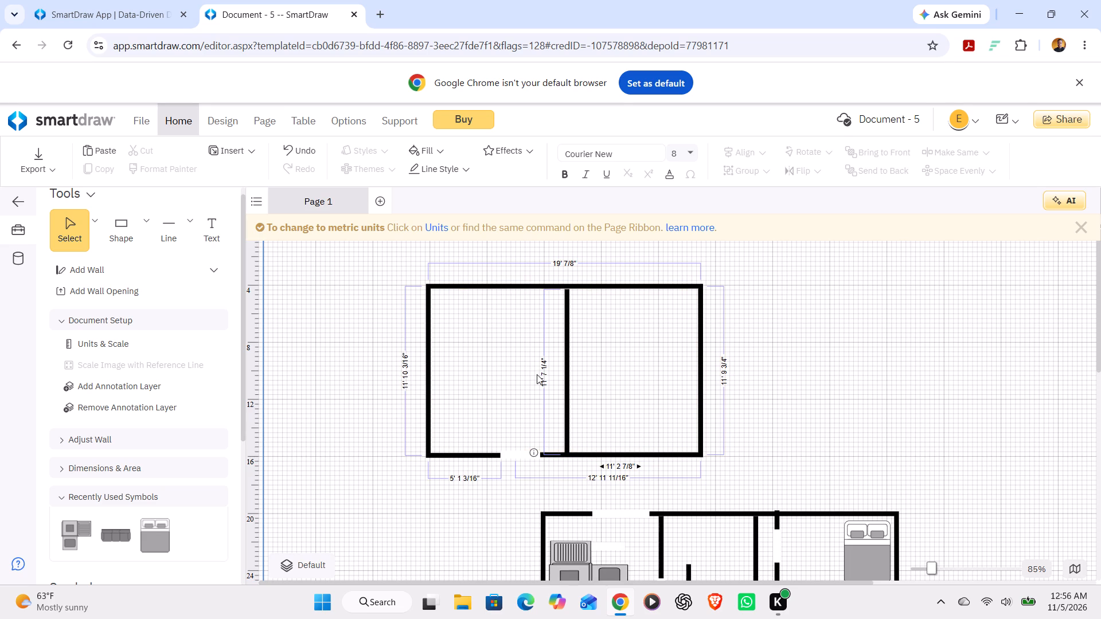
Add a wall opening near the lower end of the dividing wall and shorten it to about 2' 7 11/16".
{"action": "left_click", "coordinate": [102, 285]}
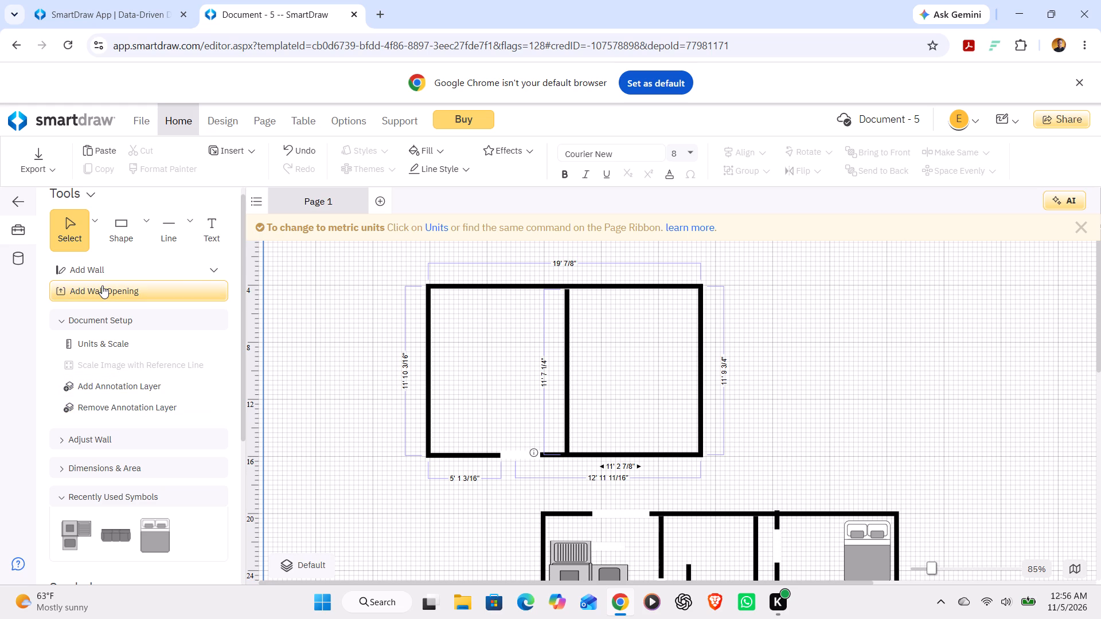
{"action": "left_click", "coordinate": [130, 296]}
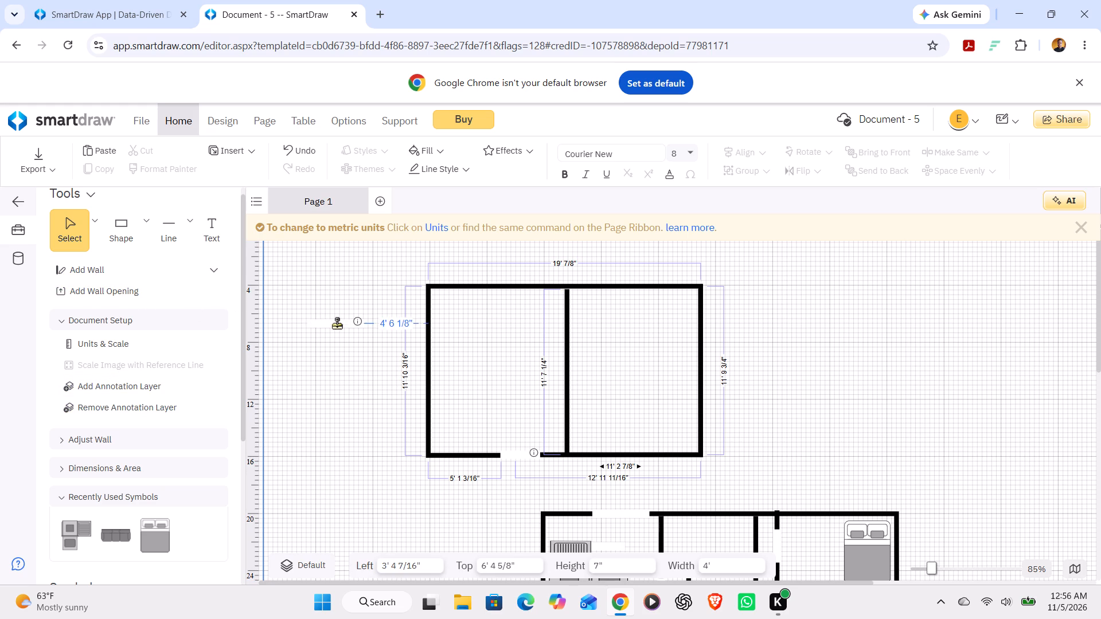
{"action": "left_click", "coordinate": [568, 421]}
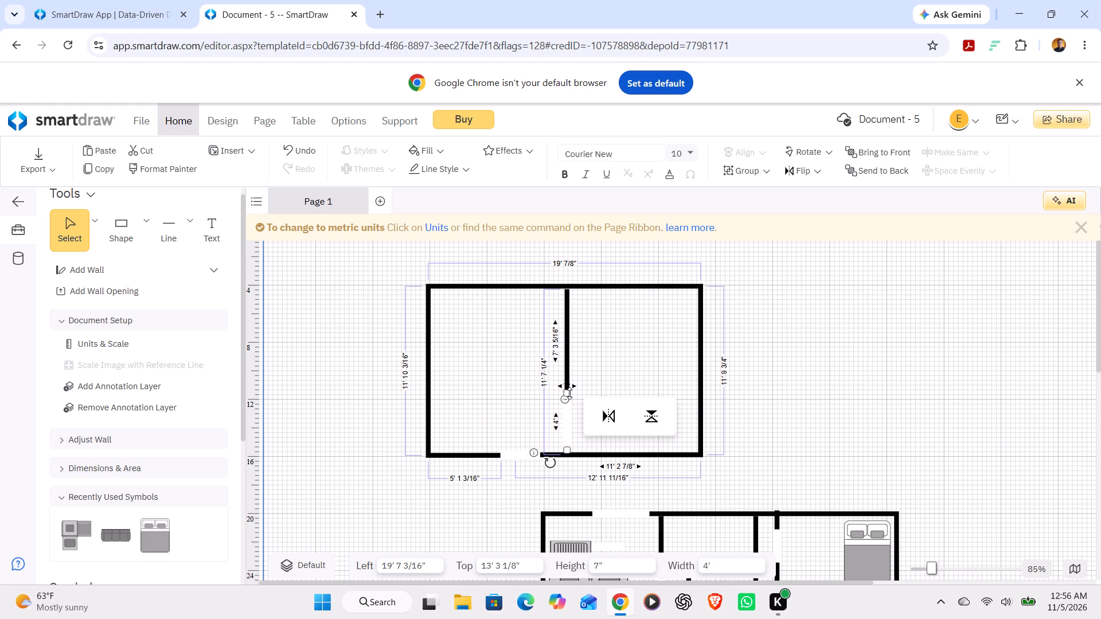
{"action": "left_click_drag", "start_coordinate": [569, 393], "coordinate": [571, 412]}
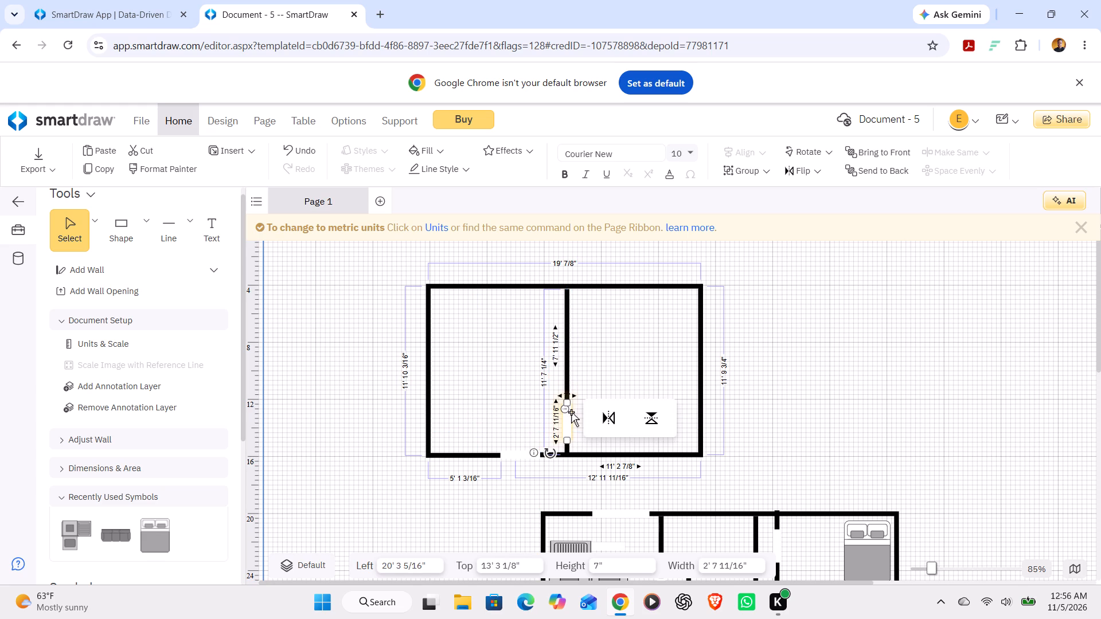
{"action": "left_click", "coordinate": [638, 373]}
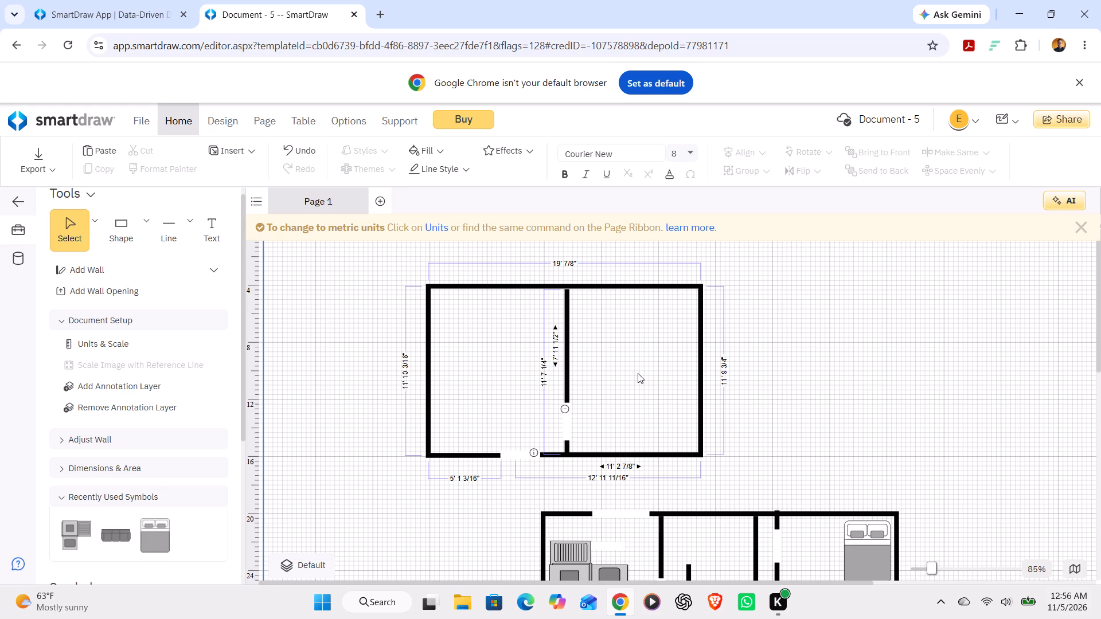
Examine the new two-room plan and the furnished plan below it, down to the title block.
{"action": "scroll", "coordinate": [638, 373], "scroll_direction": "down", "scroll_amount": 1}
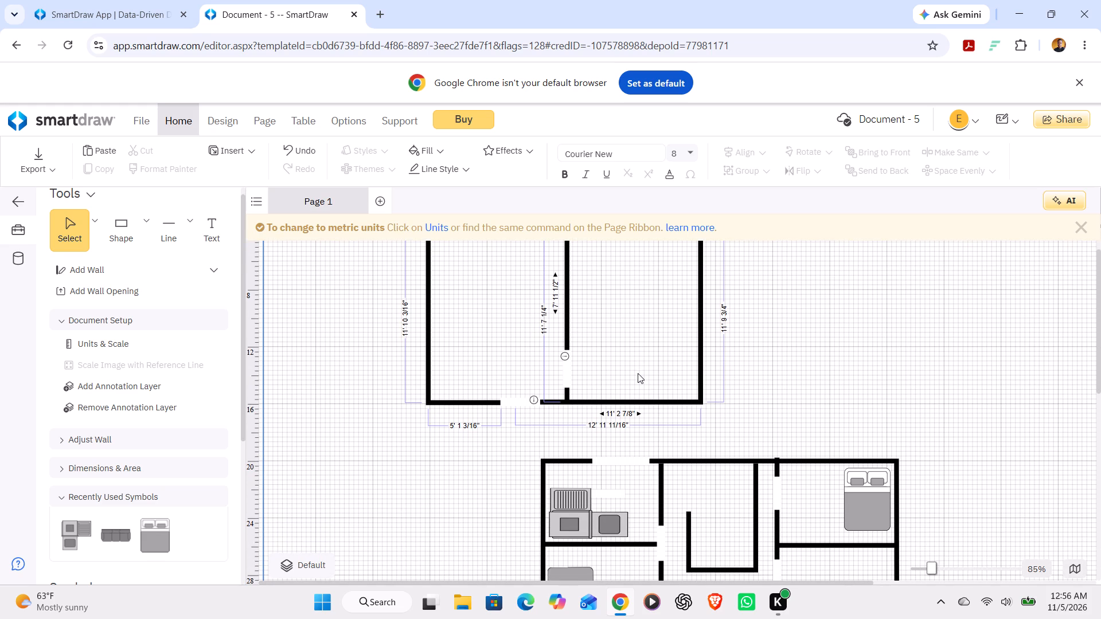
{"action": "scroll", "coordinate": [638, 373], "scroll_direction": "down", "scroll_amount": 5}
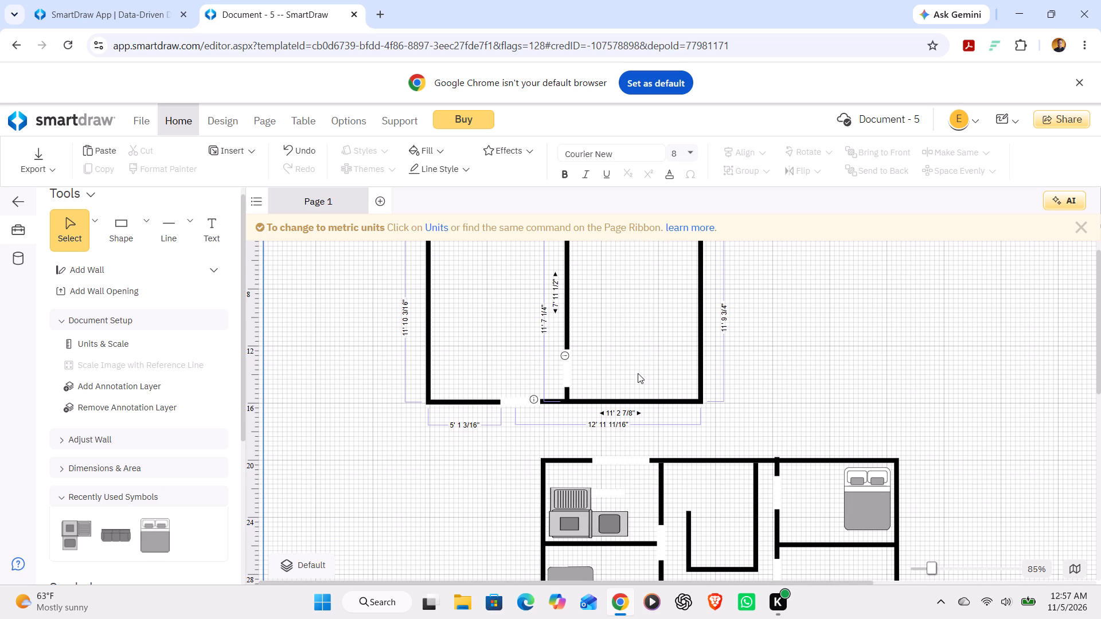
{"action": "scroll", "coordinate": [638, 373], "scroll_direction": "up", "scroll_amount": 1}
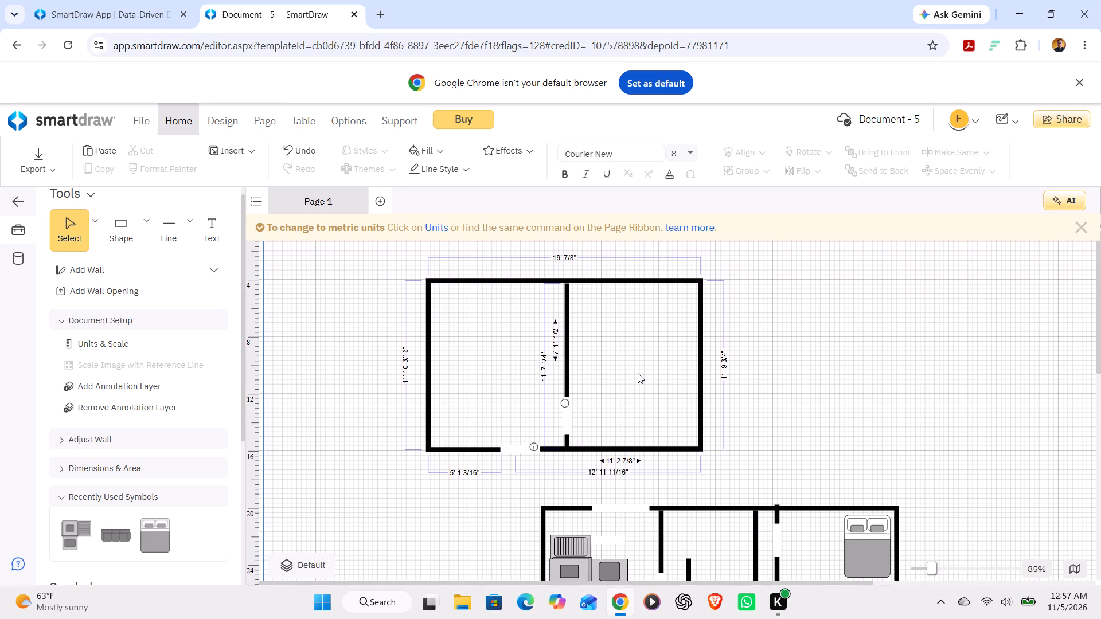
{"action": "scroll", "coordinate": [638, 373], "scroll_direction": "up", "scroll_amount": 1}
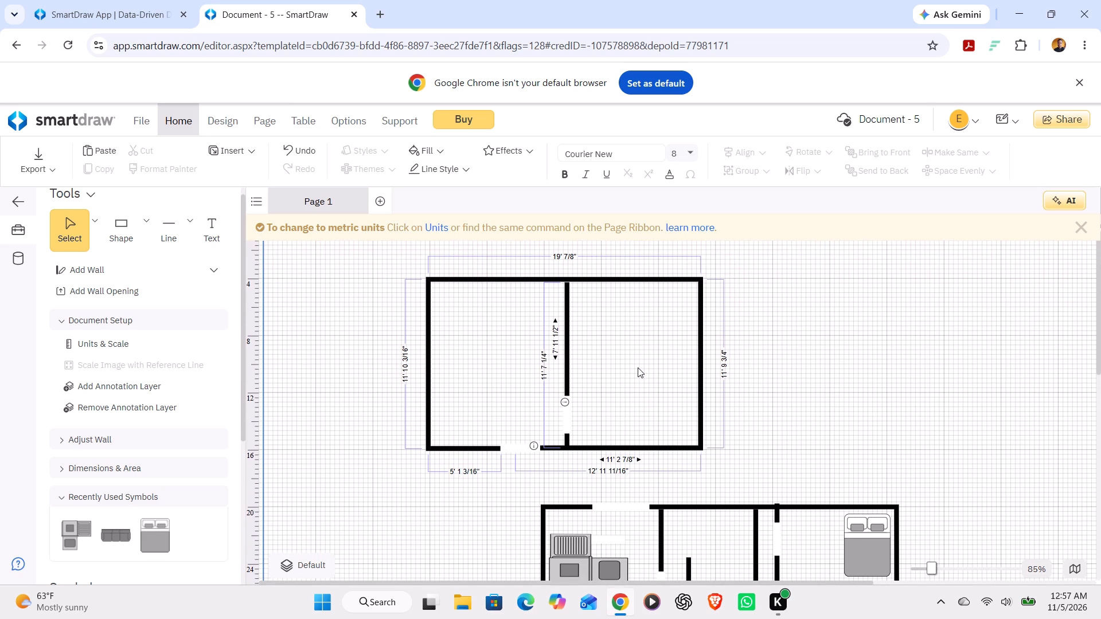
{"action": "scroll", "coordinate": [638, 367], "scroll_direction": "down", "scroll_amount": 1}
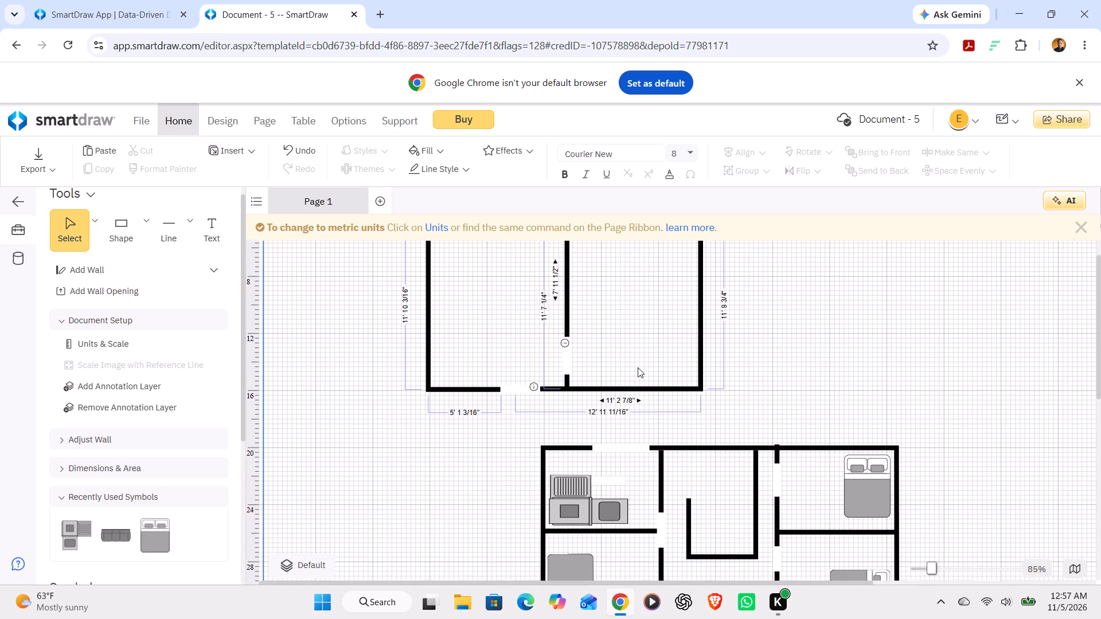
{"action": "scroll", "coordinate": [638, 367], "scroll_direction": "down", "scroll_amount": 1}
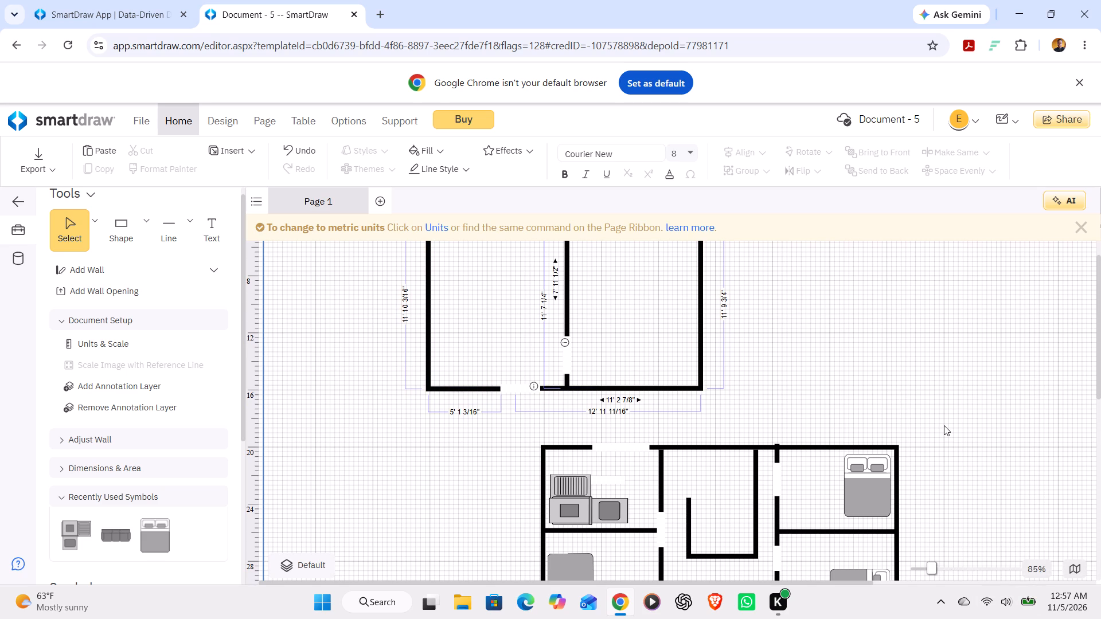
{"action": "scroll", "coordinate": [944, 425], "scroll_direction": "down", "scroll_amount": 2}
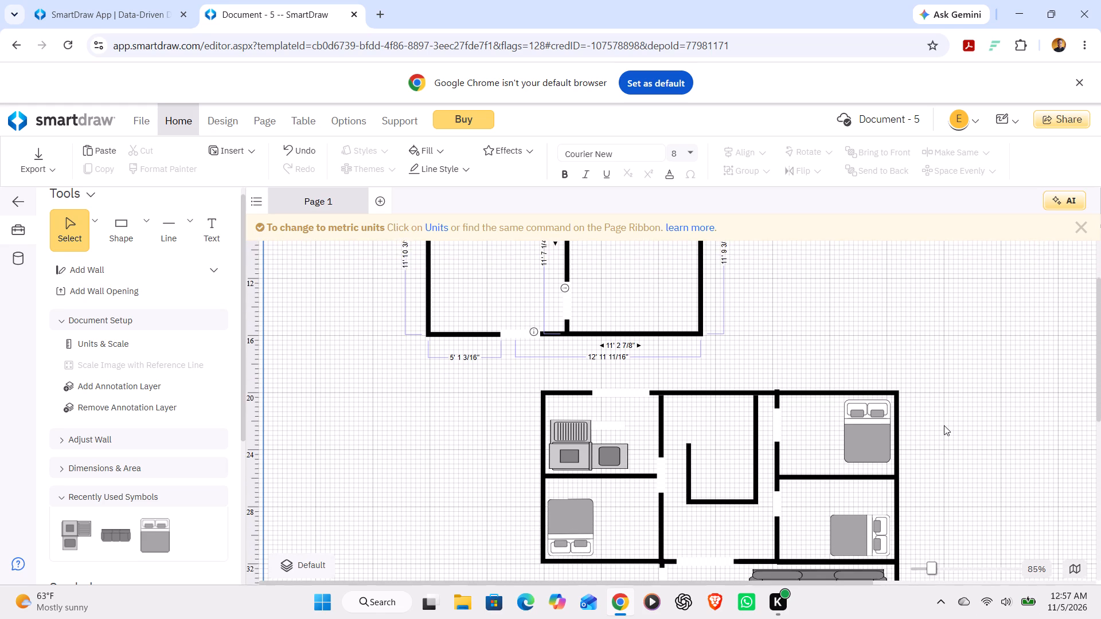
{"action": "scroll", "coordinate": [944, 425], "scroll_direction": "down", "scroll_amount": 1}
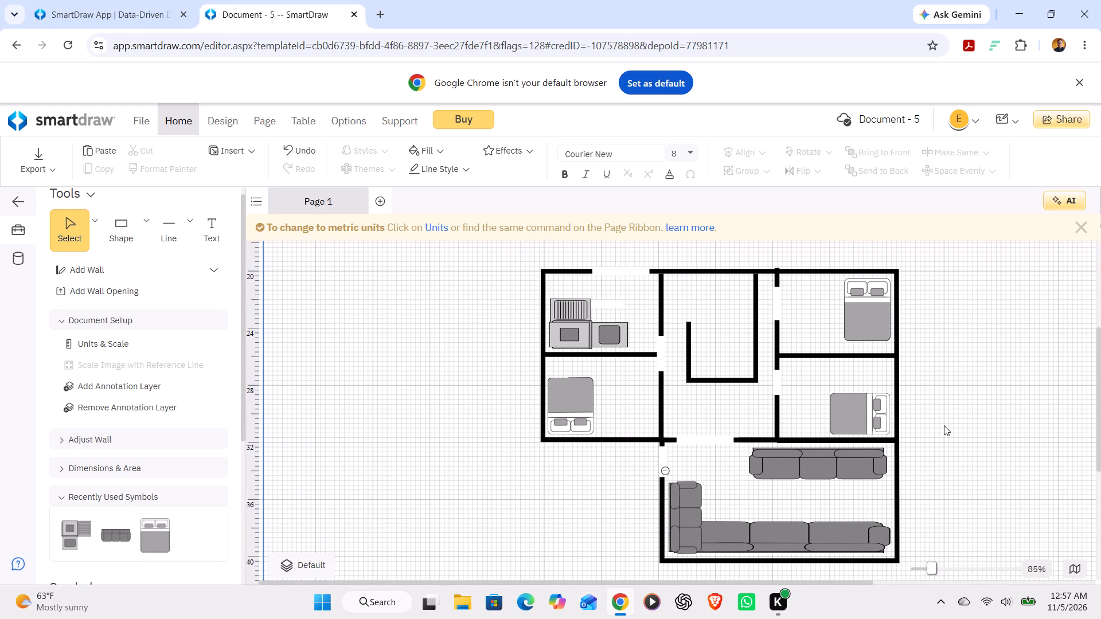
{"action": "scroll", "coordinate": [944, 425], "scroll_direction": "up", "scroll_amount": 3}
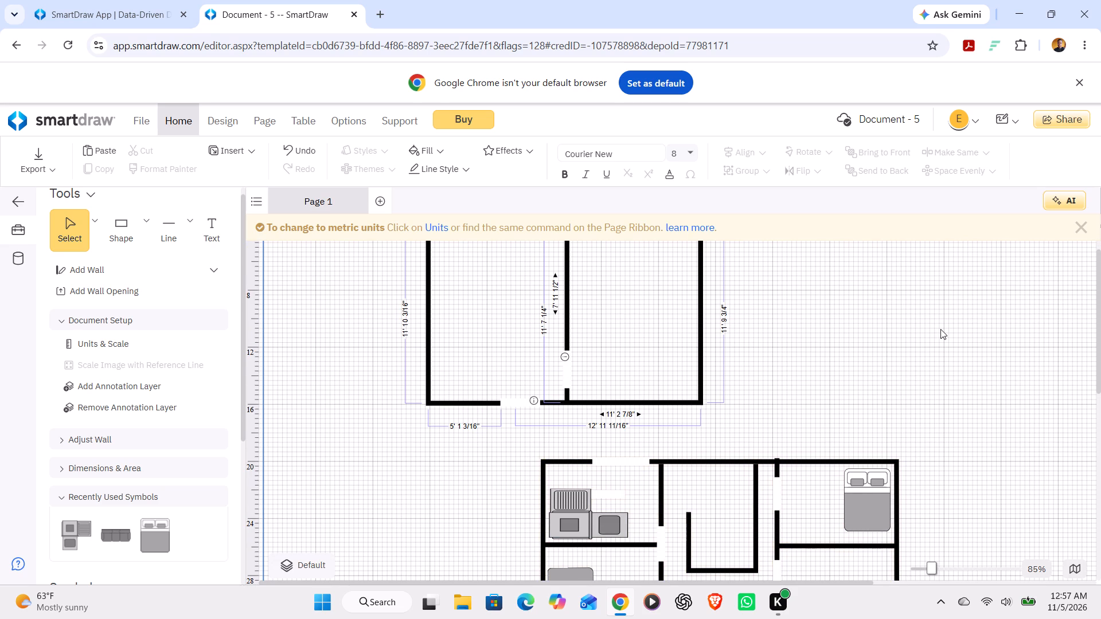
{"action": "scroll", "coordinate": [940, 329], "scroll_direction": "down", "scroll_amount": 3}
{"action": "scroll", "coordinate": [940, 329], "scroll_direction": "up", "scroll_amount": 1}
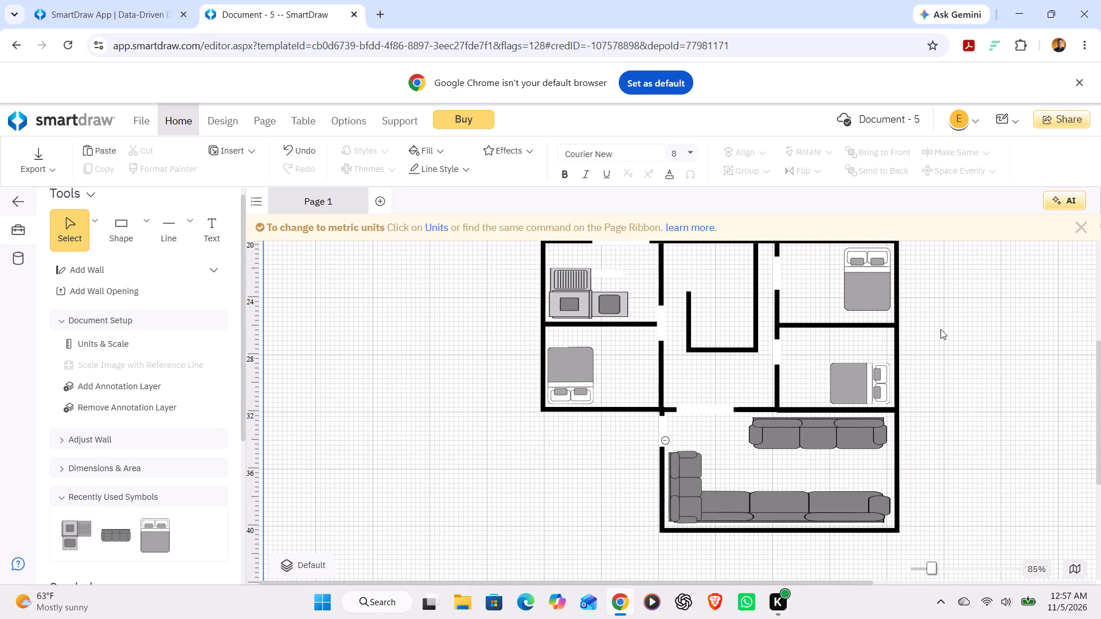
{"action": "scroll", "coordinate": [940, 329], "scroll_direction": "up", "scroll_amount": 1}
{"action": "scroll", "coordinate": [940, 329], "scroll_direction": "down", "scroll_amount": 1}
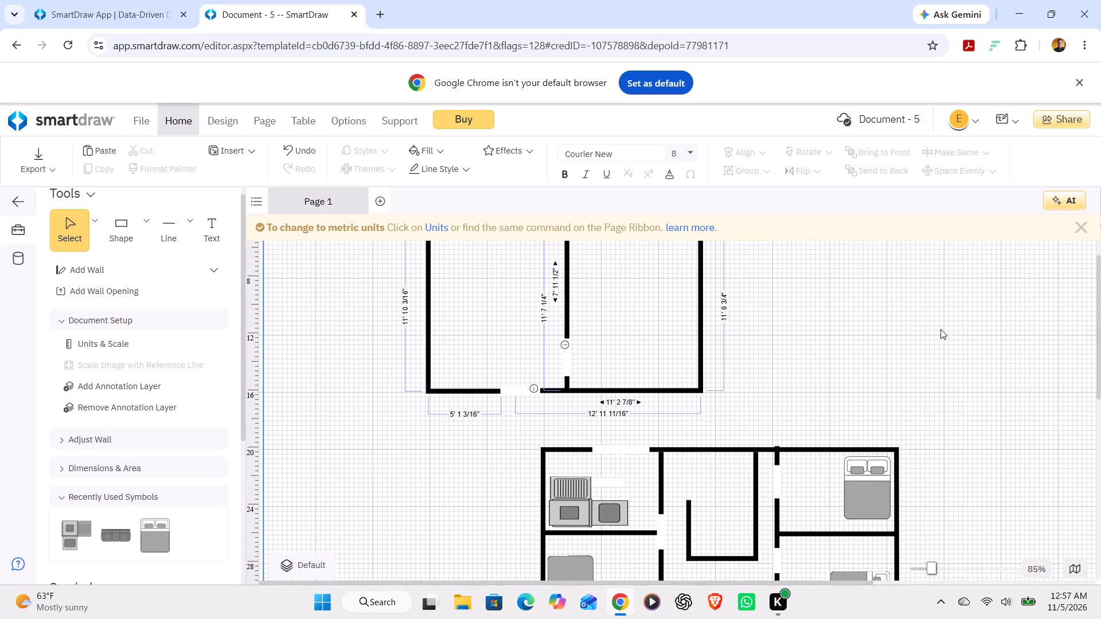
{"action": "scroll", "coordinate": [940, 329], "scroll_direction": "down", "scroll_amount": 2}
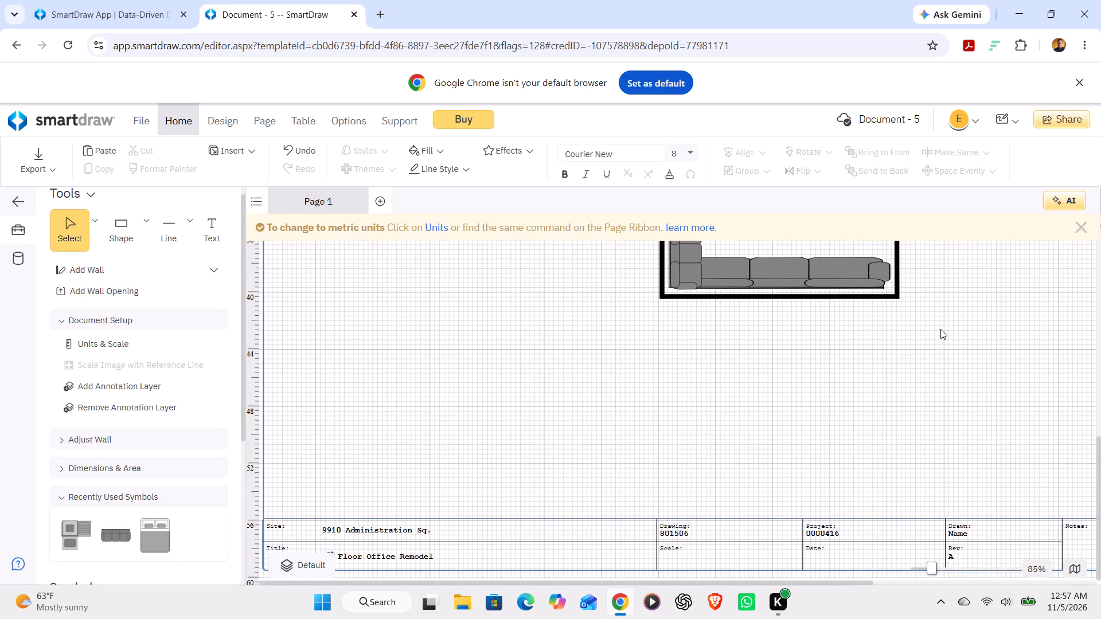
{"action": "scroll", "coordinate": [940, 329], "scroll_direction": "down", "scroll_amount": 2}
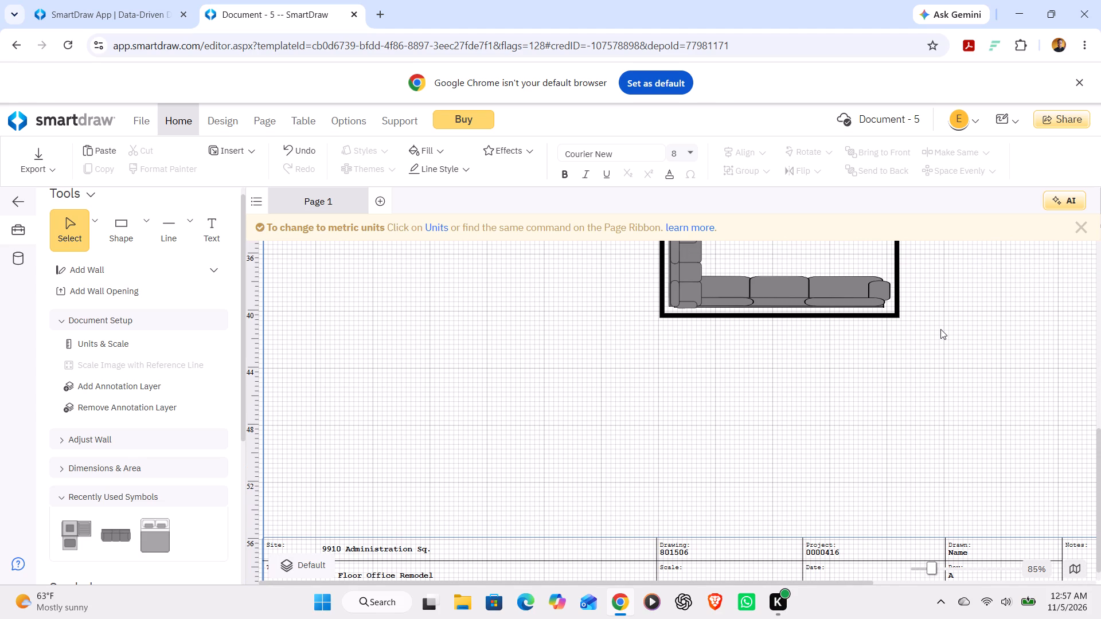
{"action": "scroll", "coordinate": [940, 329], "scroll_direction": "up", "scroll_amount": 2}
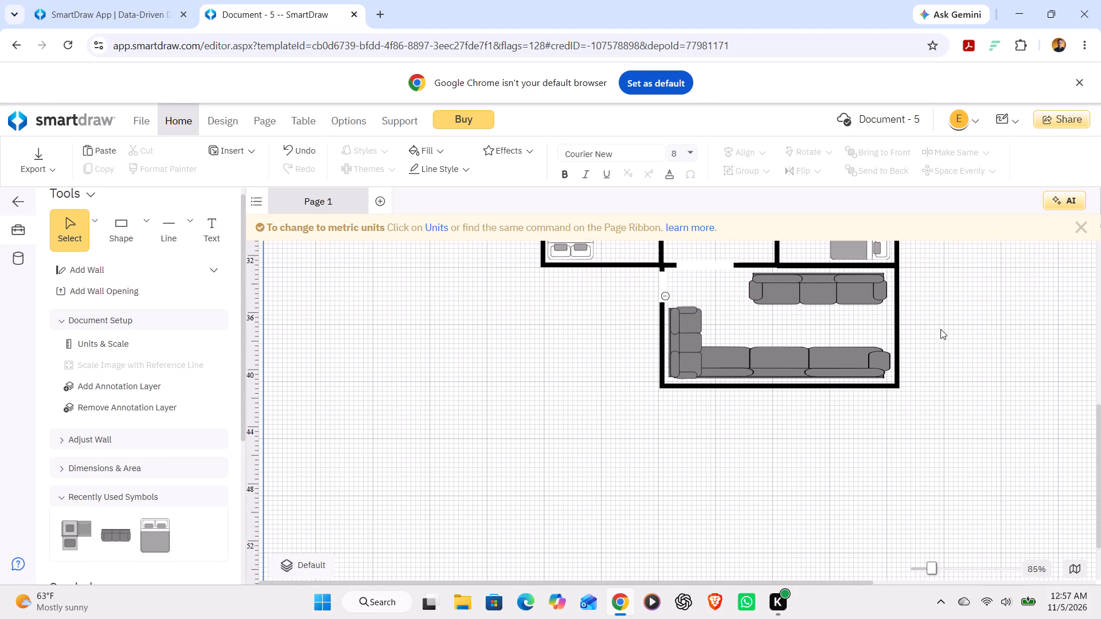
{"action": "scroll", "coordinate": [940, 329], "scroll_direction": "up", "scroll_amount": 2}
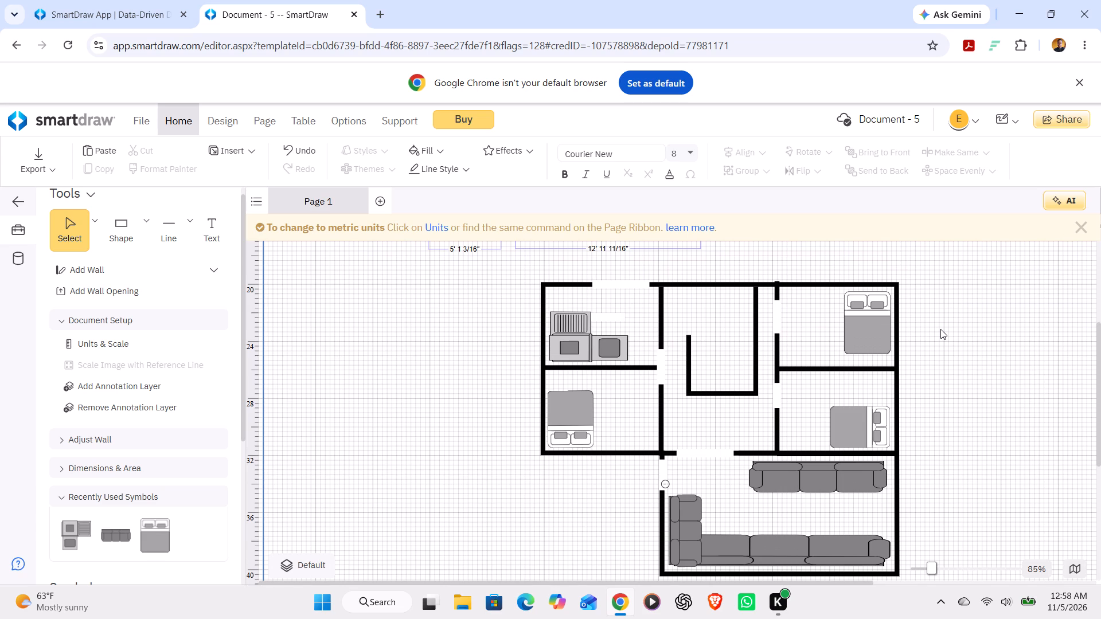
{"action": "scroll", "coordinate": [940, 329], "scroll_direction": "up", "scroll_amount": 4}
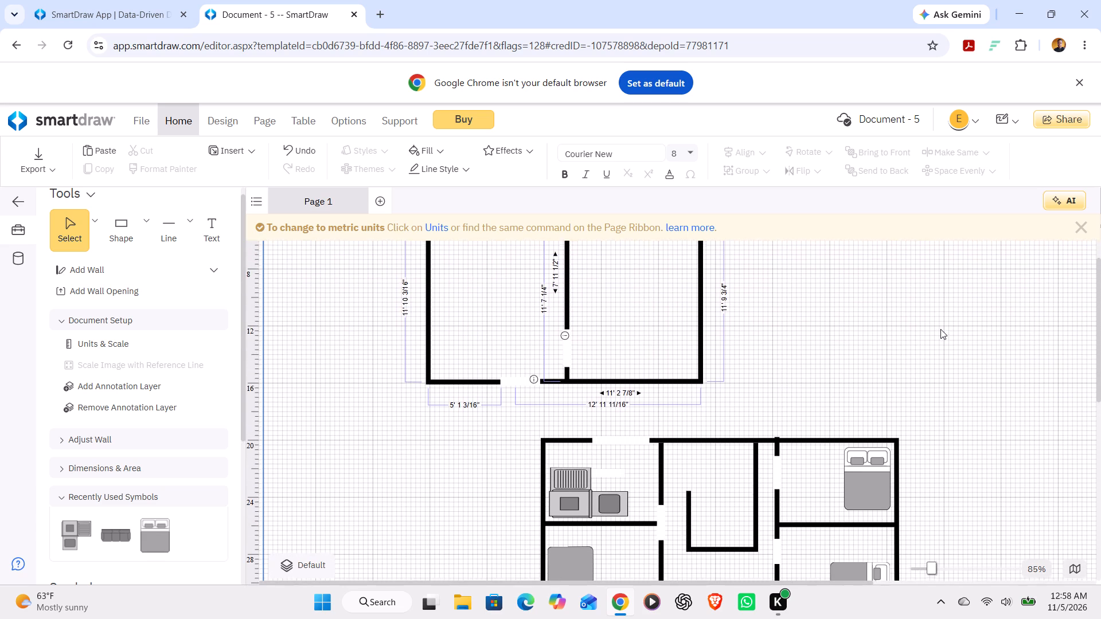
{"action": "scroll", "coordinate": [940, 329], "scroll_direction": "up", "scroll_amount": 2}
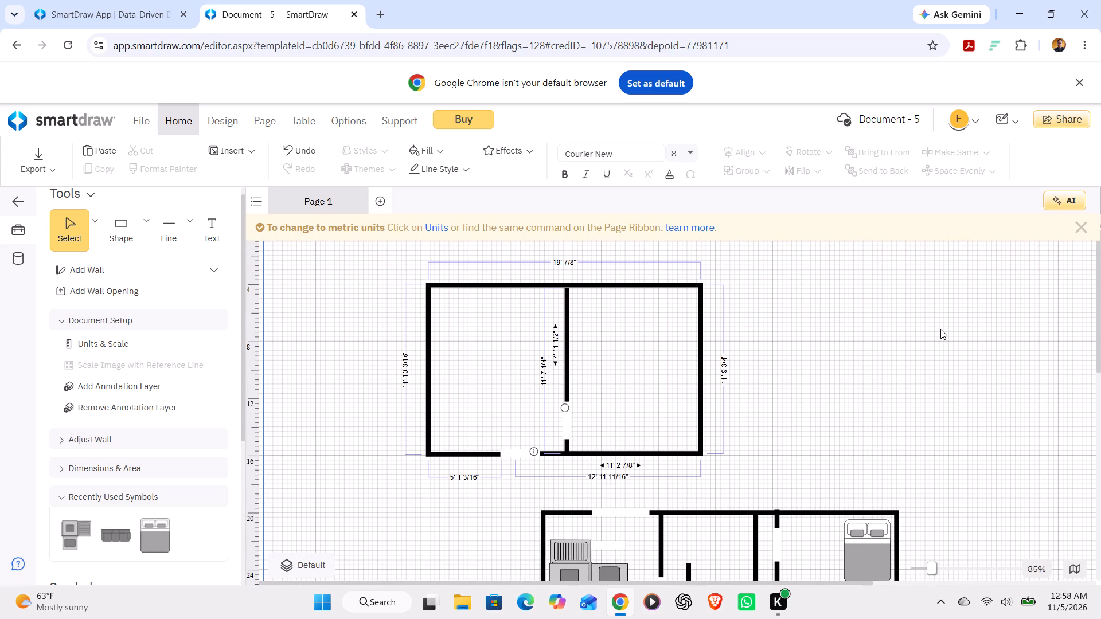
{"action": "scroll", "coordinate": [940, 329], "scroll_direction": "up", "scroll_amount": 2}
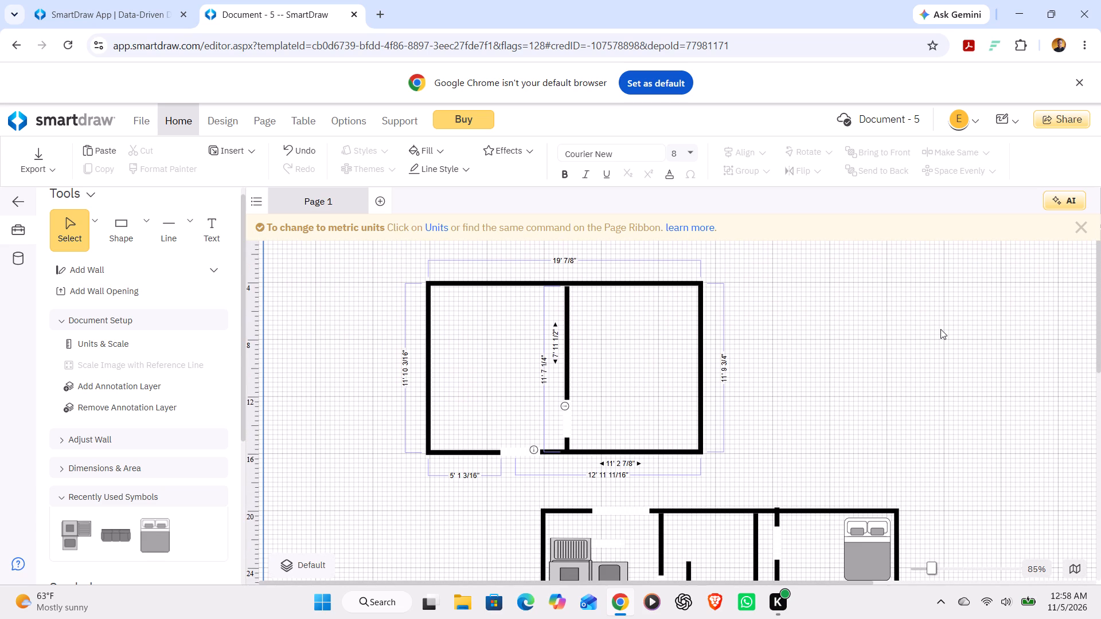
{"action": "scroll", "coordinate": [940, 329], "scroll_direction": "up", "scroll_amount": 1}
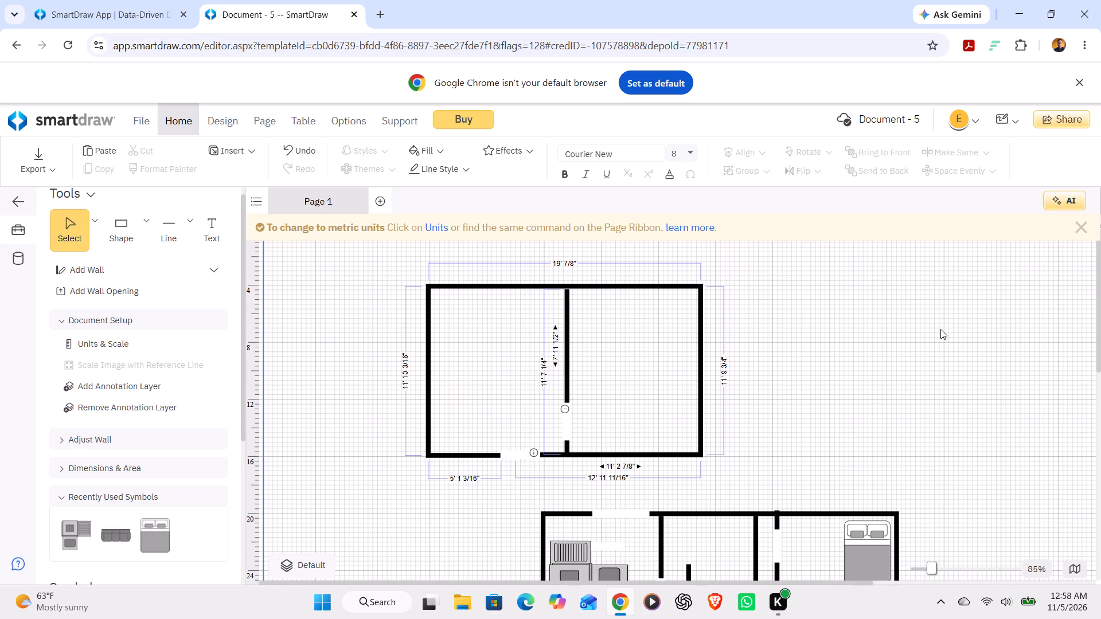
Add a Corner Dishwasher symbol beside the two-room plan and rotate it half a turn.
{"action": "left_click", "coordinate": [76, 519]}
{"action": "left_click", "coordinate": [76, 519]}
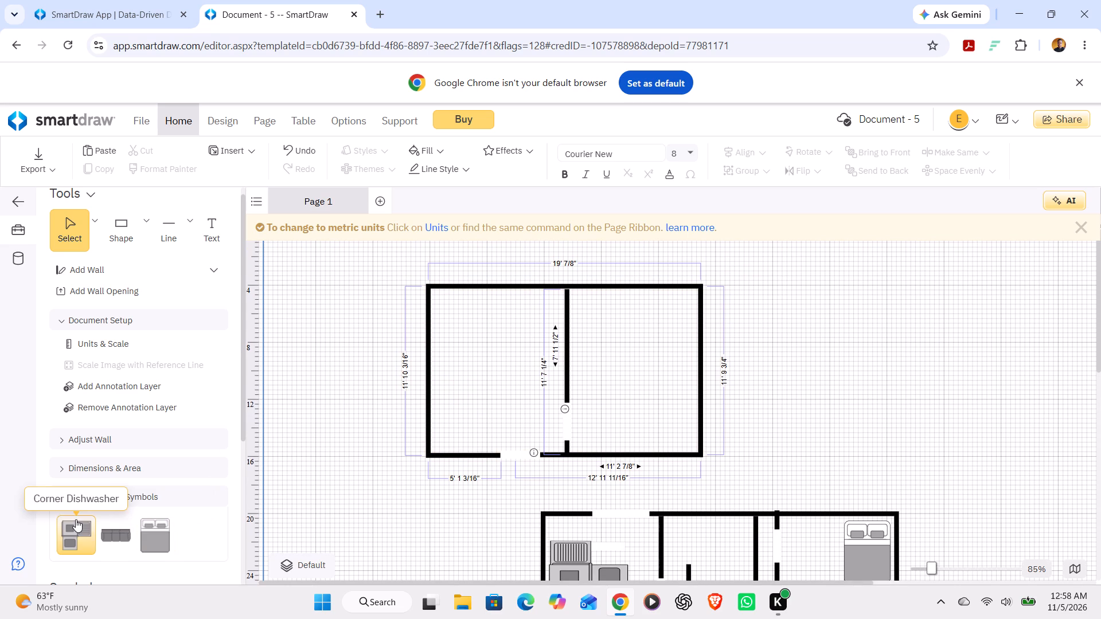
{"action": "double_click", "coordinate": [76, 519]}
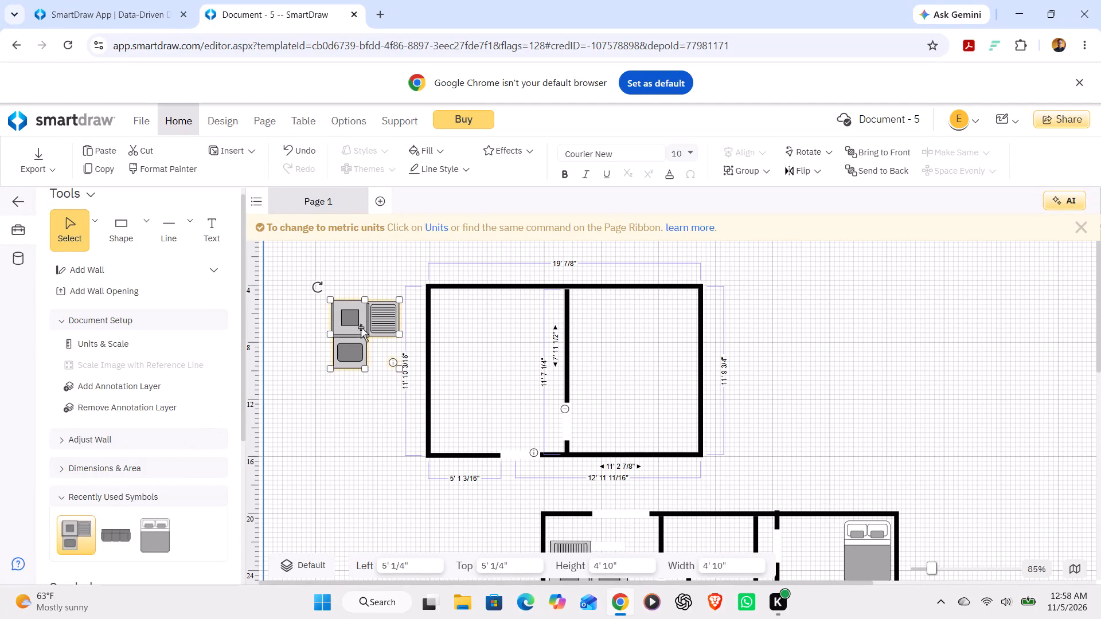
{"action": "left_click_drag", "start_coordinate": [322, 288], "coordinate": [466, 264]}
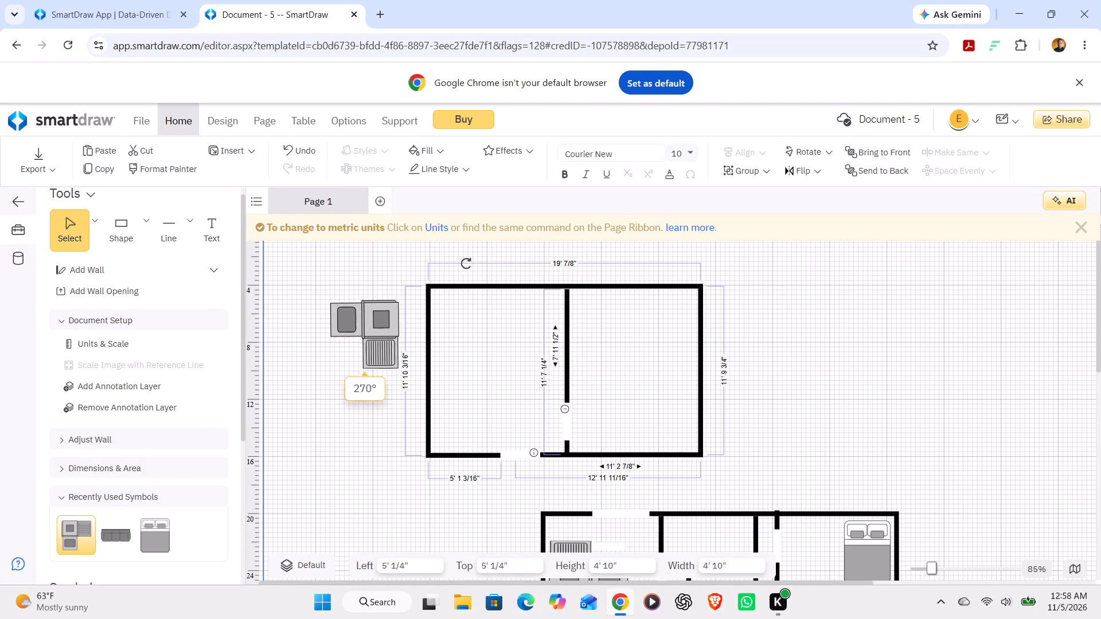
{"action": "left_click_drag", "start_coordinate": [466, 264], "coordinate": [514, 379]}
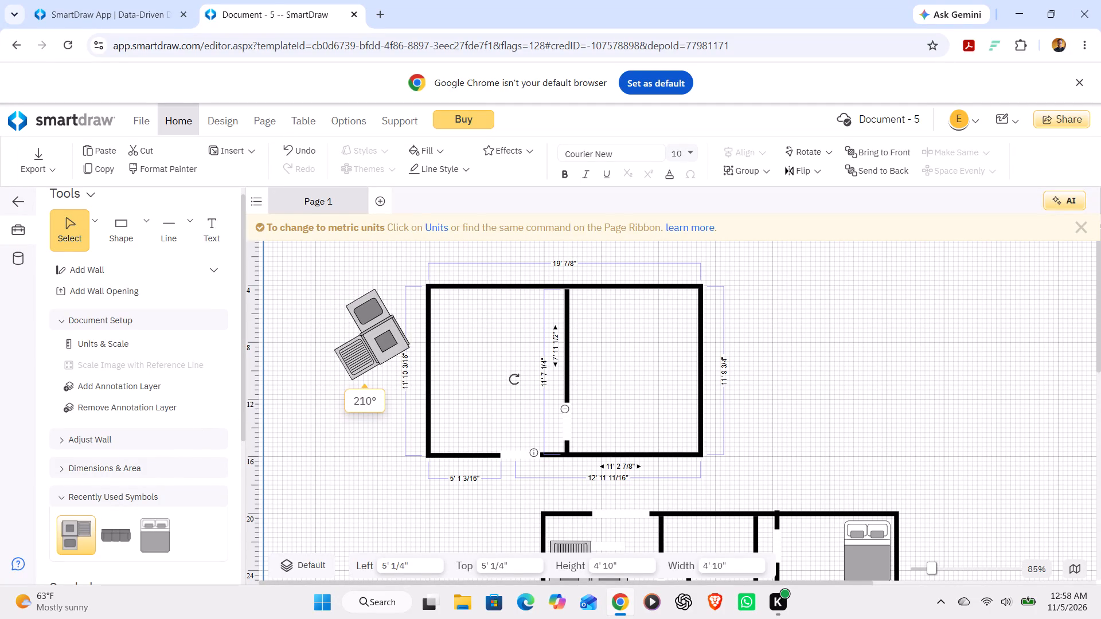
{"action": "left_click_drag", "start_coordinate": [514, 379], "coordinate": [512, 441]}
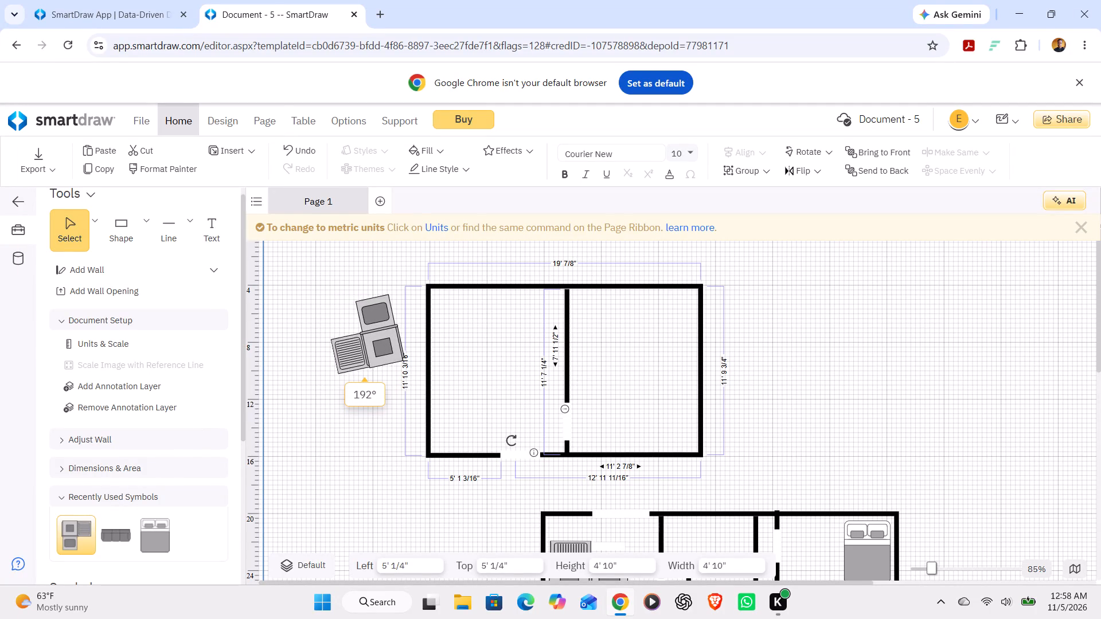
{"action": "left_click_drag", "start_coordinate": [512, 441], "coordinate": [479, 455]}
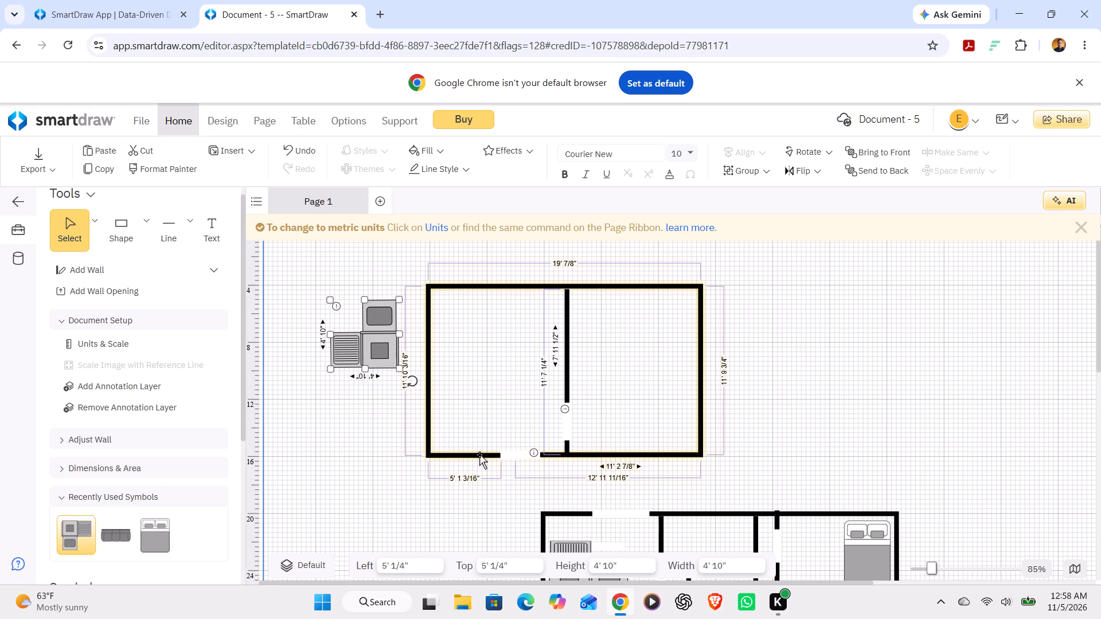
Move the corner dishwasher into the right room's lower-right corner and enlarge it to about 7' 4 7/16" wide by 6' 3 1/2" high.
{"action": "left_click_drag", "start_coordinate": [350, 350], "coordinate": [639, 425]}
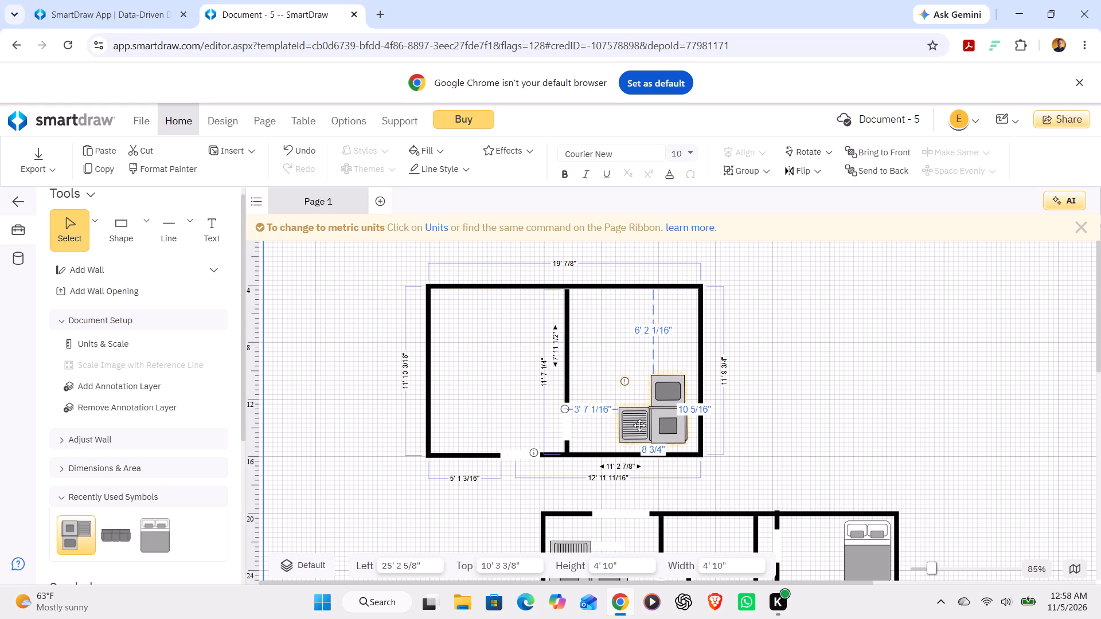
{"action": "left_click_drag", "start_coordinate": [639, 425], "coordinate": [644, 429]}
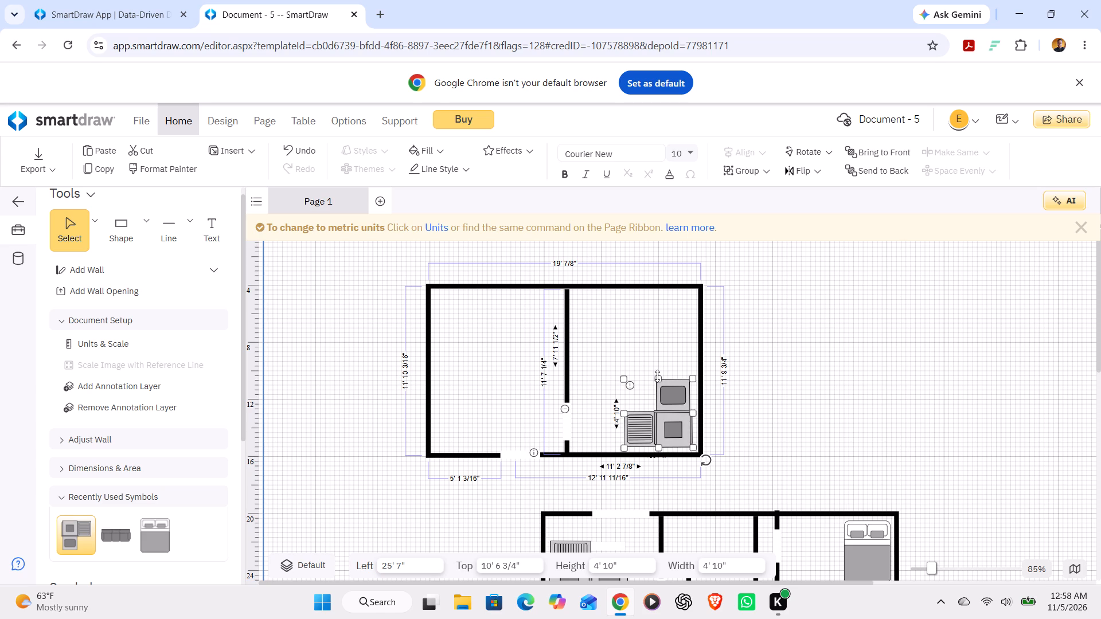
{"action": "left_click_drag", "start_coordinate": [658, 377], "coordinate": [670, 355]}
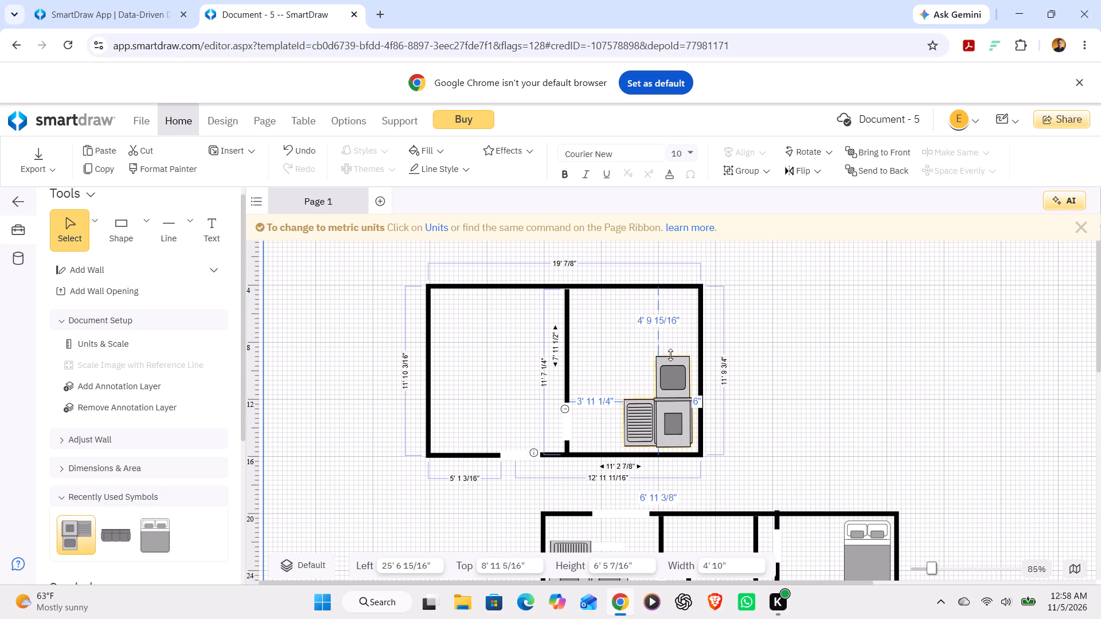
{"action": "left_click_drag", "start_coordinate": [670, 355], "coordinate": [670, 350]}
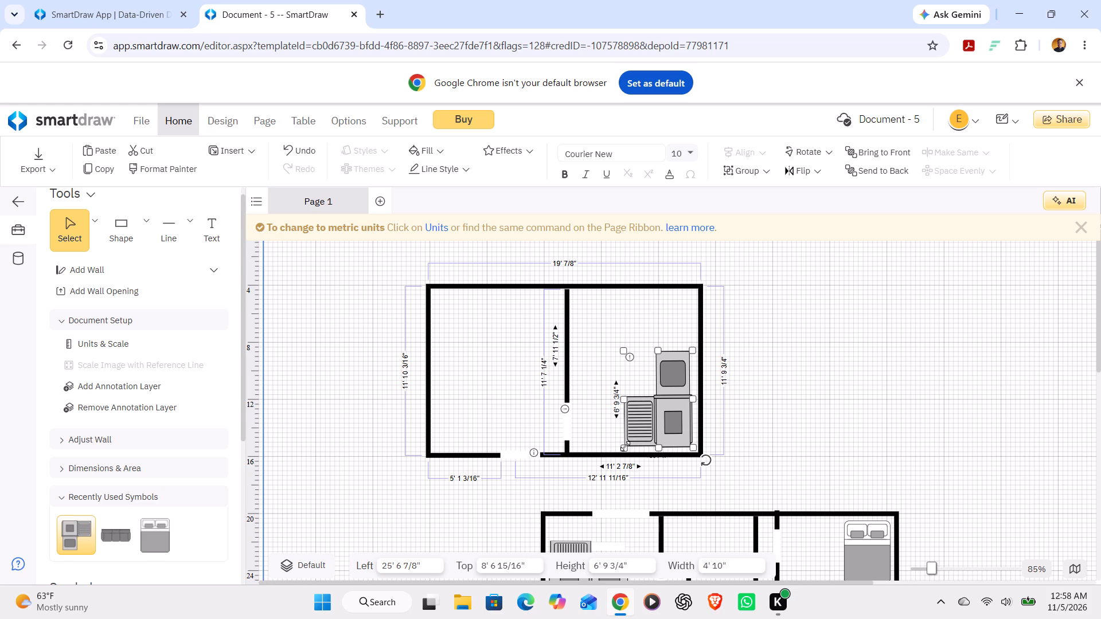
{"action": "left_click_drag", "start_coordinate": [625, 446], "coordinate": [589, 453]}
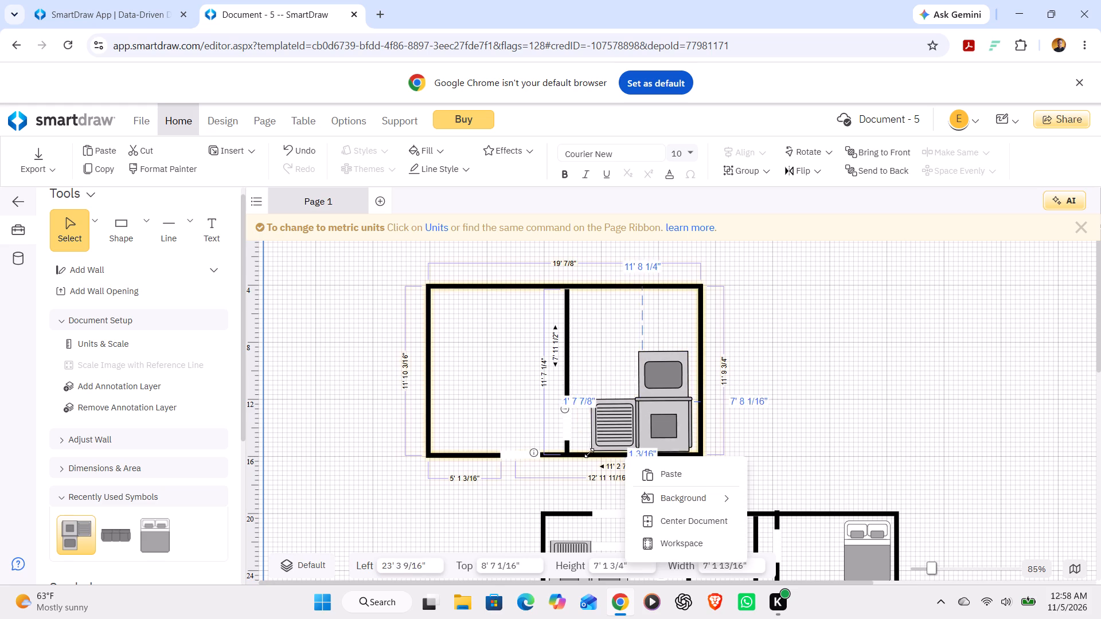
{"action": "left_click_drag", "start_coordinate": [589, 453], "coordinate": [588, 411]}
{"action": "left_click_drag", "start_coordinate": [655, 367], "coordinate": [669, 391]}
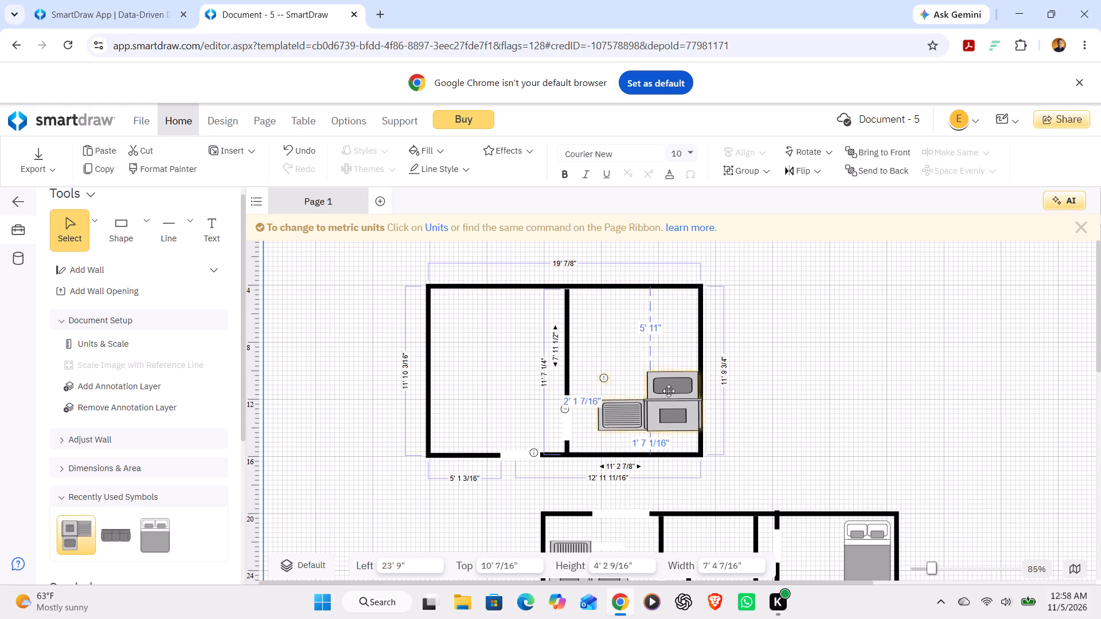
{"action": "left_click_drag", "start_coordinate": [669, 391], "coordinate": [671, 406]}
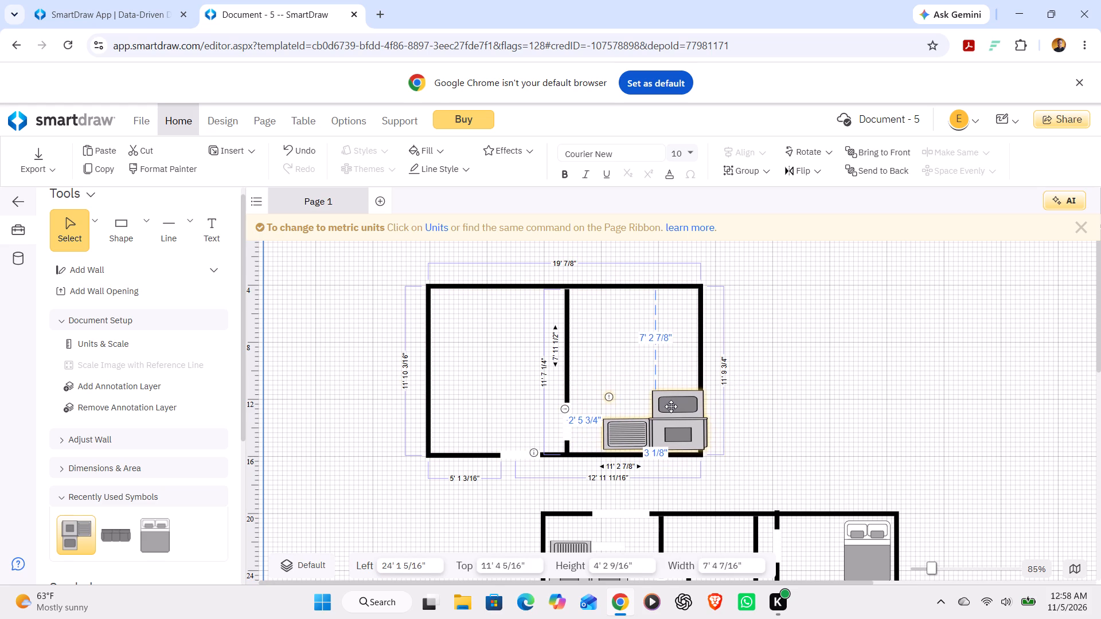
{"action": "left_click_drag", "start_coordinate": [671, 406], "coordinate": [660, 404]}
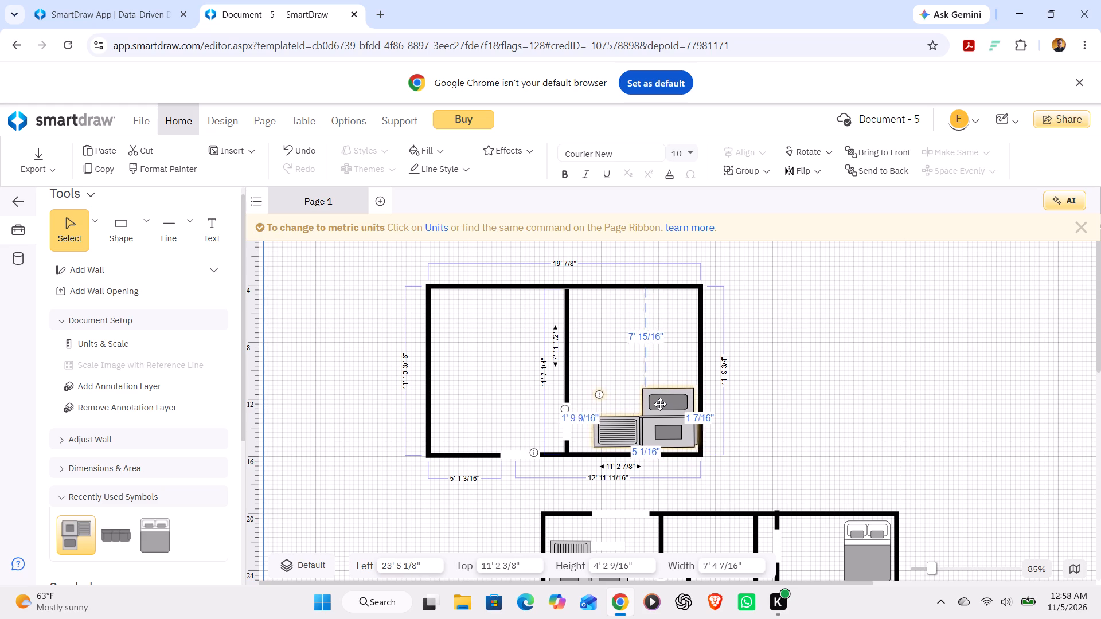
{"action": "left_click_drag", "start_coordinate": [660, 404], "coordinate": [658, 404]}
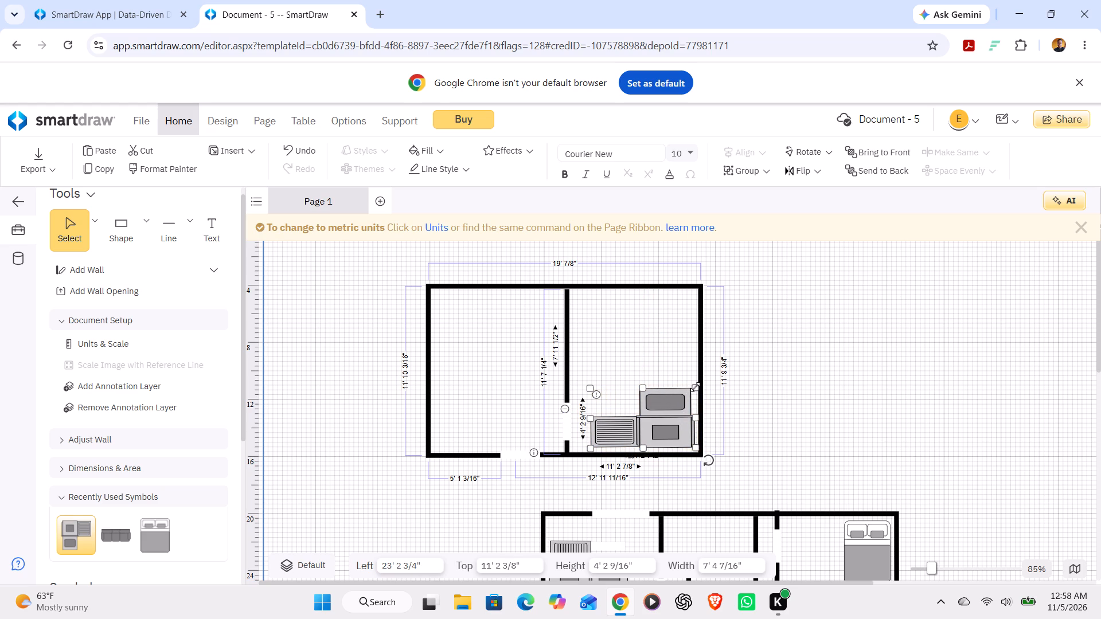
{"action": "left_click", "coordinate": [695, 387]}
{"action": "left_click_drag", "start_coordinate": [695, 387], "coordinate": [695, 358]}
{"action": "left_click", "coordinate": [774, 354]}
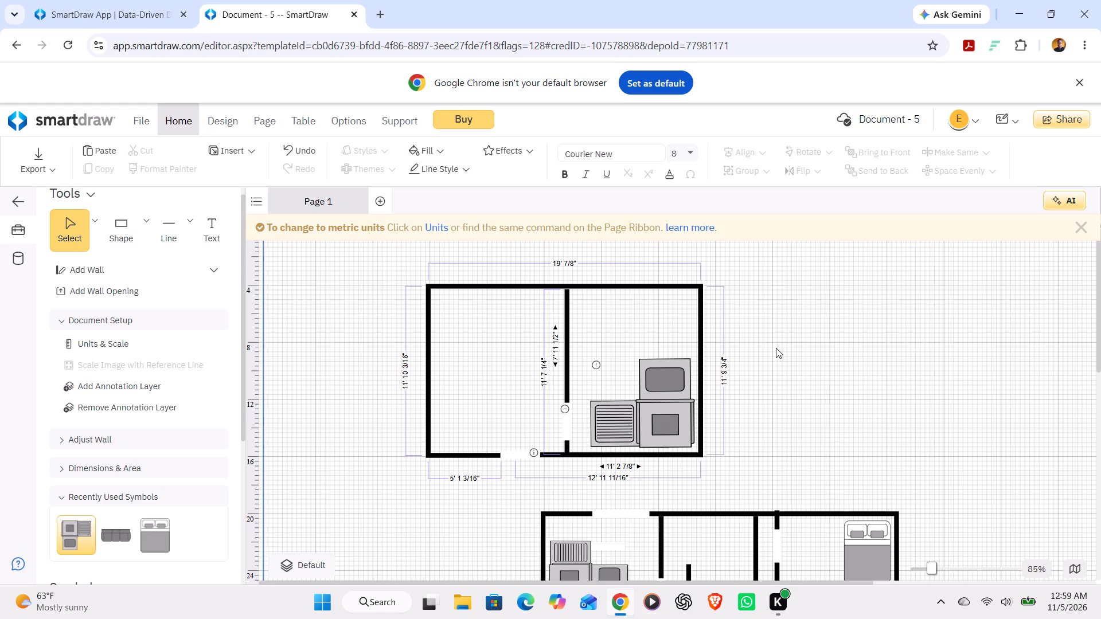
Examine the two-room plan with its dishwasher and the larger furnished plan below it.
{"action": "left_click", "coordinate": [776, 348]}
{"action": "scroll", "coordinate": [776, 348], "scroll_direction": "down", "scroll_amount": 3}
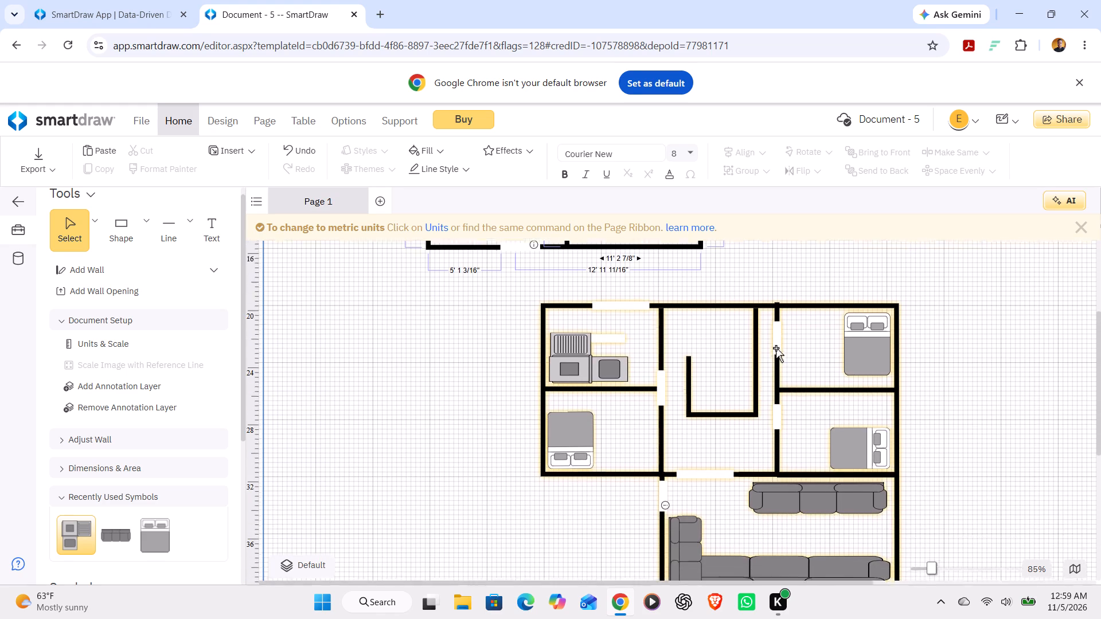
{"action": "scroll", "coordinate": [776, 348], "scroll_direction": "right", "scroll_amount": 1}
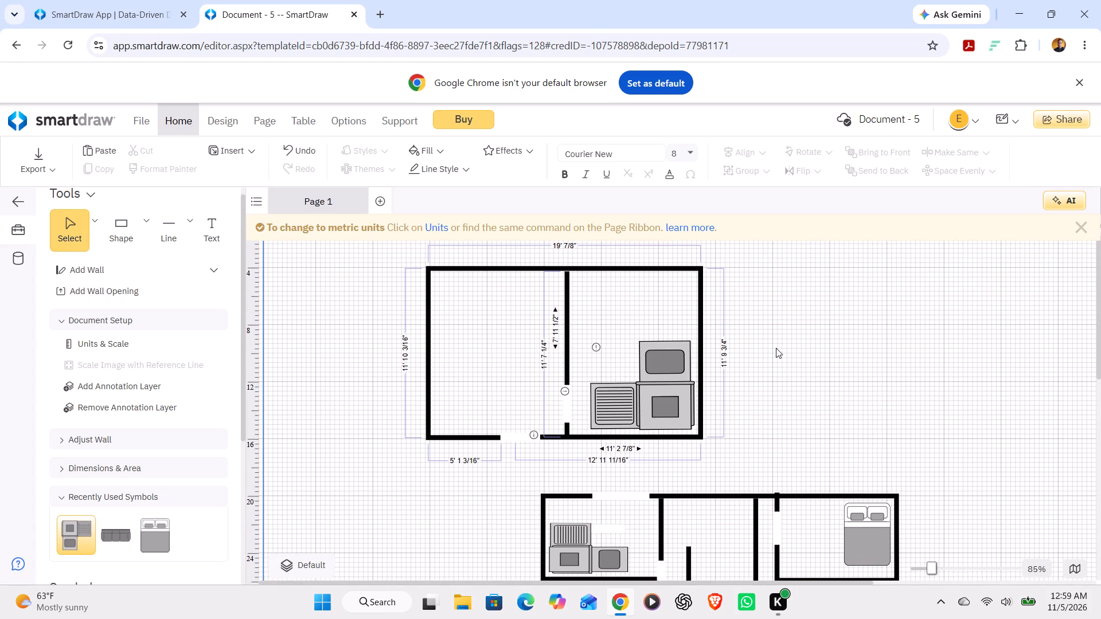
{"action": "scroll", "coordinate": [776, 348], "scroll_direction": "right", "scroll_amount": 3}
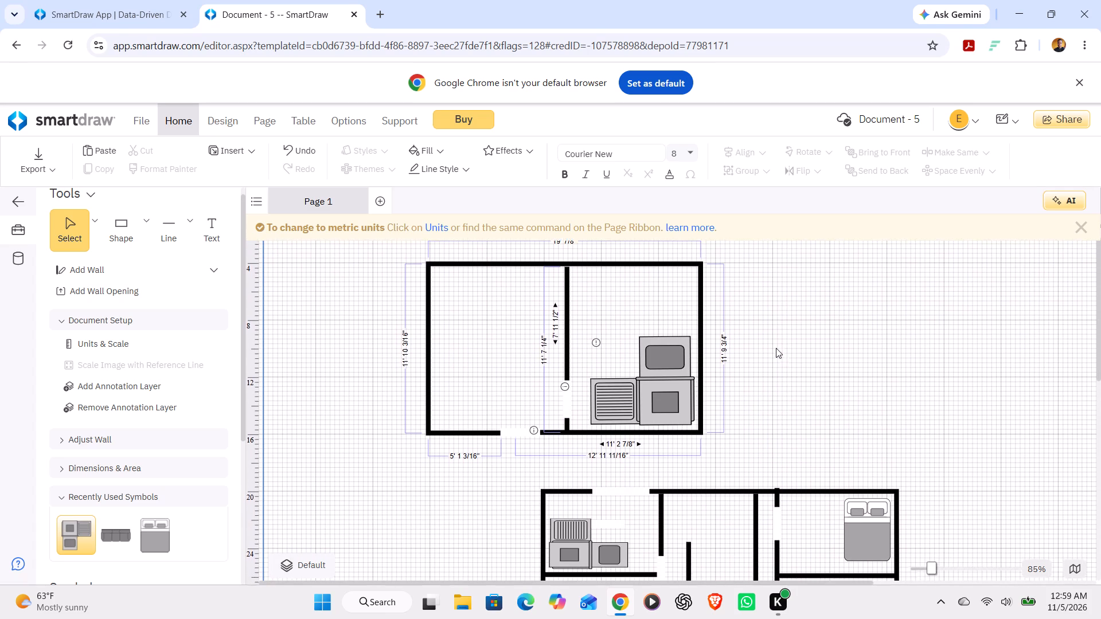
{"action": "scroll", "coordinate": [776, 348], "scroll_direction": "right", "scroll_amount": 1}
{"action": "scroll", "coordinate": [776, 348], "scroll_direction": "up", "scroll_amount": 1}
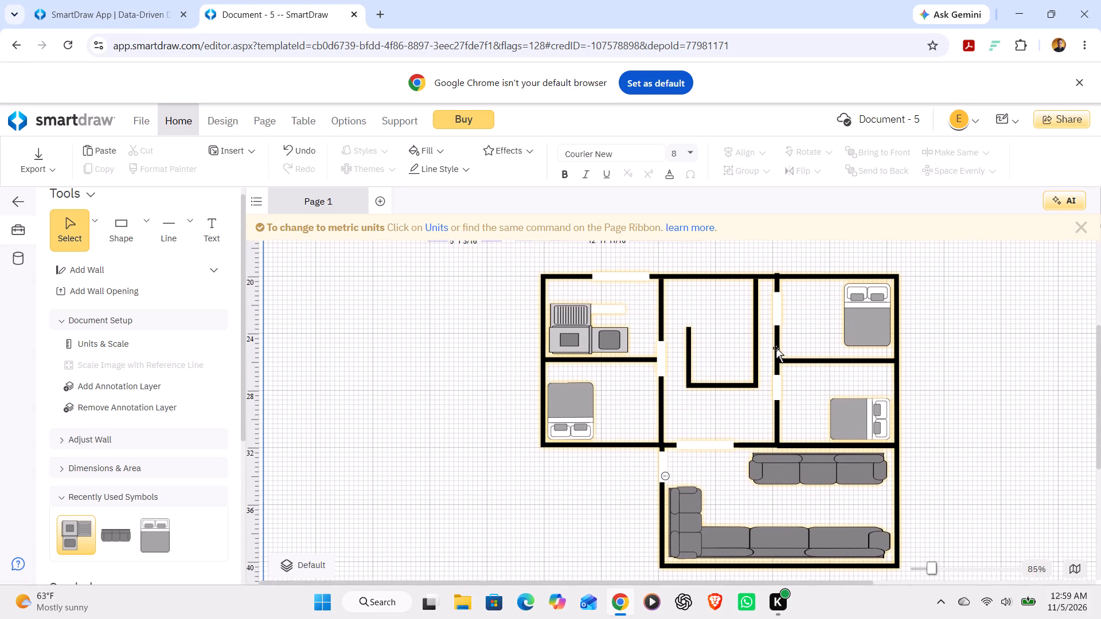
{"action": "scroll", "coordinate": [776, 348], "scroll_direction": "up", "scroll_amount": 1}
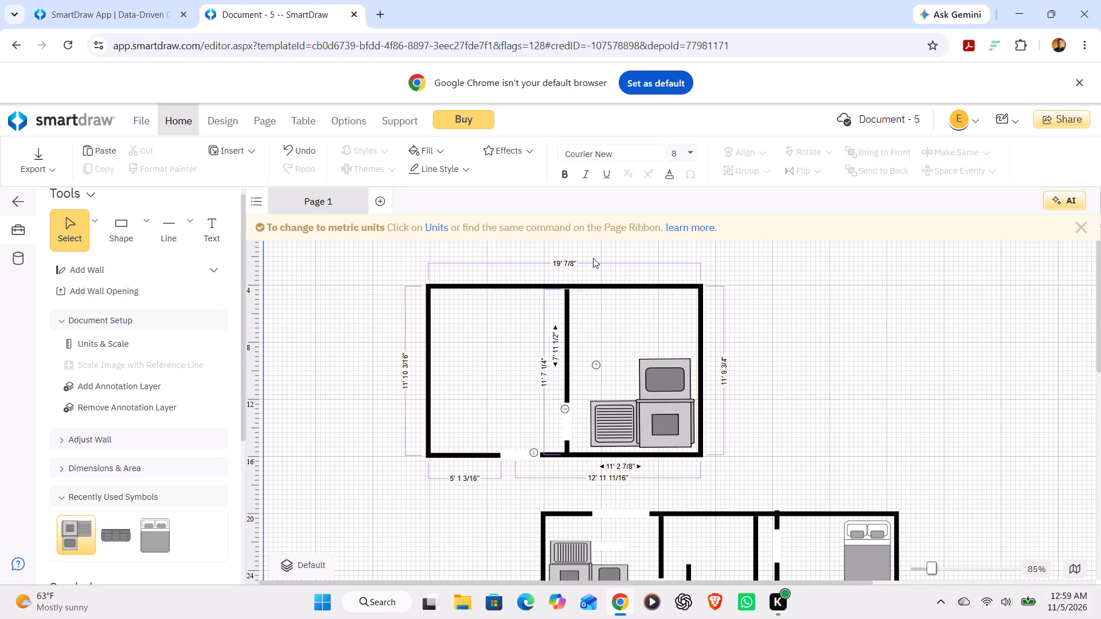
Group all walls, openings and the corner dishwasher of the upper two-room plan into one object.
{"action": "left_click_drag", "start_coordinate": [377, 274], "coordinate": [499, 335]}
{"action": "left_click_drag", "start_coordinate": [499, 335], "coordinate": [758, 481]}
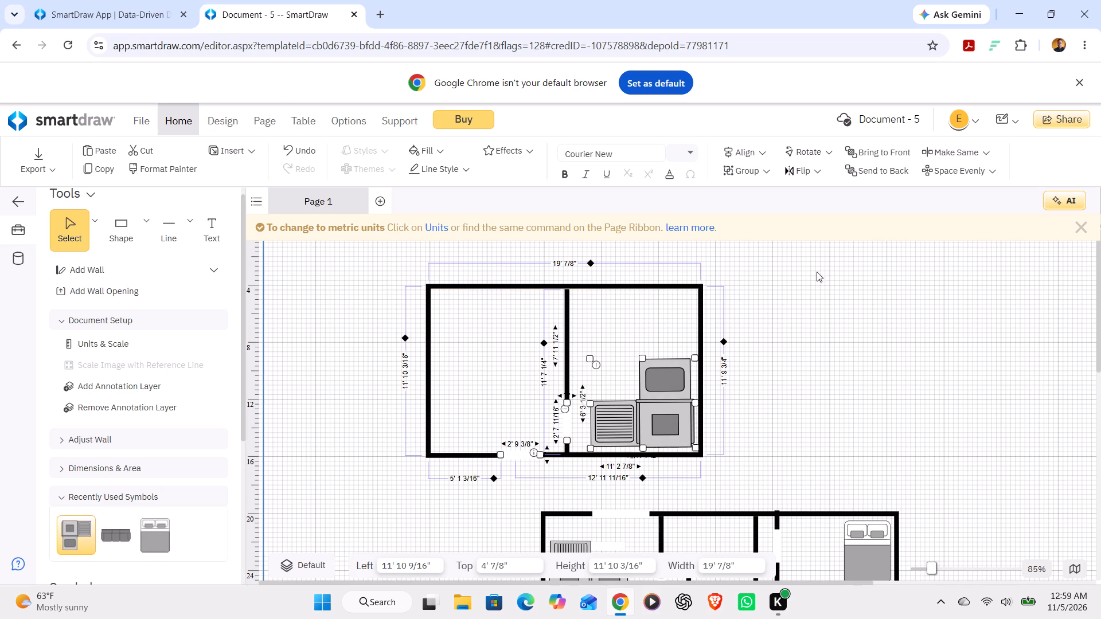
{"action": "left_click", "coordinate": [767, 169]}
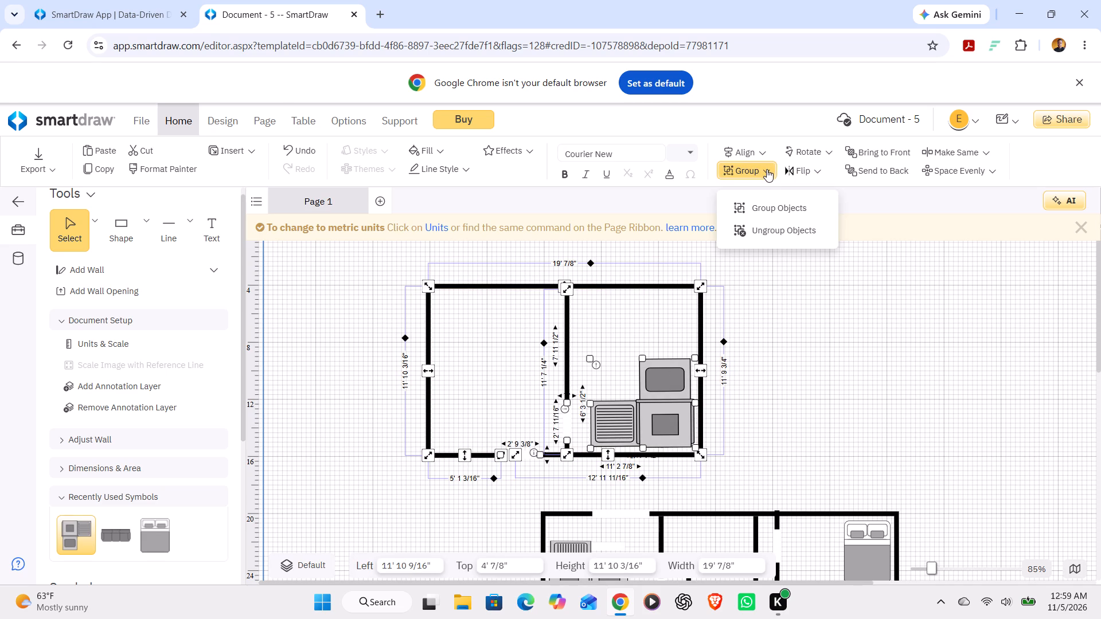
{"action": "left_click", "coordinate": [776, 203]}
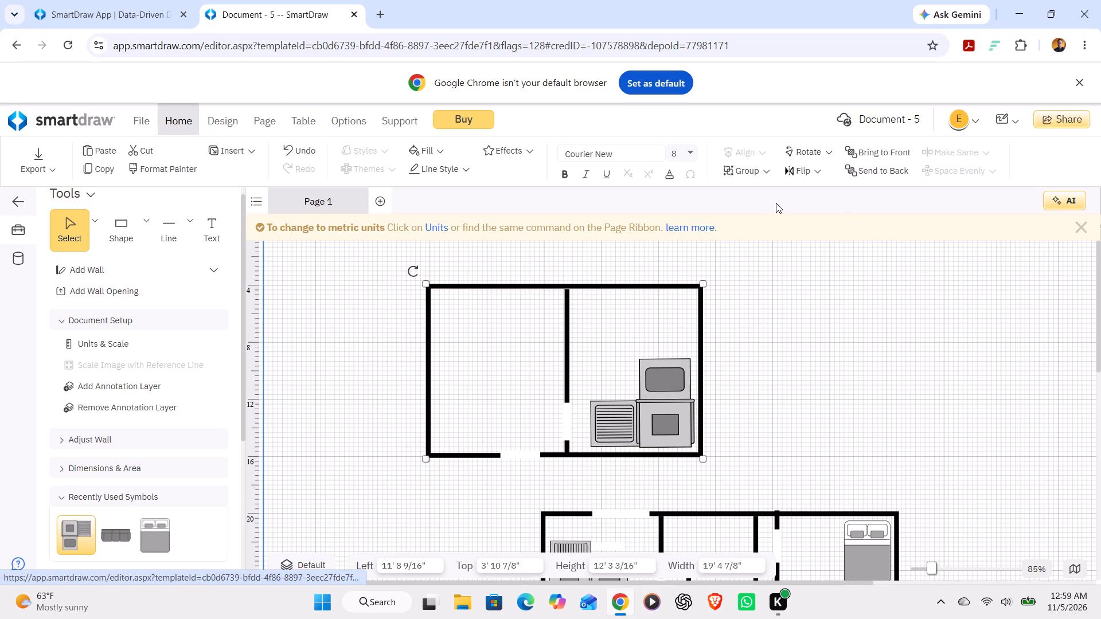
{"action": "left_click", "coordinate": [901, 296]}
Examine the grouped two-room plan and the furnished plan below it, down to the room with the sofas.
{"action": "scroll", "coordinate": [901, 296], "scroll_direction": "down", "scroll_amount": 1}
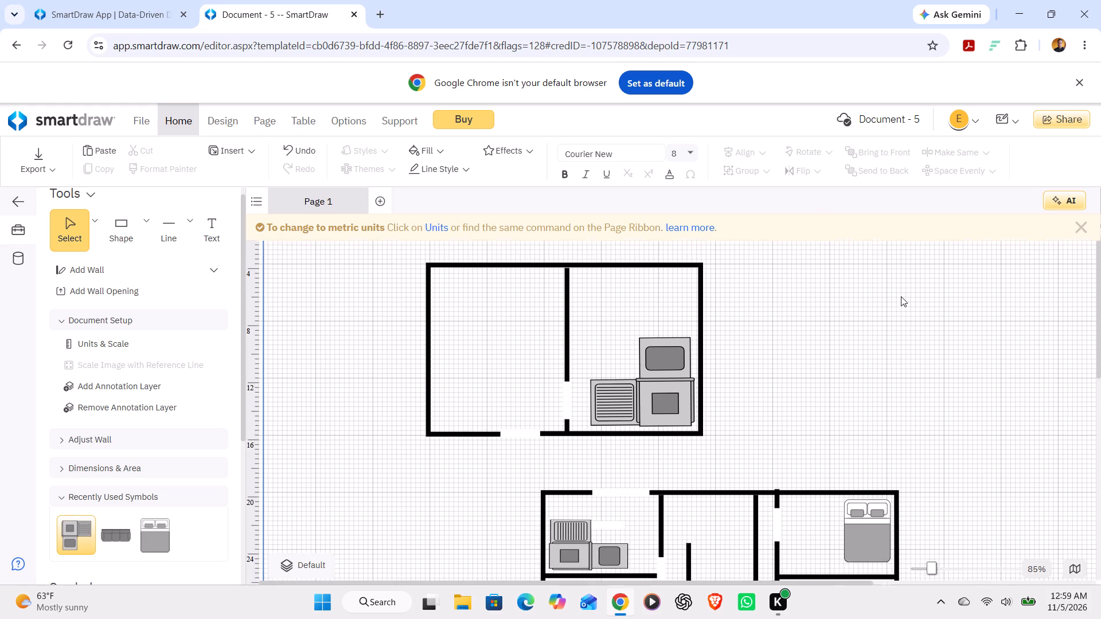
{"action": "scroll", "coordinate": [901, 296], "scroll_direction": "down", "scroll_amount": 1}
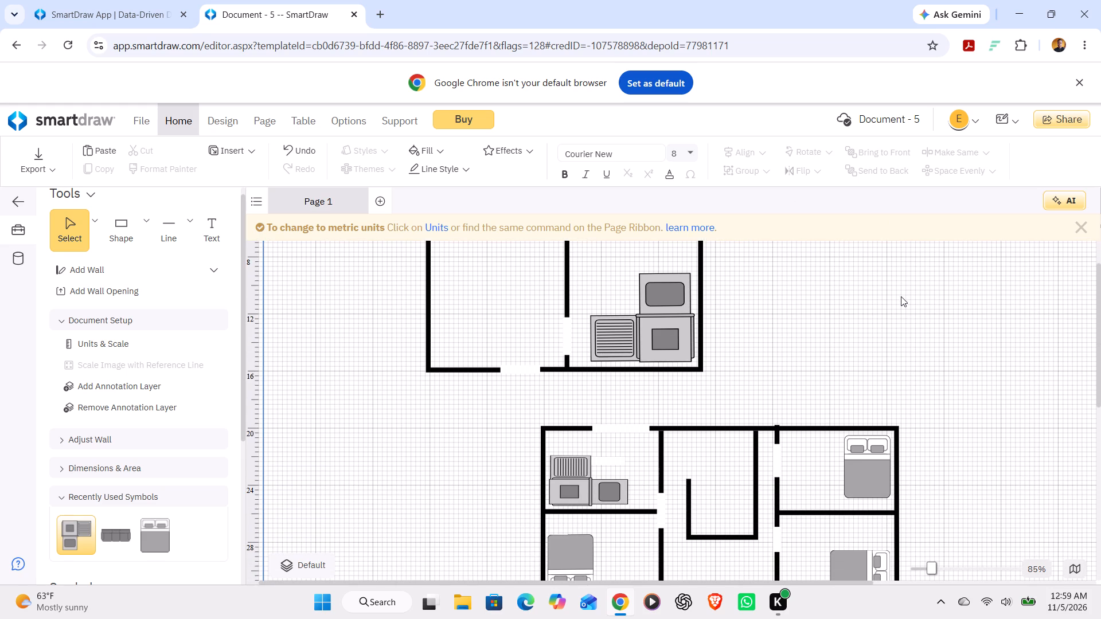
{"action": "scroll", "coordinate": [901, 296], "scroll_direction": "down", "scroll_amount": 3}
{"action": "scroll", "coordinate": [901, 296], "scroll_direction": "right", "scroll_amount": 1}
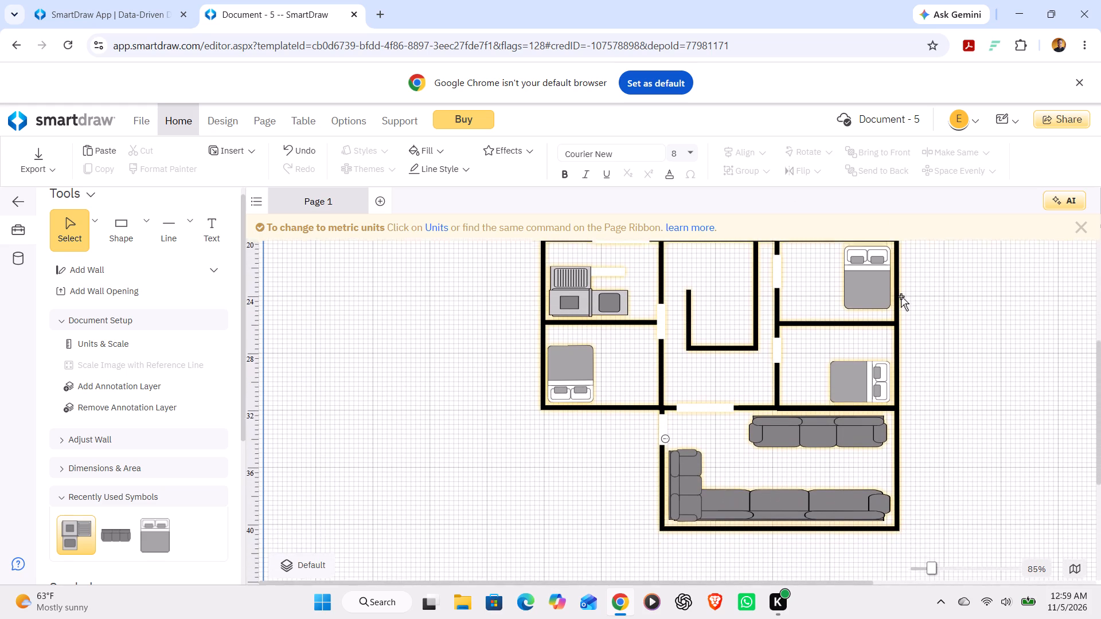
{"action": "scroll", "coordinate": [901, 296], "scroll_direction": "right", "scroll_amount": 1}
{"action": "scroll", "coordinate": [901, 296], "scroll_direction": "up", "scroll_amount": 2}
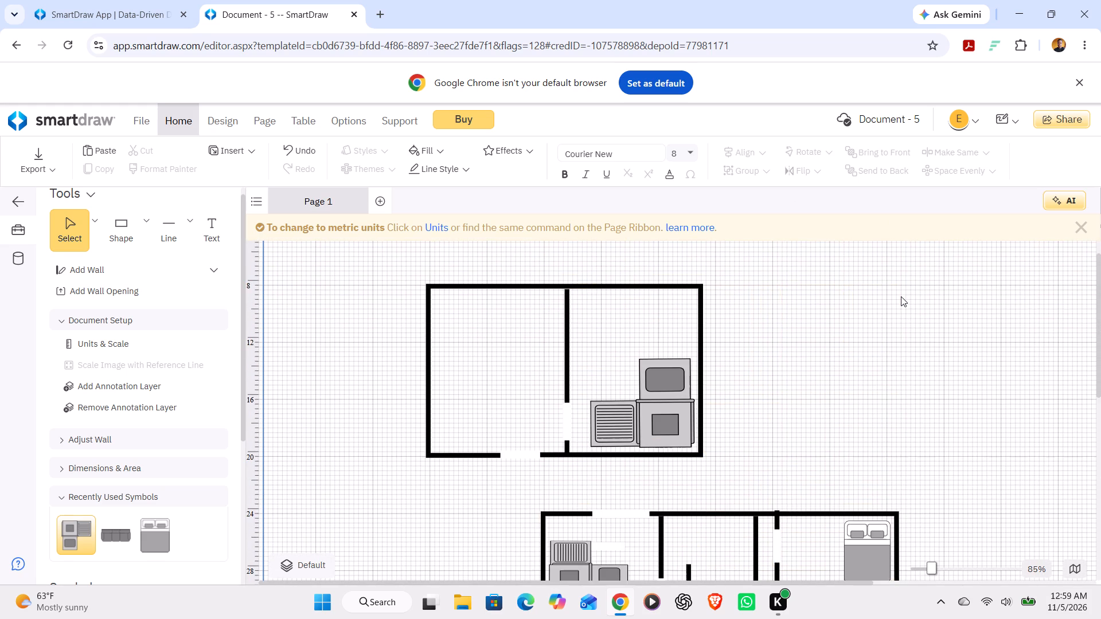
{"action": "scroll", "coordinate": [901, 296], "scroll_direction": "down", "scroll_amount": 1}
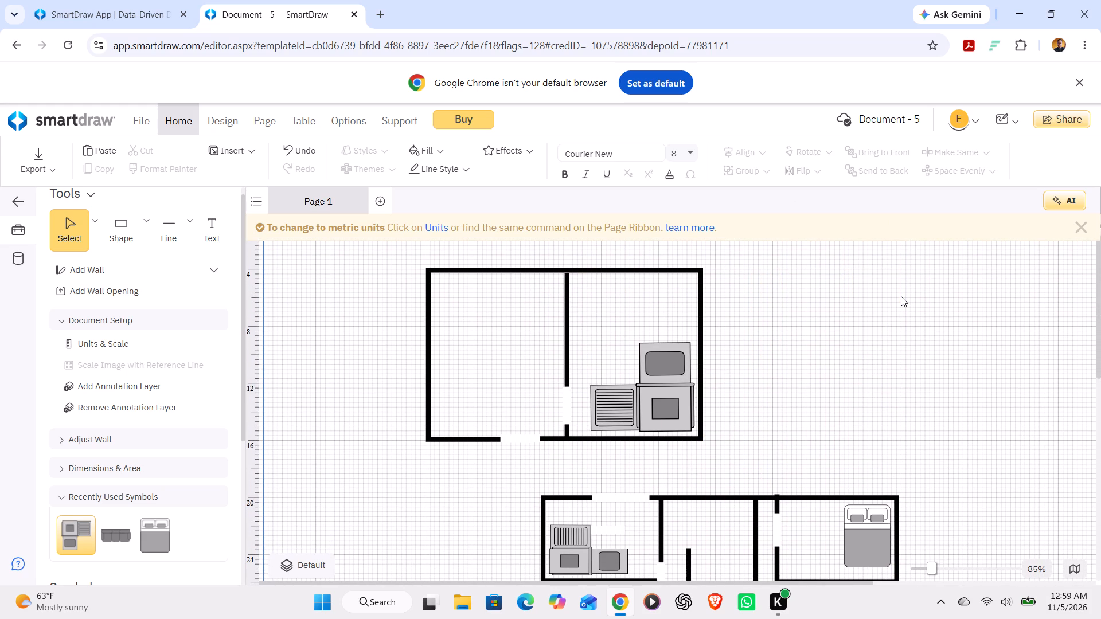
{"action": "scroll", "coordinate": [901, 296], "scroll_direction": "down", "scroll_amount": 1}
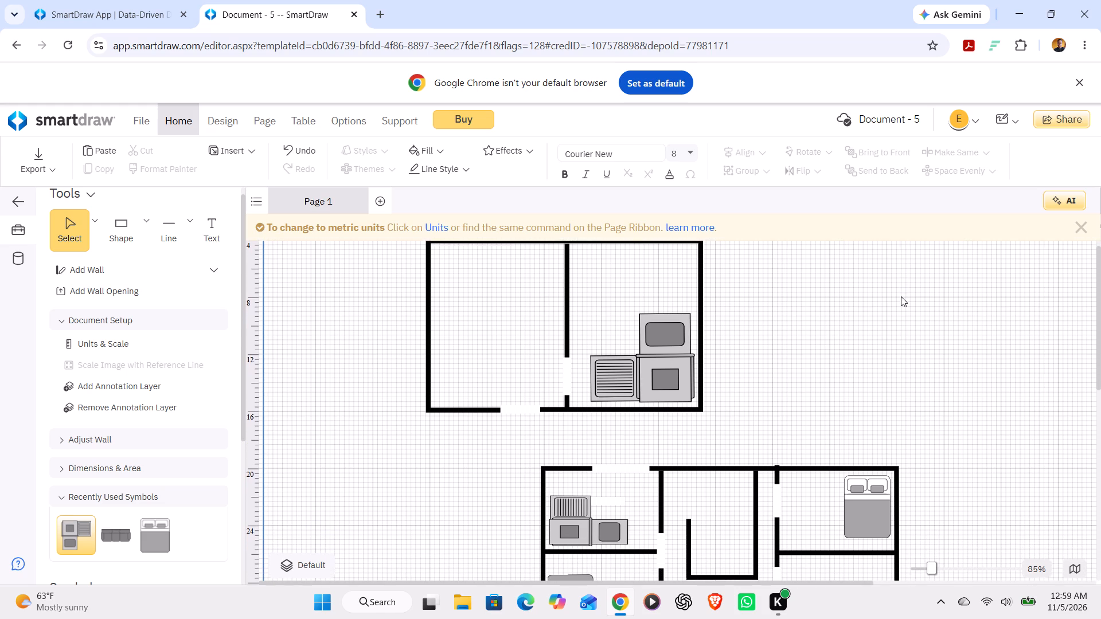
{"action": "scroll", "coordinate": [901, 296], "scroll_direction": "down", "scroll_amount": 2}
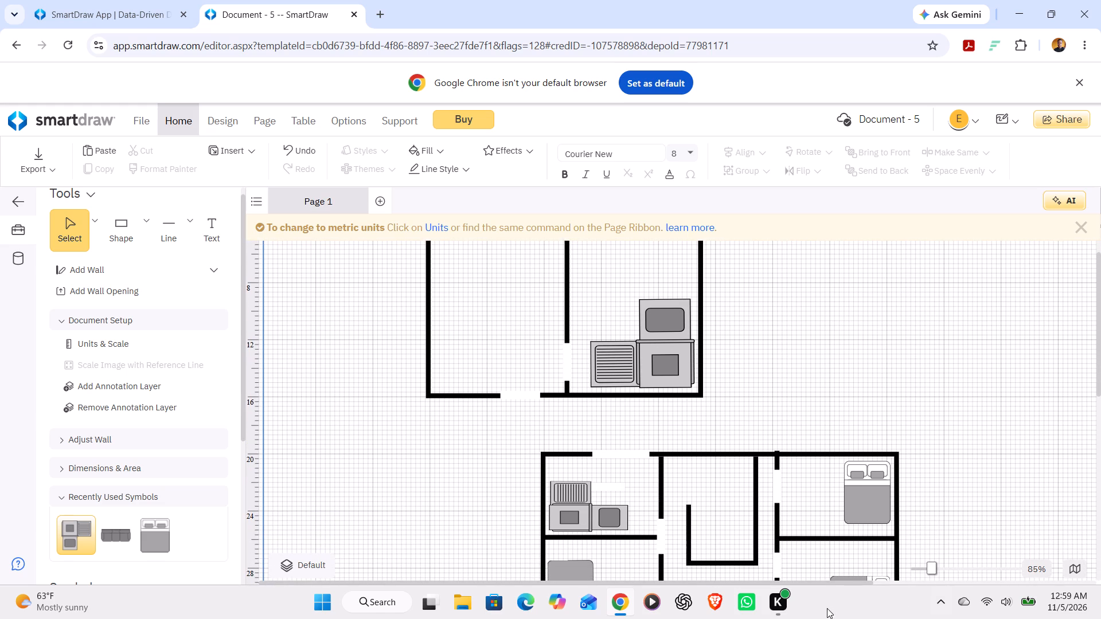
{"action": "scroll", "coordinate": [887, 482], "scroll_direction": "down", "scroll_amount": 1}
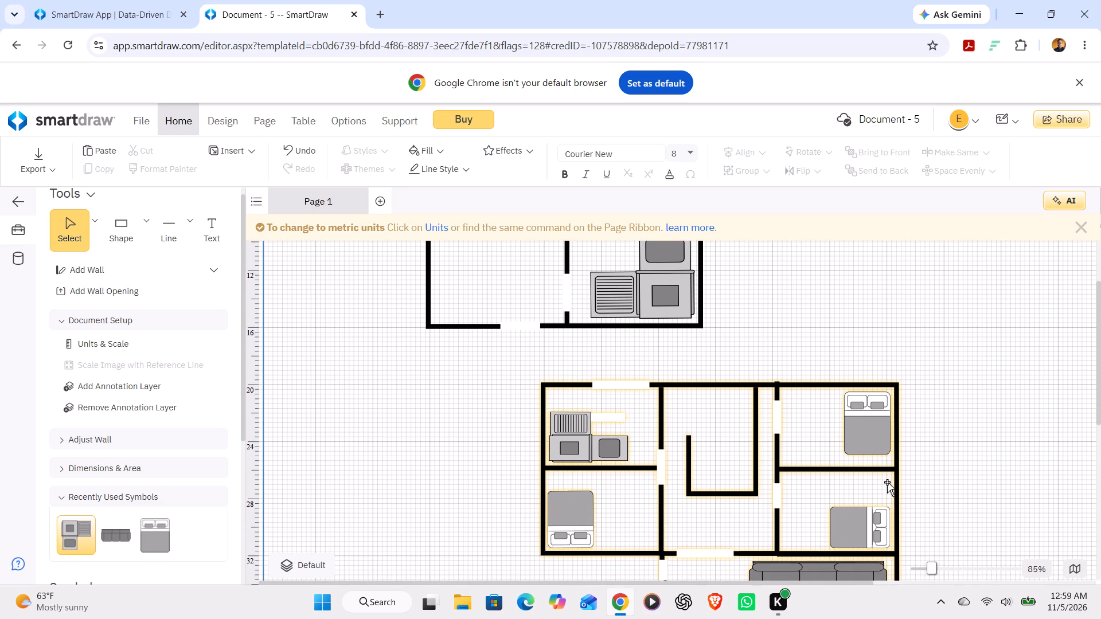
{"action": "scroll", "coordinate": [887, 506], "scroll_direction": "down", "scroll_amount": 4}
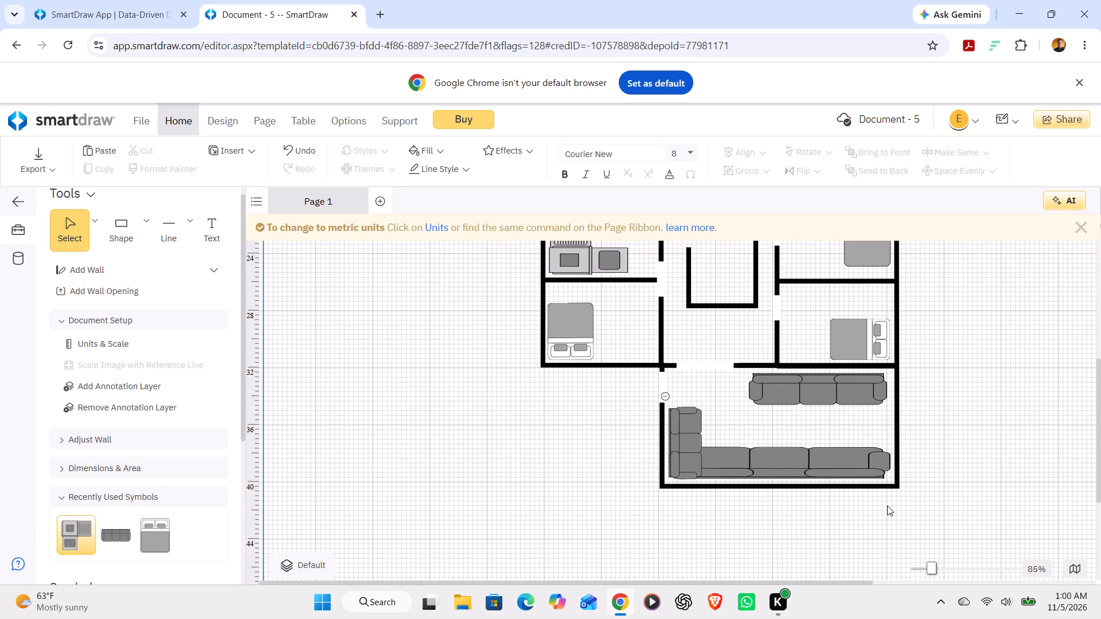
{"action": "scroll", "coordinate": [887, 506], "scroll_direction": "up", "scroll_amount": 1}
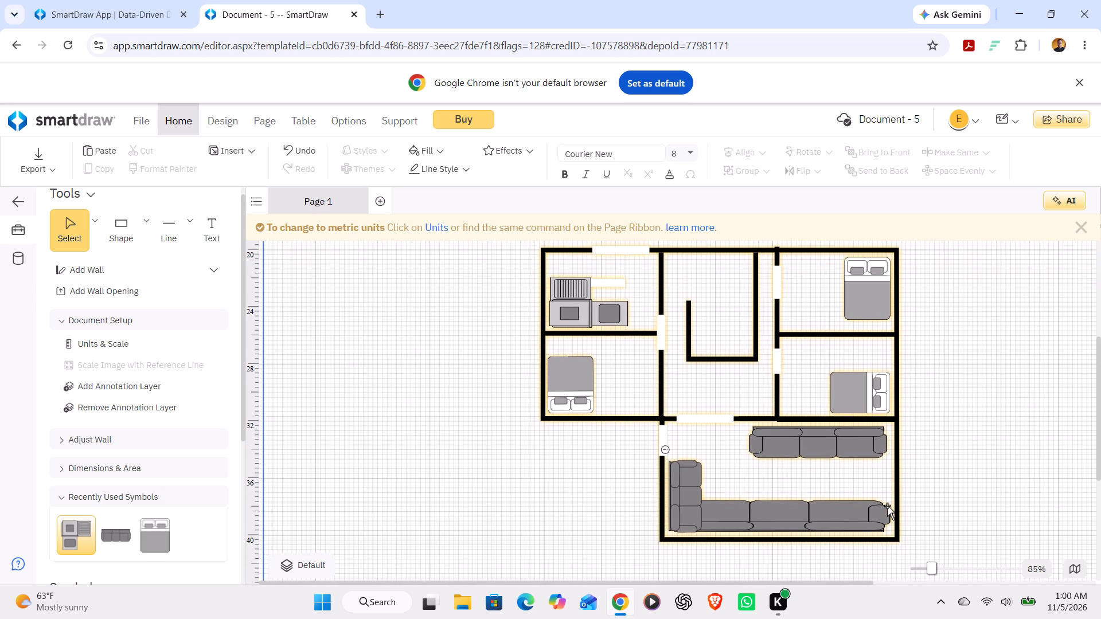
{"action": "scroll", "coordinate": [887, 506], "scroll_direction": "up", "scroll_amount": 4}
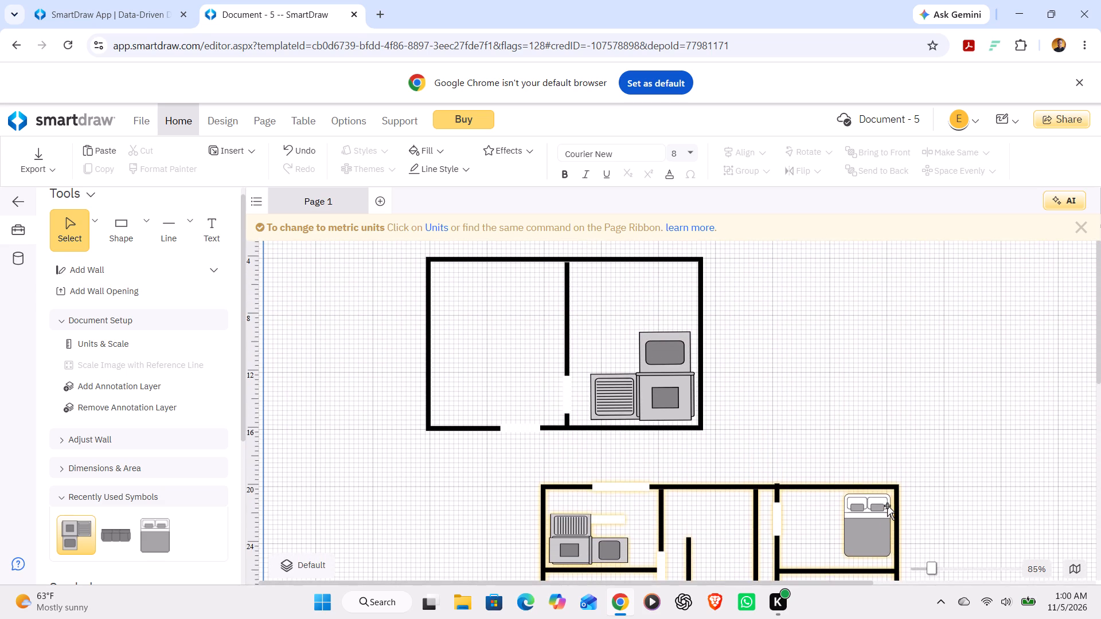
{"action": "scroll", "coordinate": [887, 506], "scroll_direction": "up", "scroll_amount": 1}
{"action": "left_click", "coordinate": [932, 414]}
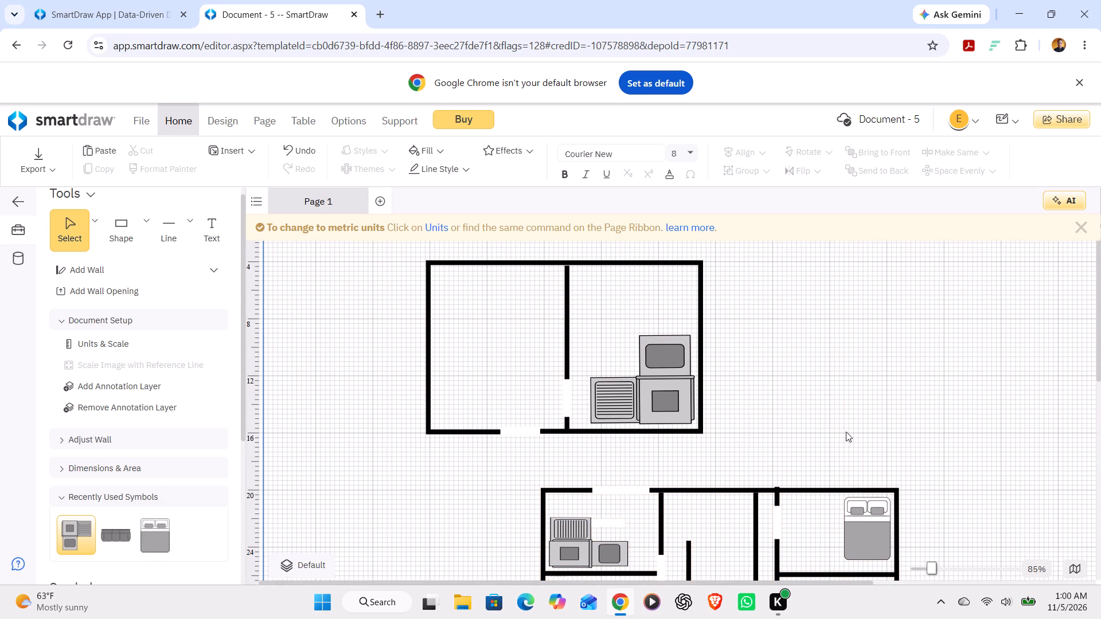
{"action": "scroll", "coordinate": [846, 432], "scroll_direction": "down", "scroll_amount": 5}
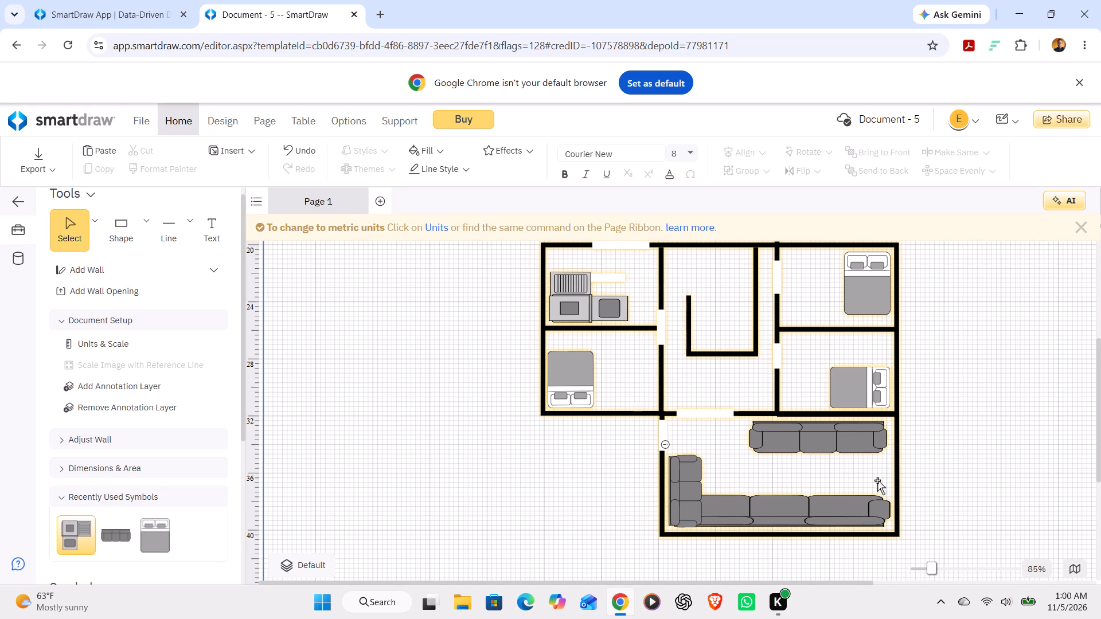